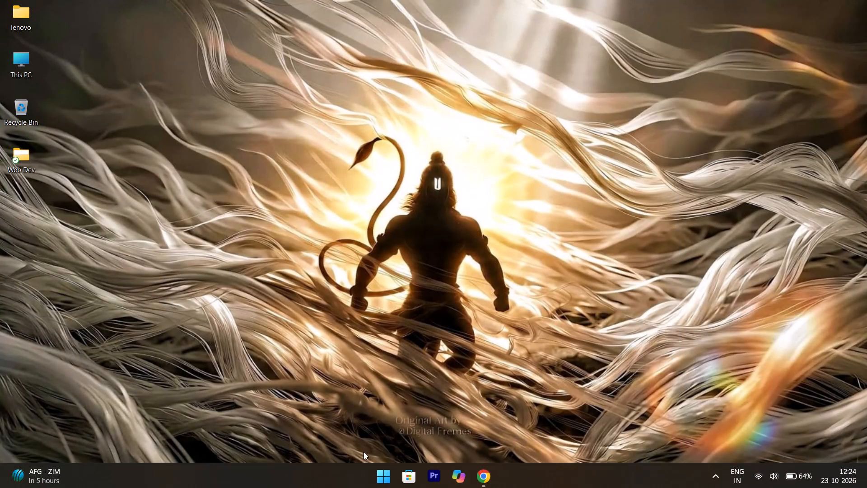
Open TallyPrime.
left_click(382, 487)
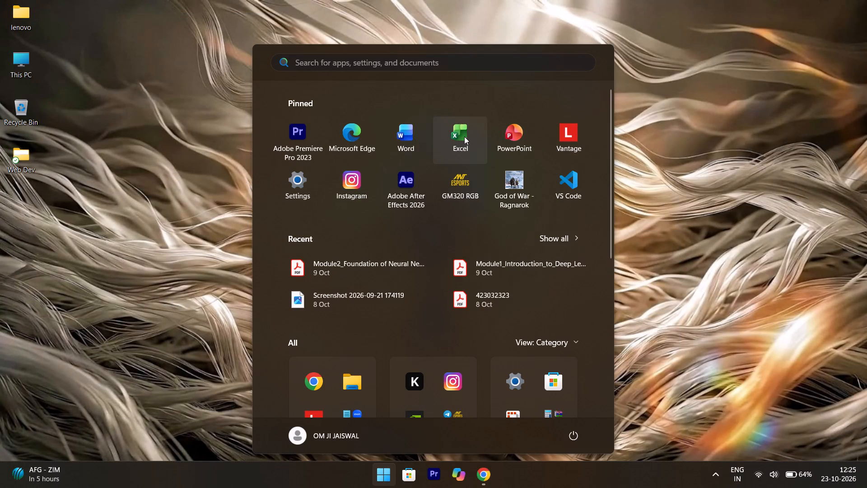
scroll(294, 360, "down", 1)
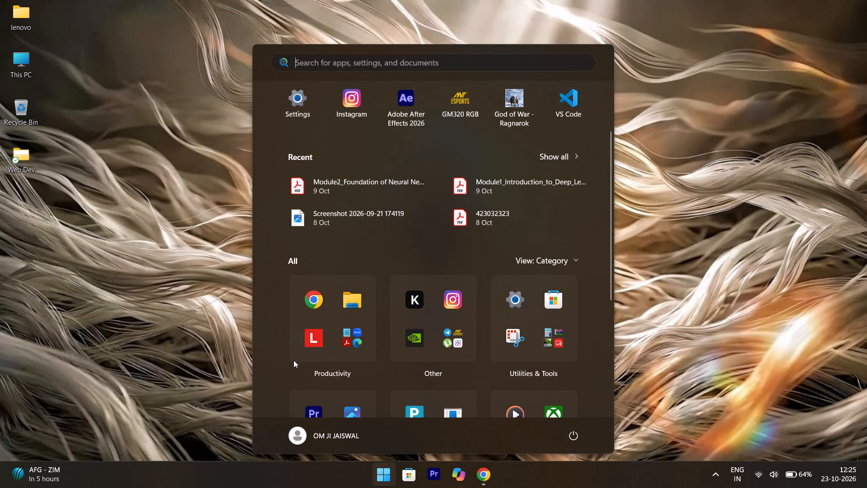
left_click(409, 405)
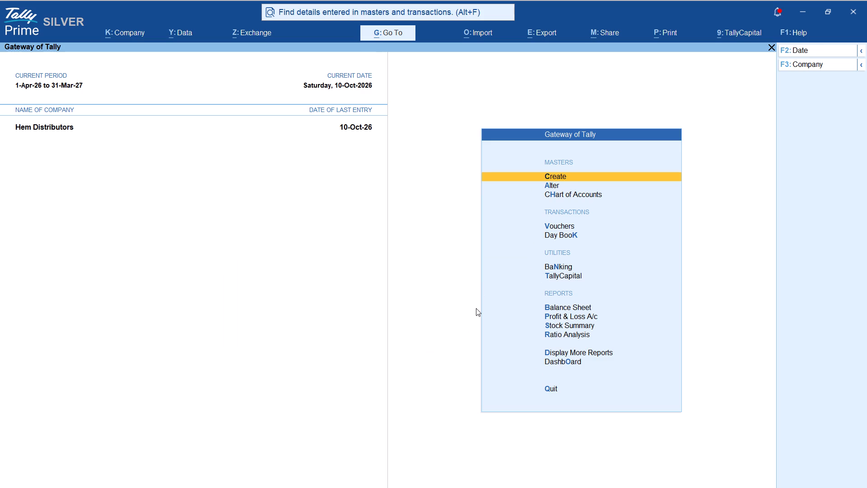
Examine the October 2026 sales vouchers in the Sales Register down to the latest entries.
type("das")
key("Return")
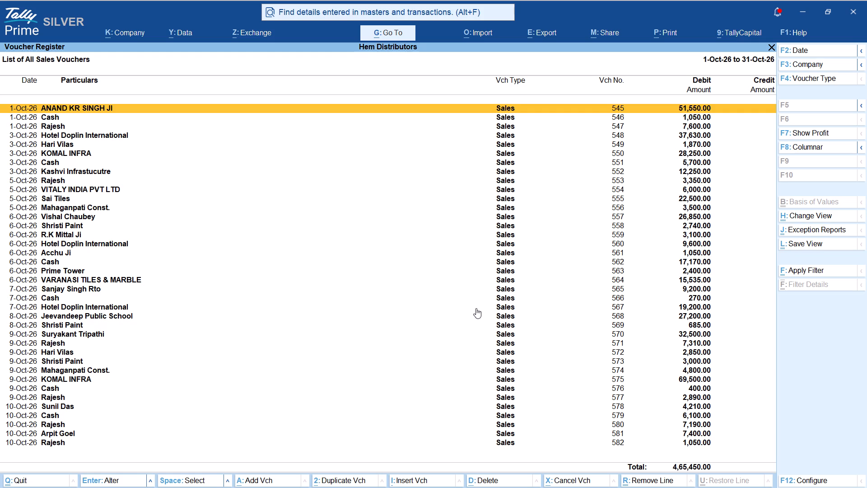
key("Down")
key("Down")
key("Down")
key("Down")
key("Down")
key("Down")
key("Down")
key("Down")
key("Down")
key("Down")
key("Down")
key("Down")
key("Down")
key("Down")
key("Down")
key("Down")
key("Down")
key("Down")
key("Down")
key("Down")
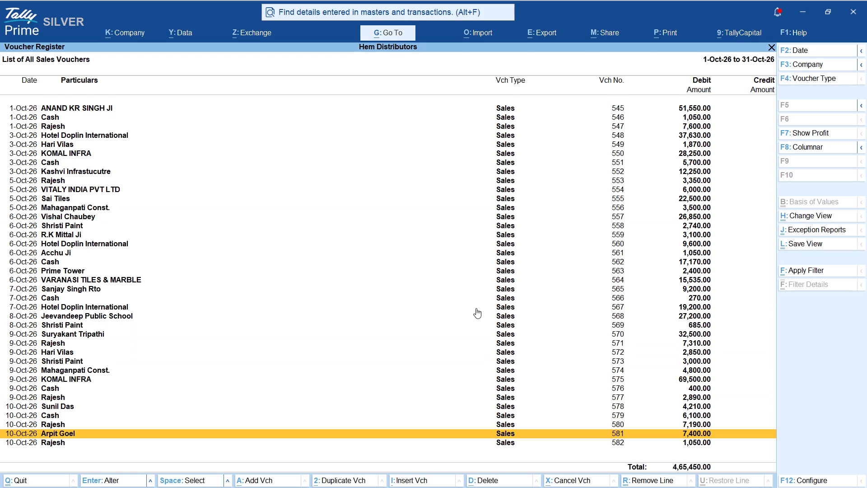
key("Down")
key("Escape")
key("Escape")
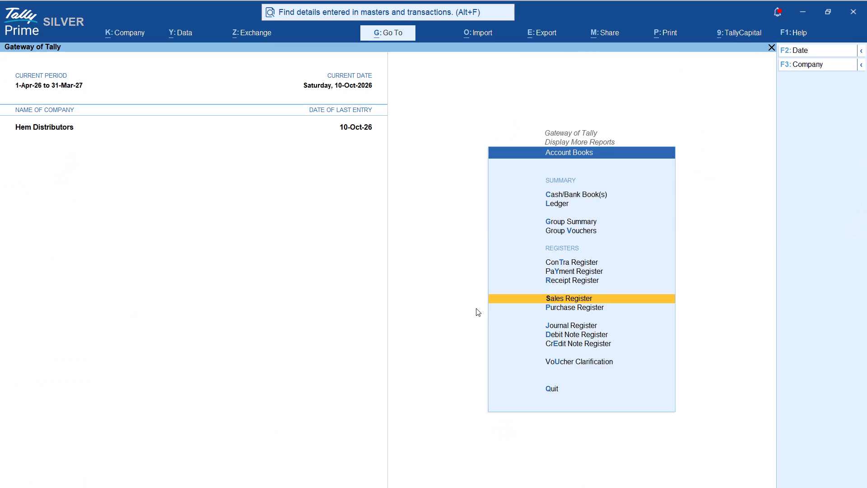
key("Escape")
key("Escape")
key("Escape")
key("Escape")
Start a new Credit Note voucher laid out with party, ledger and item lines.
key("v")
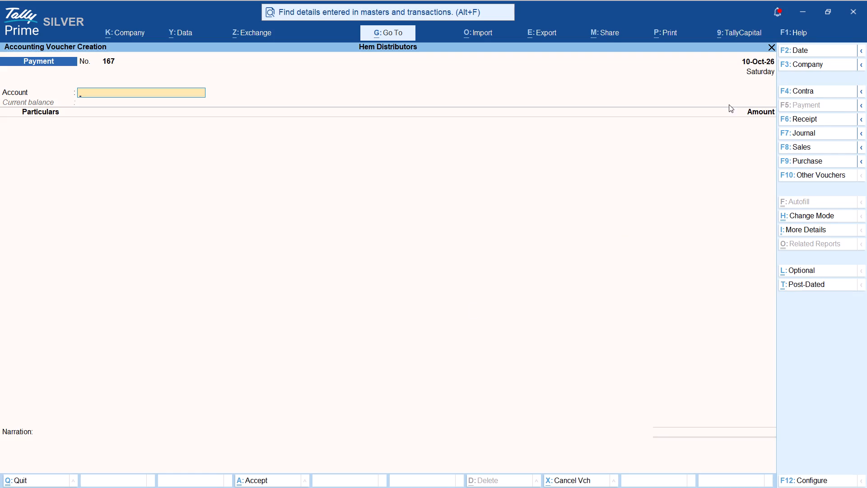
left_click(862, 118)
left_click(728, 135)
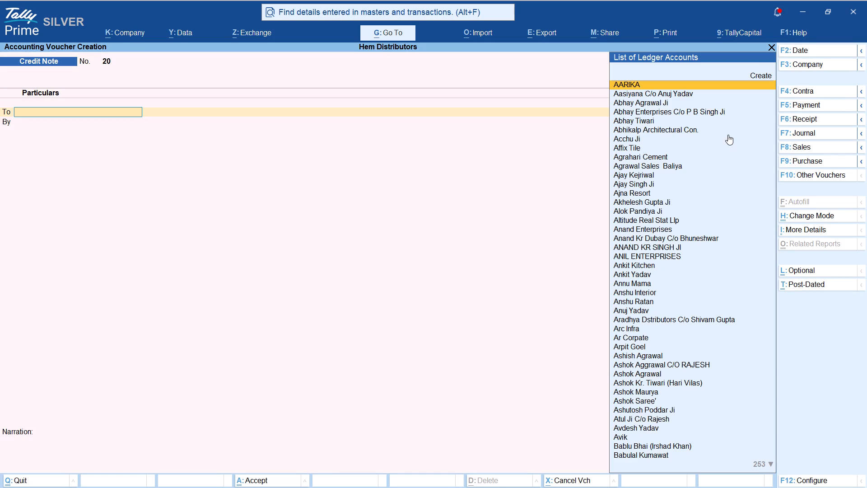
left_click(798, 150)
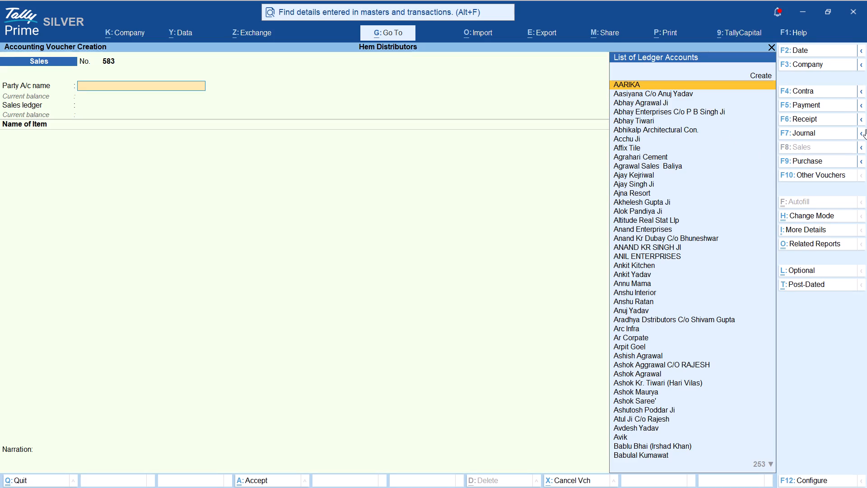
left_click(864, 119)
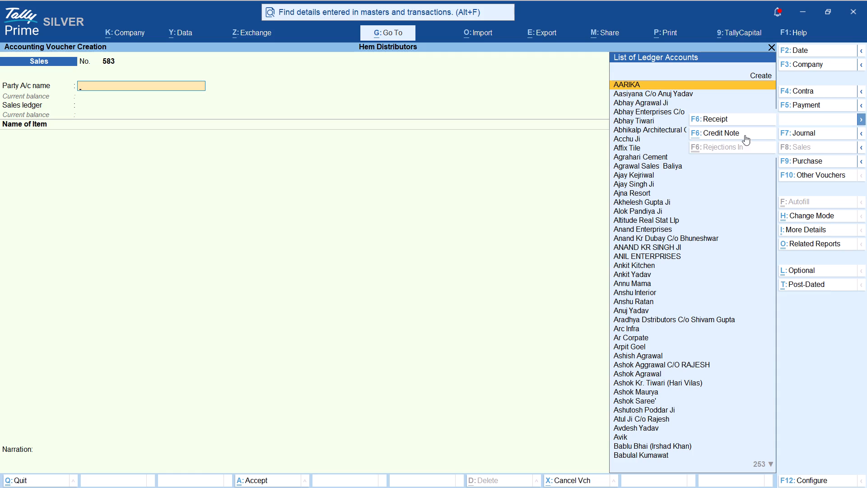
left_click(742, 136)
Set the credit note's party to Rajesh, enter "abhisehk surgical" in the party's additional details, and choose the Sales ledger.
type("rajesg")
key("Return")
key("Return")
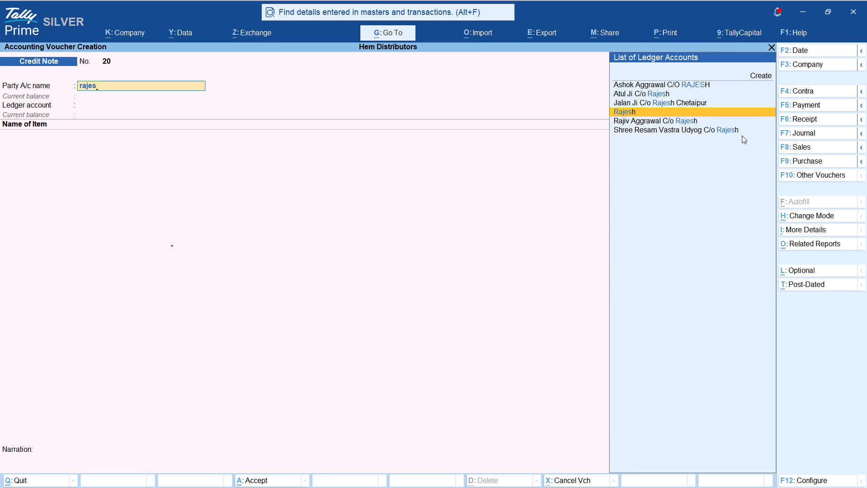
type("ahi")
key("BackSpace")
key("BackSpace")
type("bhisehk surgical")
key("Return")
key("ctrl+a")
key("ctrl+a")
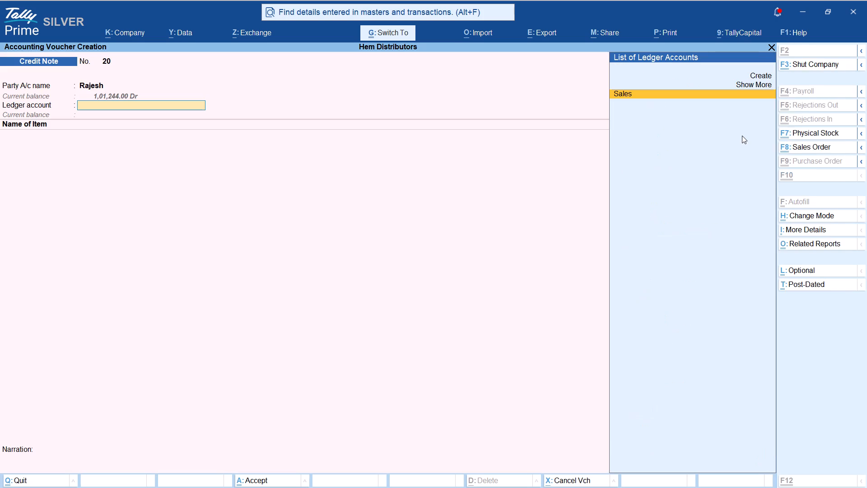
key("Down")
key("Return")
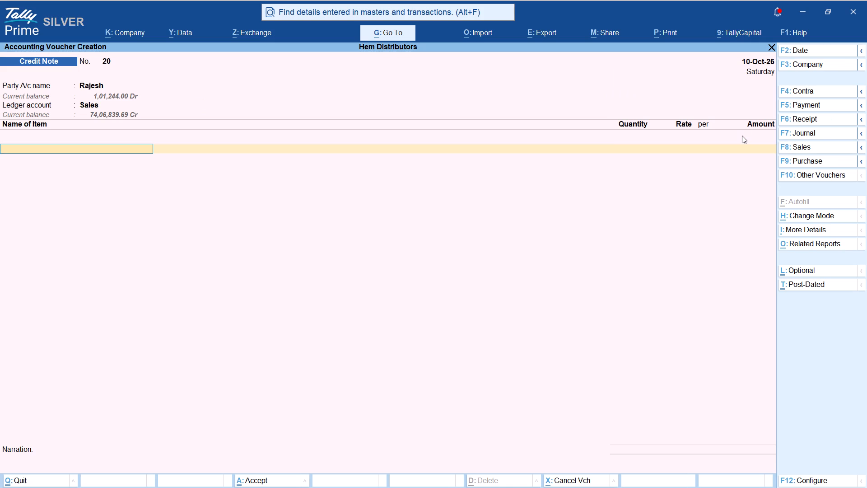
Add 1 bkt of EPOXI 5 KG at a rate of 3,000 to the credit note and save it.
type("epo")
key("Up")
key("Up")
key("Return")
key("Return")
key("1")
key("Return")
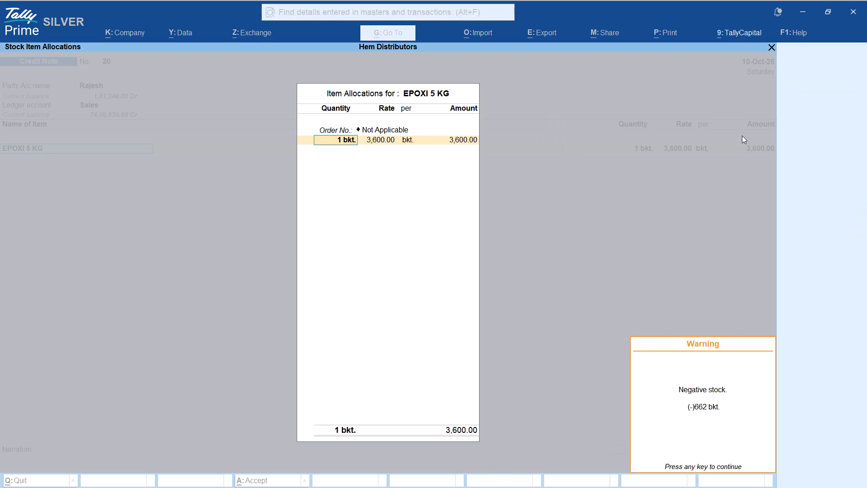
key("3")
type("3000")
key("Return")
key("Return")
key("Return")
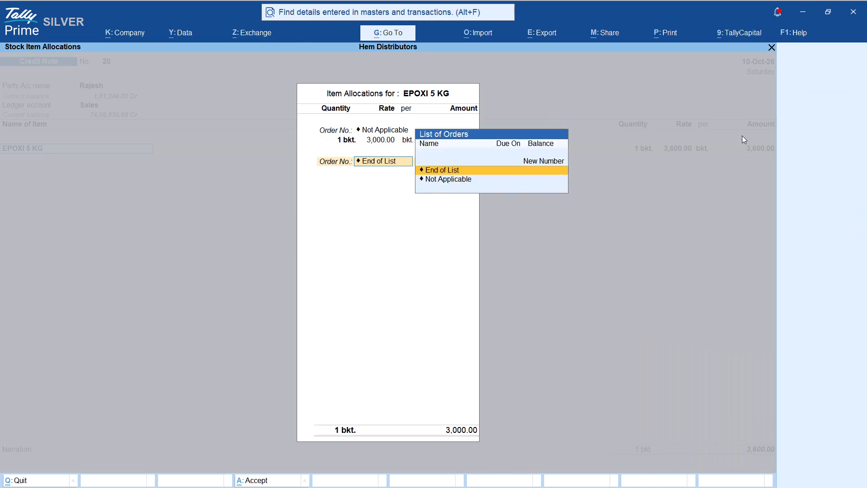
key("Return")
key("Return")
key("Return")
key("ctrl+a")
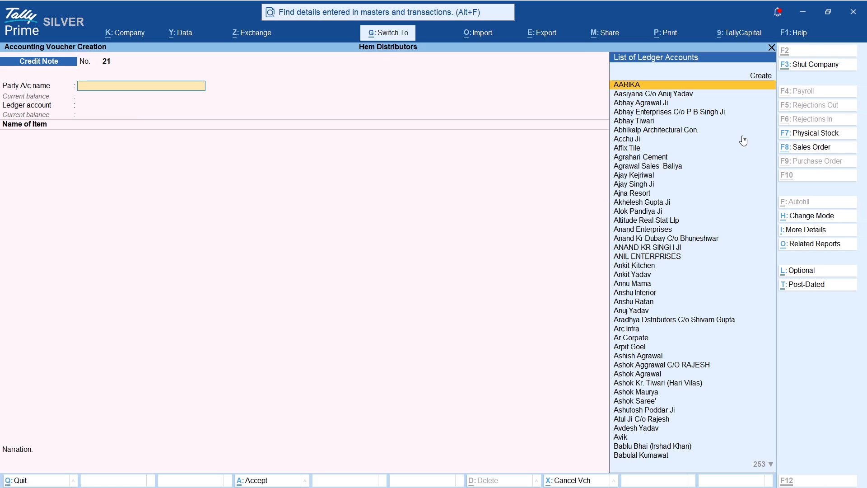
Start a sales voucher for GLOBAL ACCESS TECHNOLOGIES using the Sales ledger and the default party details.
key("F8")
type("viv")
key("BackSpace")
key("BackSpace")
key("BackSpace")
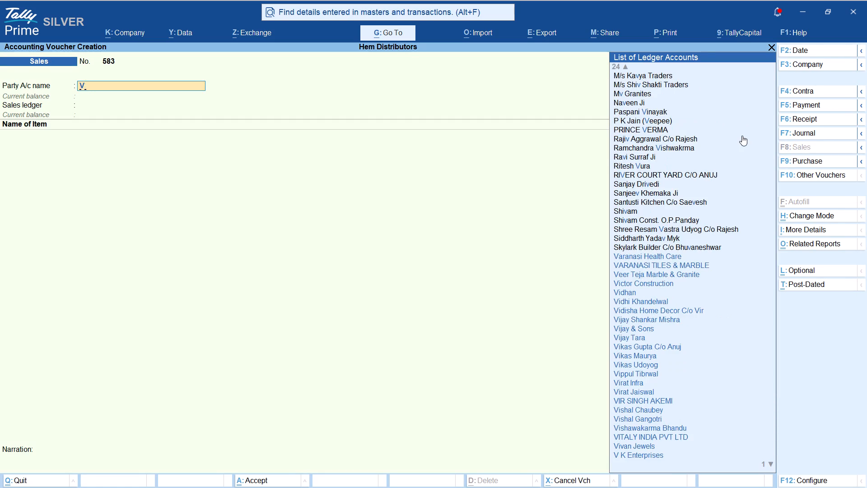
type("glo")
key("Return")
key("ctrl+a")
key("ctrl+a")
key("Down")
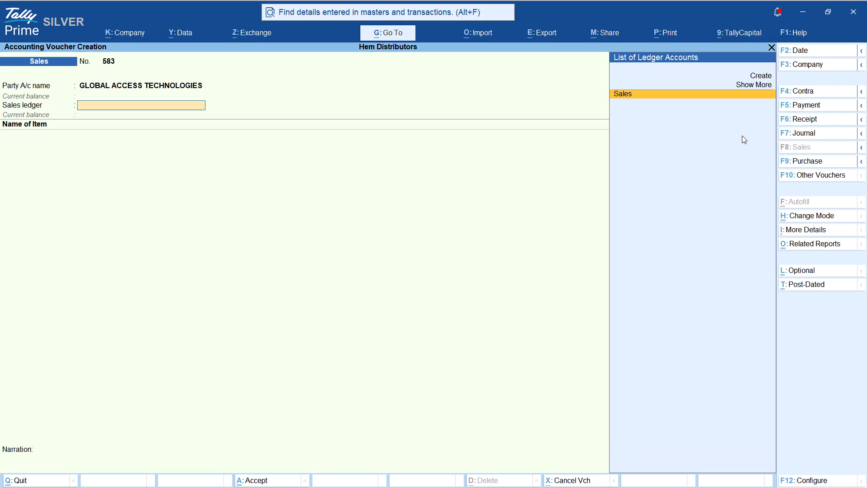
key("Return")
Add the item Seet 8x4 to the sales voucher with 25 pcs at a rate of 250.
type("seet")
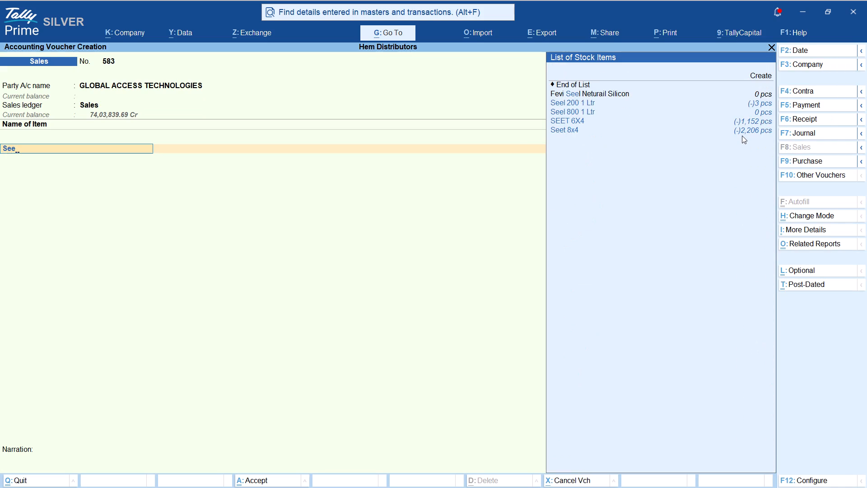
key("Up")
key("Return")
key("Return")
type("25")
key("Return")
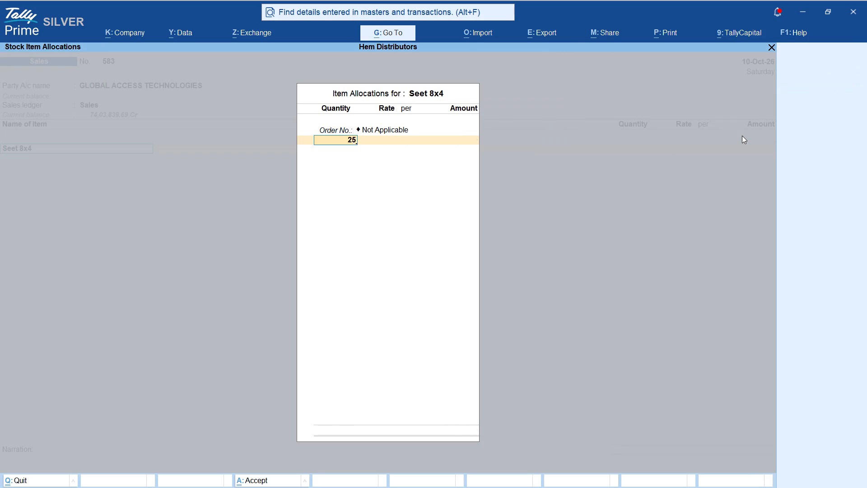
key("Return")
type("250")
key("Return")
key("Return")
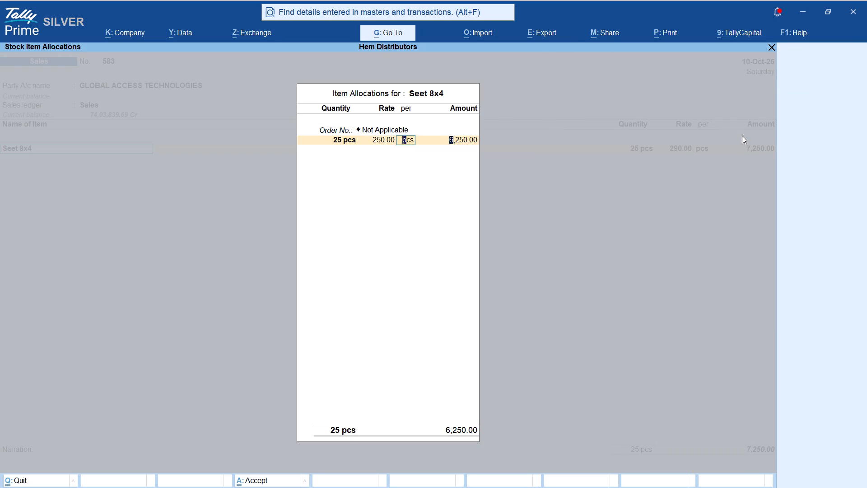
key("Return")
key("Return")
key("Return")
key("Return")
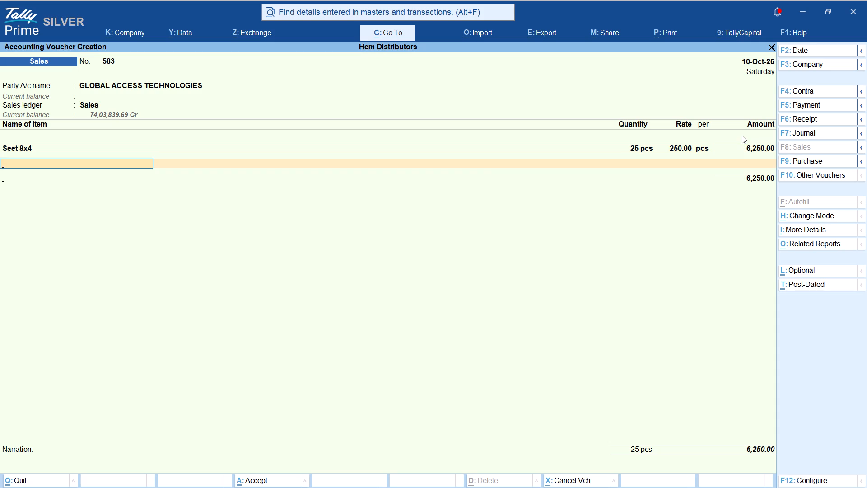
Add a Freight charge of 400 to the sales voucher and save it.
type("fre")
key("Down")
key("Return")
key("Return")
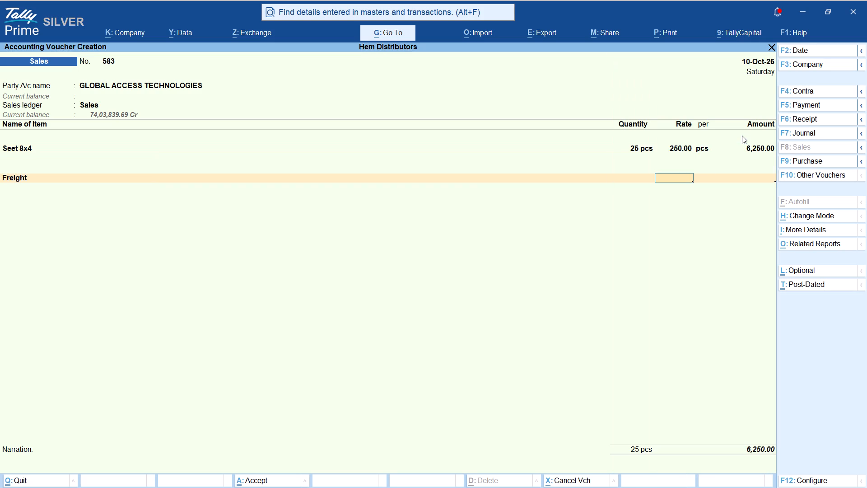
type("400")
key("Return")
key("ctrl+a")
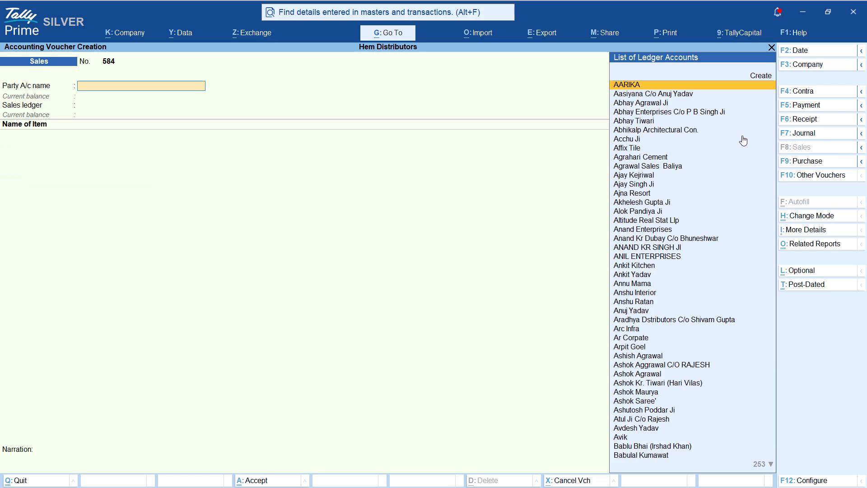
Check the vouchers entered for 10-Oct-26 in the Day Book.
key("Escape")
key("Escape")
key("Escape")
key("Escape")
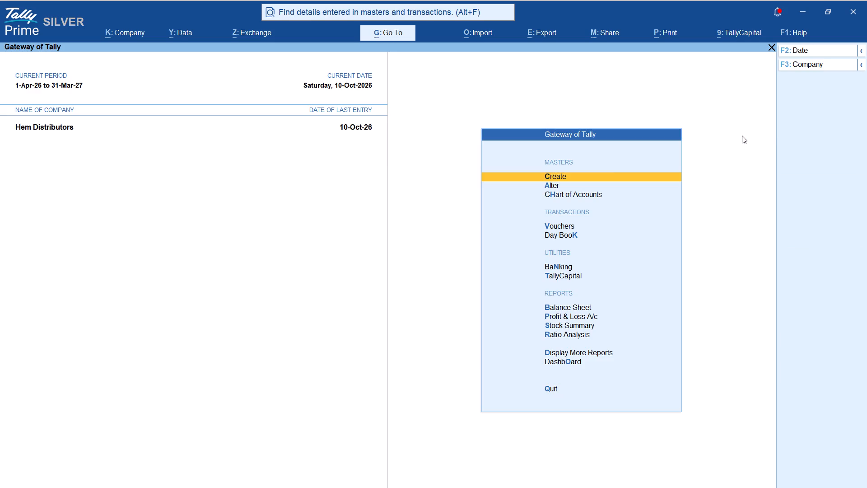
key("k")
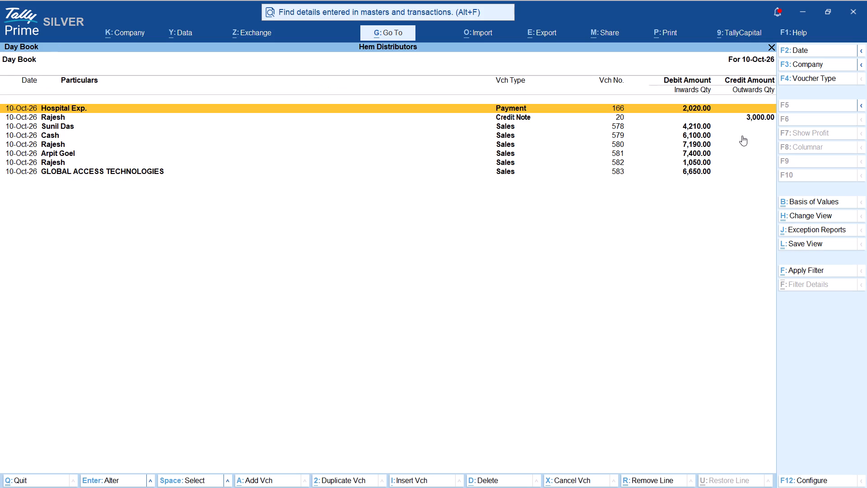
key("Escape")
key("Escape")
key("Escape")
key("Escape")
key("Escape")
Start a sales voucher for Shristi Paint using the Sales ledger and the default party details.
key("v")
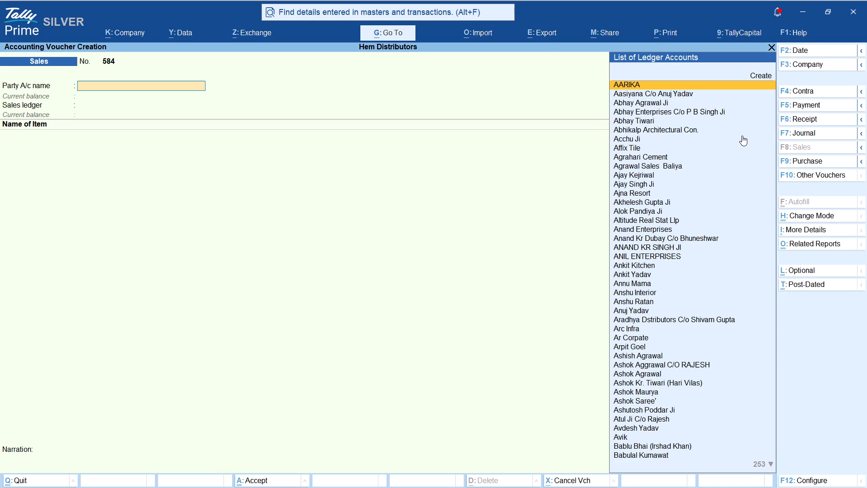
type("shr")
key("Up")
key("Return")
key("ctrl+a")
key("ctrl+a")
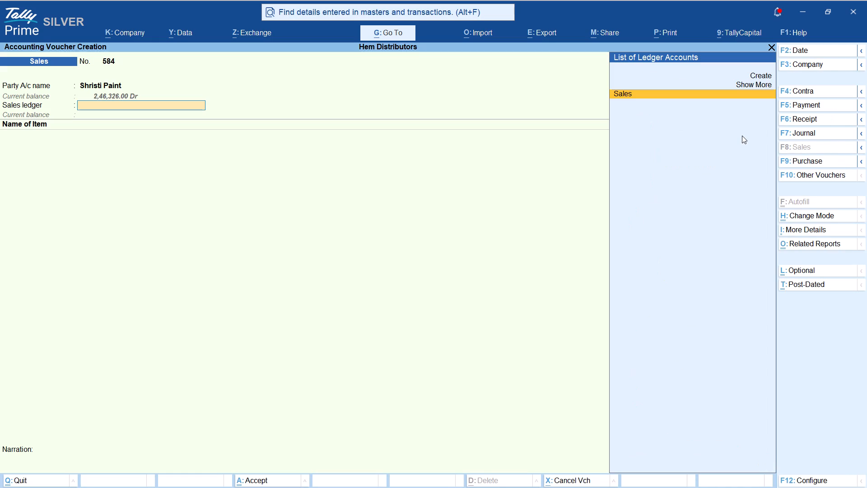
key("Return")
Add 20 pcs of Tc 1 Ltr at a rate of 135 to the sales voucher and save it.
type("tc")
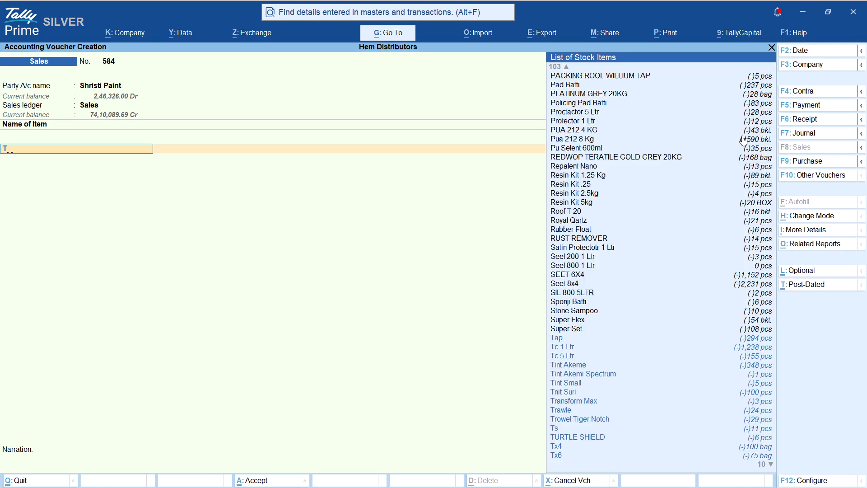
key("Down")
key("Return")
key("Return")
type("20")
key("Return")
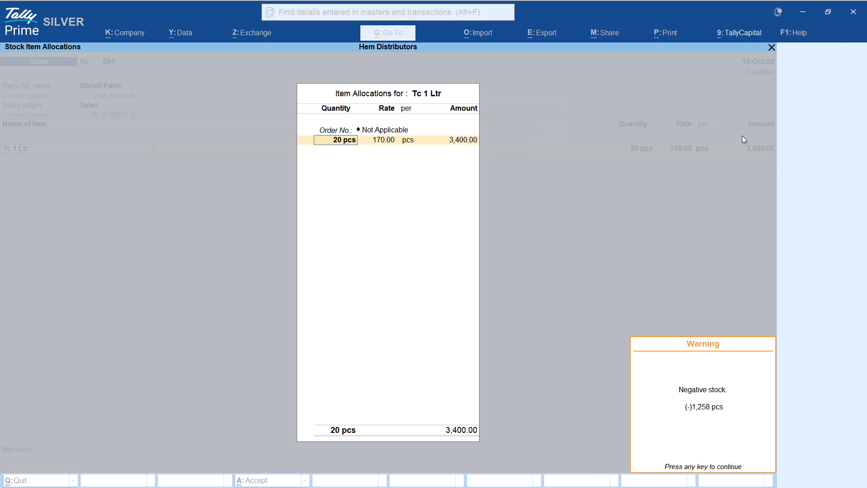
type("1135")
key("Return")
key("Return")
key("Return")
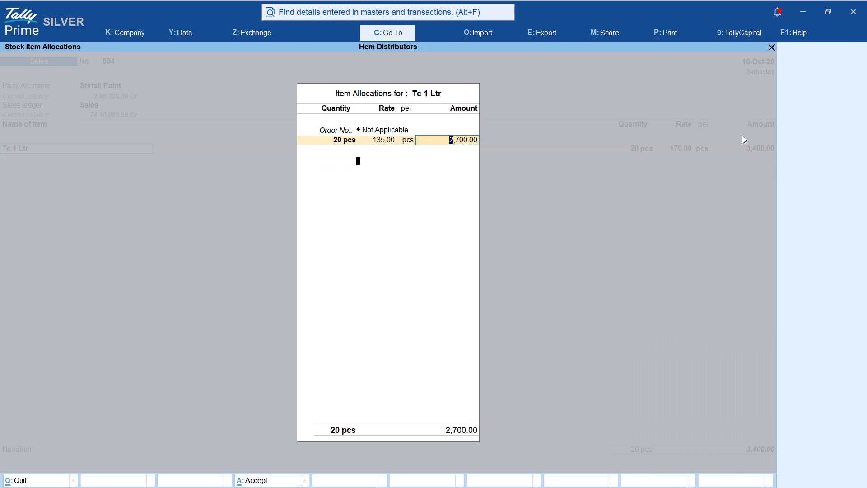
key("Return")
key("Return")
key("ctrl+a")
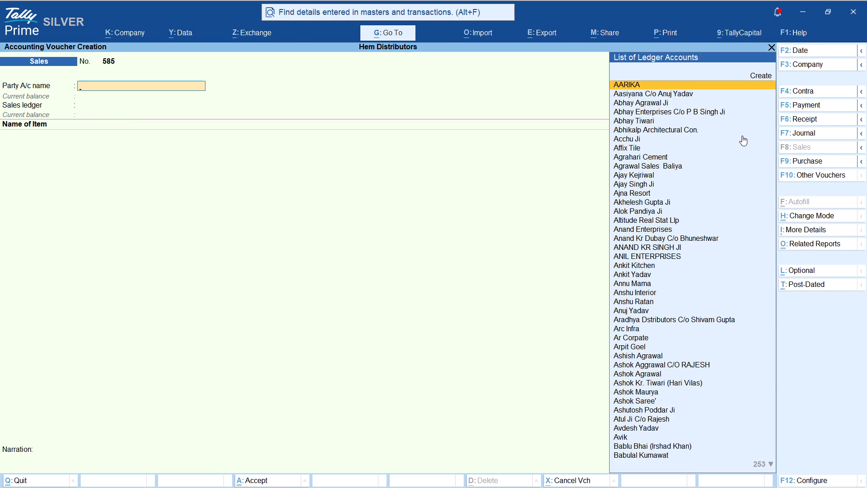
Start a sales voucher for the Cash party using the Sales ledger and the default party details.
type("gp")
key("BackSpace")
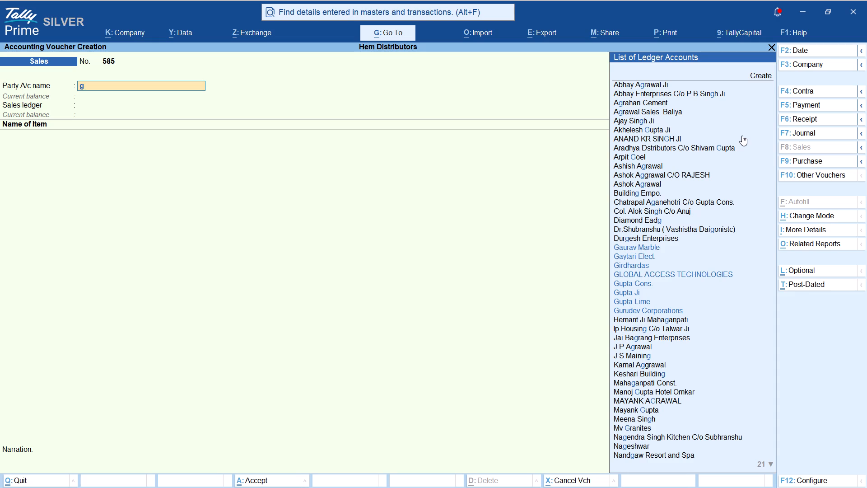
key("BackSpace")
type("cash")
key("Return")
key("ctrl+a")
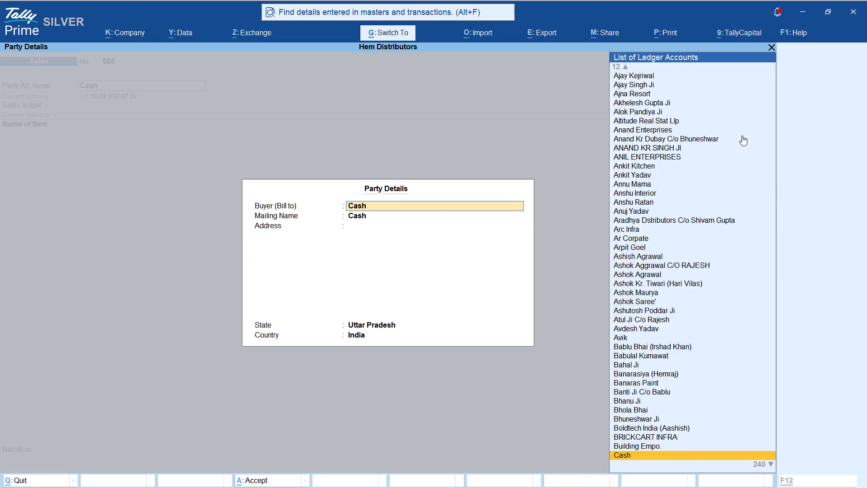
key("ctrl+a")
key("Return")
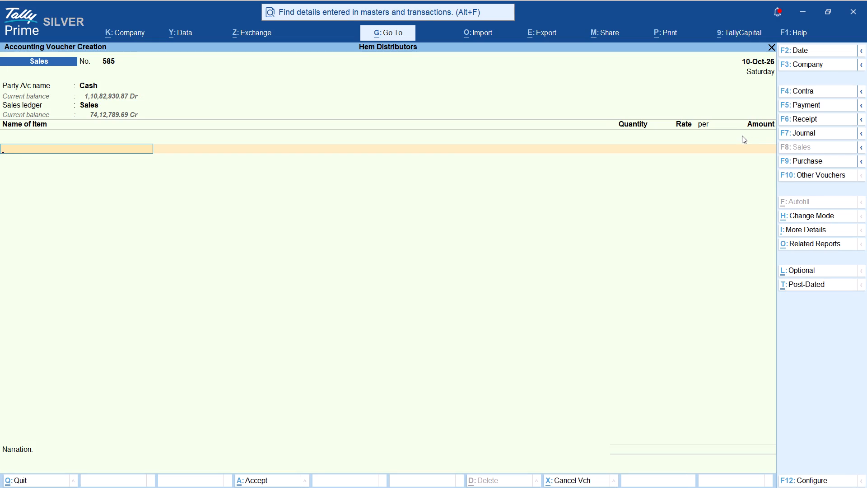
Add 1 pcs of Claro at a rate of 9300 to the Cash sales voucher.
type("clao")
key("Down")
key("Return")
key("Return")
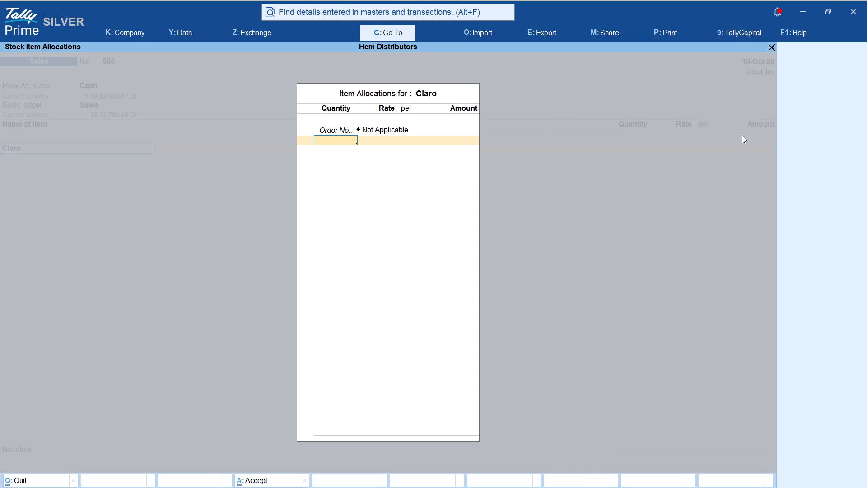
key("1")
key("Return")
key("Return")
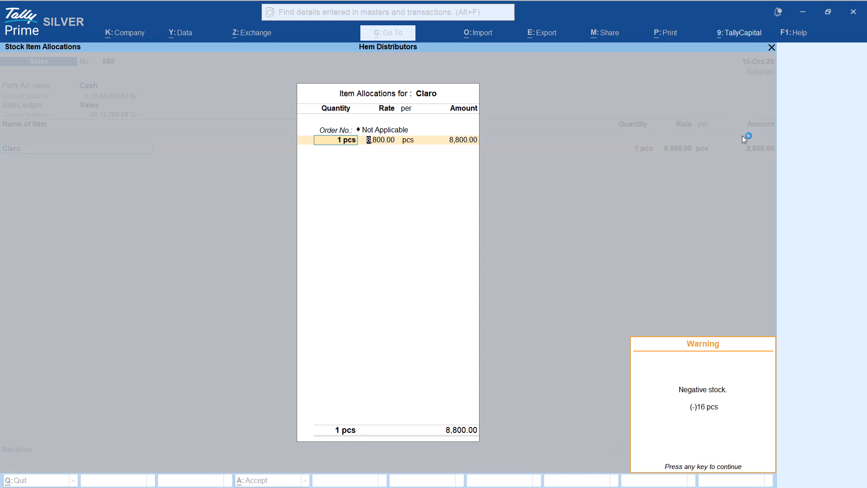
type("9300")
key("Return")
key("Return")
key("Return")
key("Return")
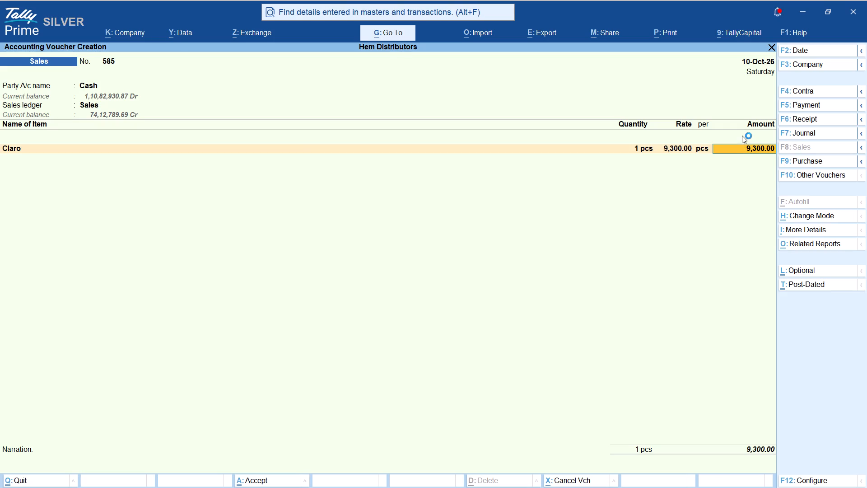
key("Return")
Add 1 pcs of 1005 5 Ltr. at a rate of 8400 to the Cash sales voucher.
type("10054")
key("Down")
key("Down")
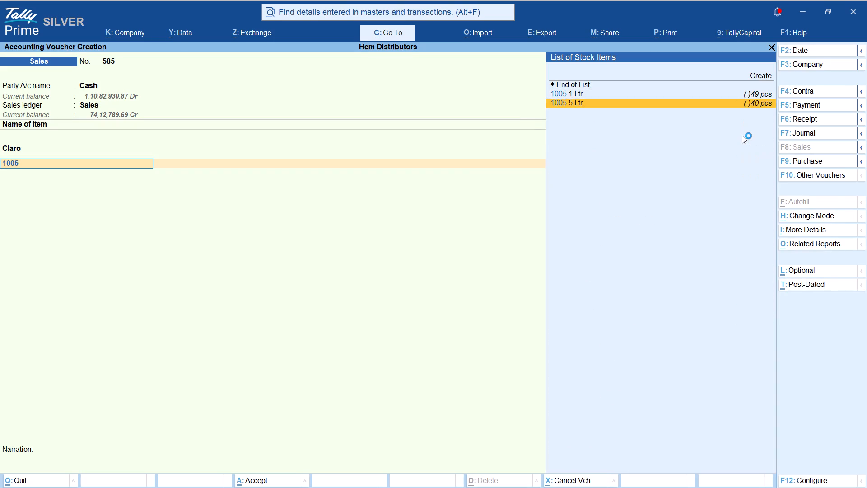
key("Return")
key("Return")
key("1")
key("Return")
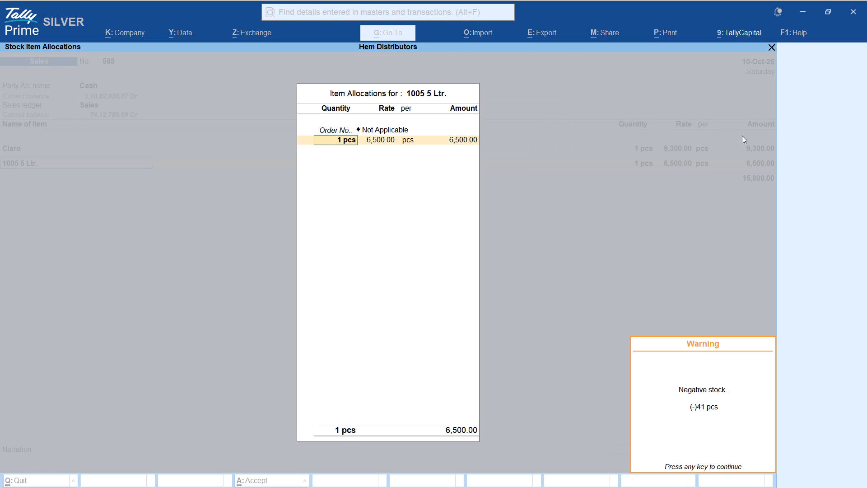
key("Return")
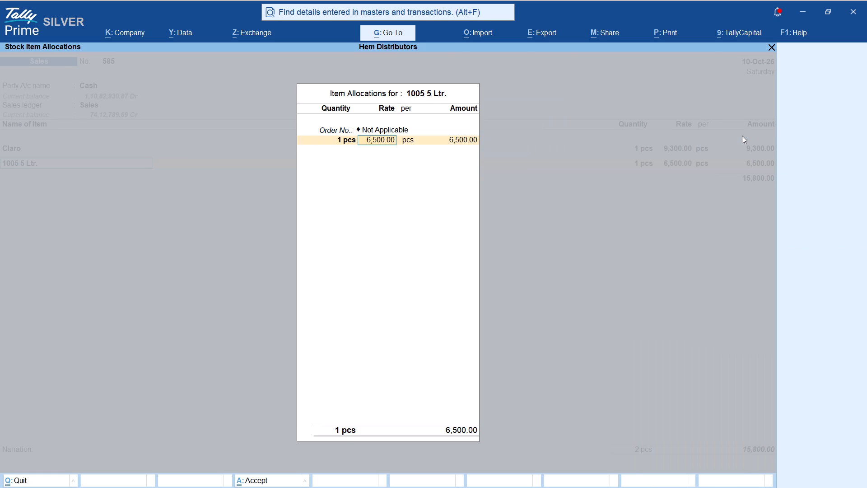
type("8400")
key("Return")
key("Return")
key("Return")
key("Return")
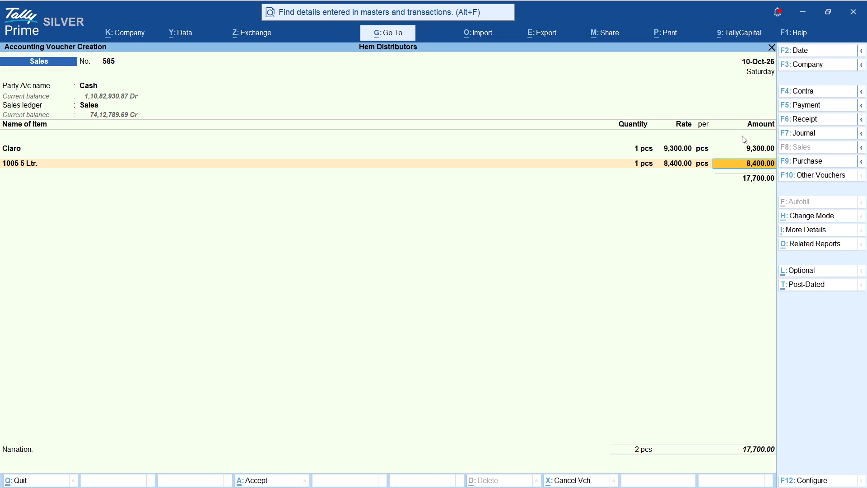
key("Return")
Add 1 pcs of Mastiq Creemaa at the default rate of 1,050 to the Cash sales voucher.
type("mast")
key("Up")
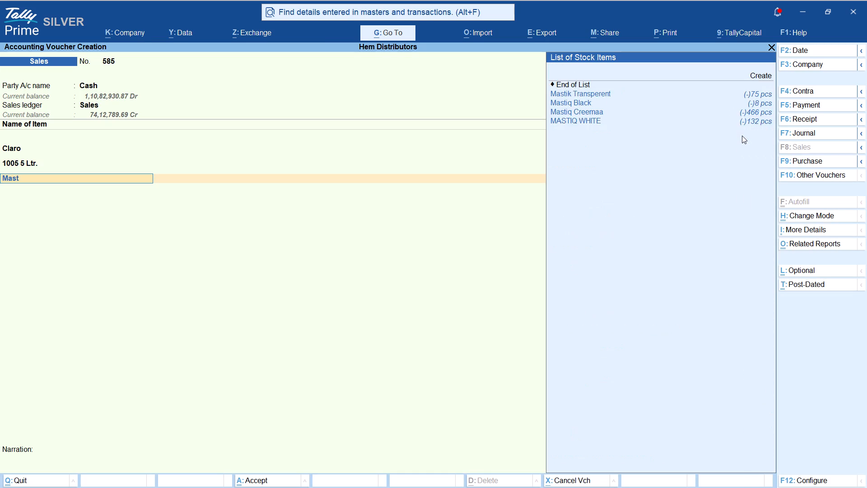
key("Up")
key("Return")
key("Return")
key("1")
key("Return")
key("Return")
key("Return")
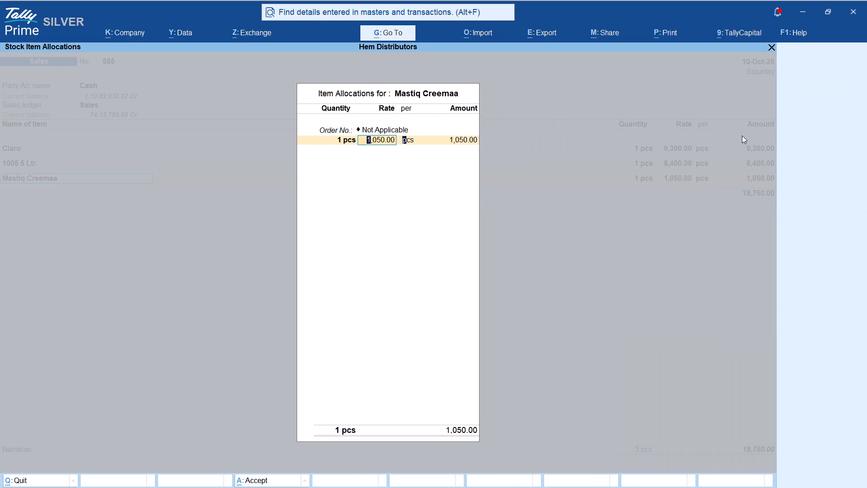
key("Return")
key("Return")
key("Return")
key("Return")
Add 1 pcs of Tint Akeme at a rate of 1100 to the Cash sales voucher and save it.
type("tit")
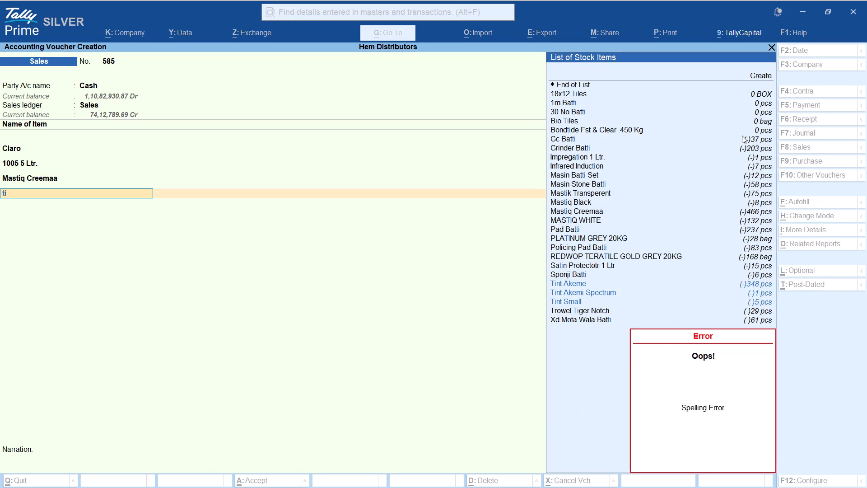
key("Up")
key("Up")
key("Up")
key("Return")
key("Return")
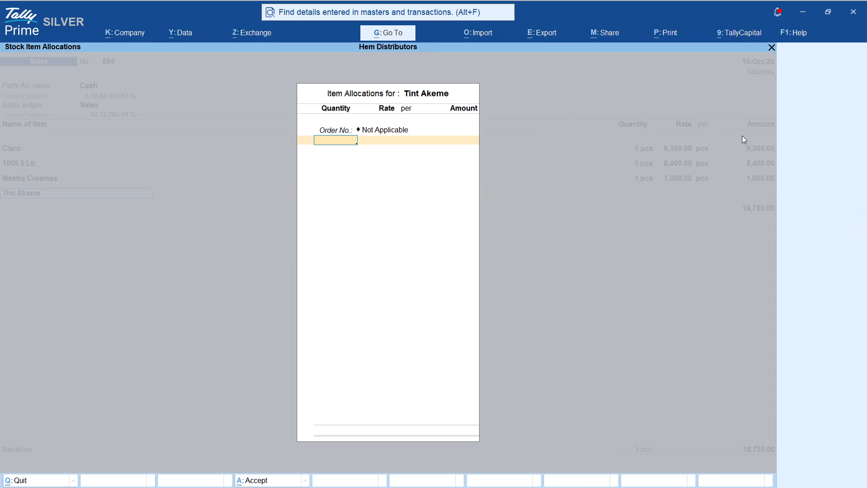
key("1")
key("Return")
key("Return")
type("1100")
key("Return")
key("Return")
key("Return")
key("Return")
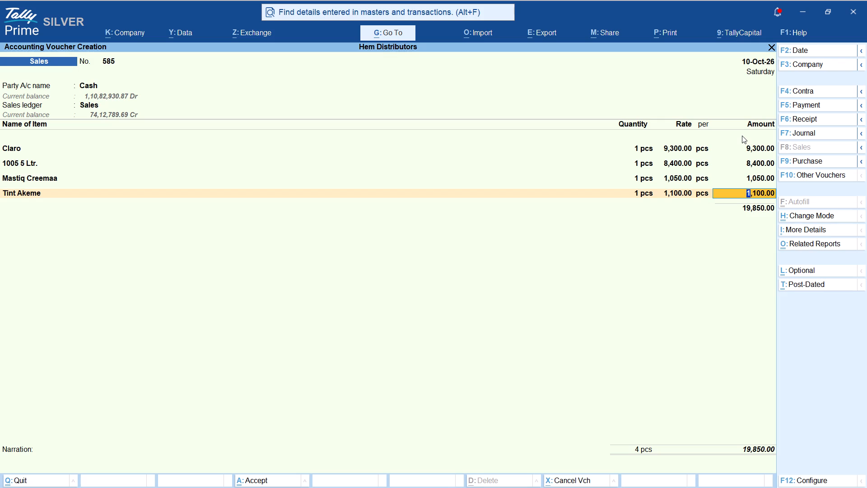
key("ctrl+a")
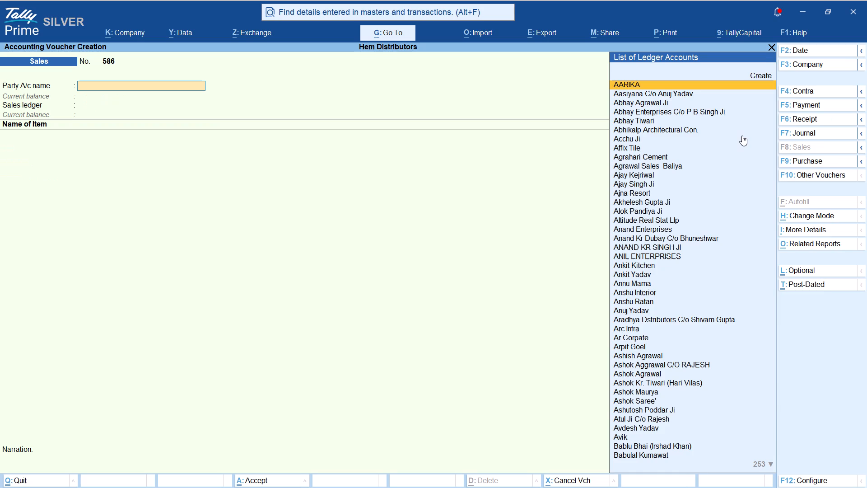
Check the 10-Oct-26 vouchers in the Day Book, including the item details of sales vouchers 579 and 580.
key("Escape")
key("Escape")
key("Escape")
key("Escape")
key("k")
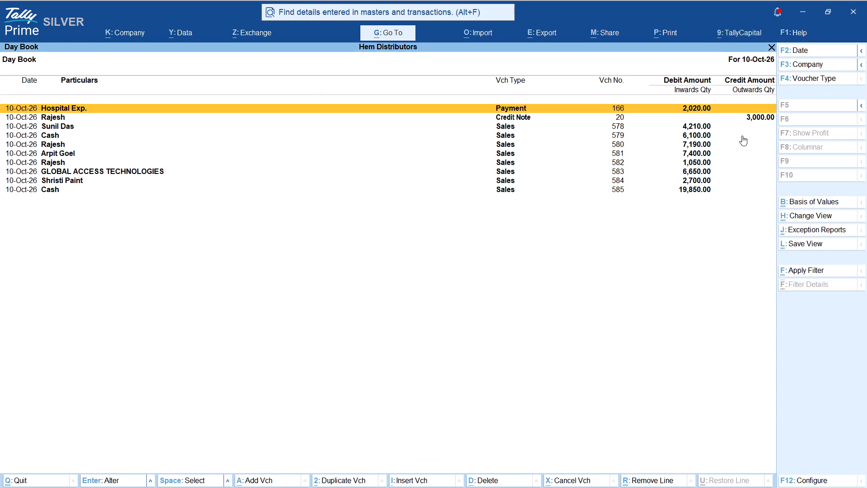
key("Down")
key("Down")
key("Down")
key("Return")
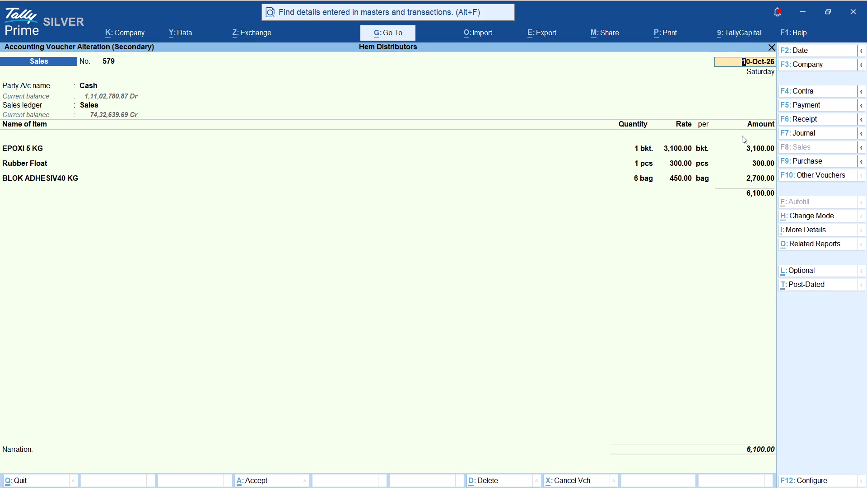
key("Page_Down")
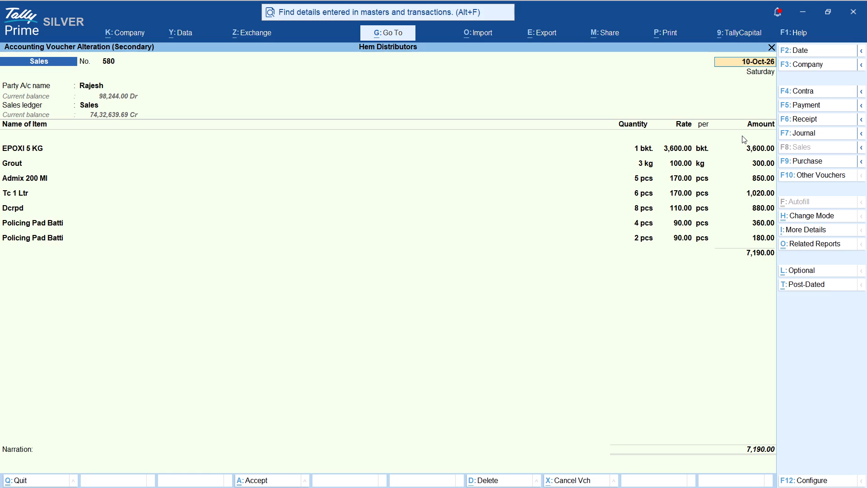
key("Escape")
key("Escape")
key("Escape")
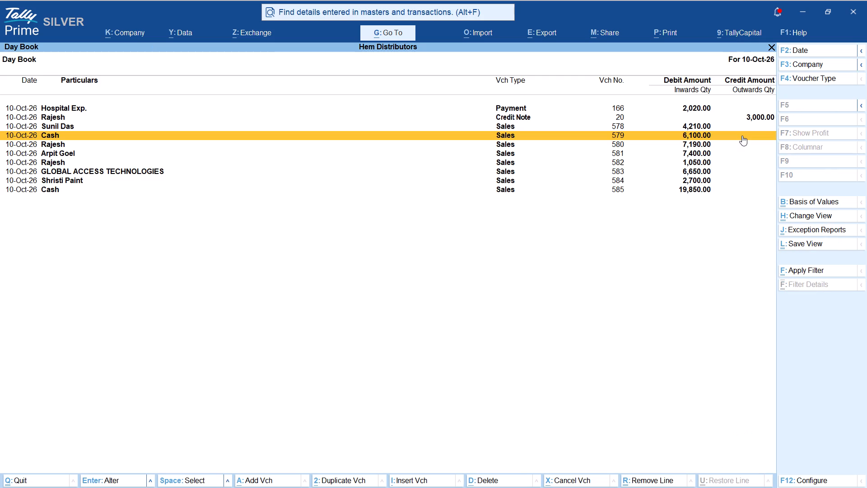
key("Up")
key("Down")
key("Down")
key("Down")
key("Down")
key("Down")
key("Down")
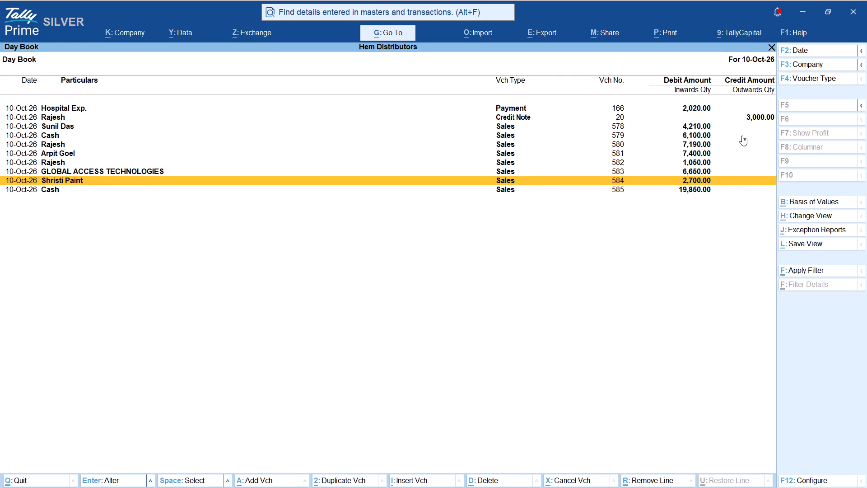
Start a sales voucher for Hotel Doplin International using the Sales ledger and the default party details.
key("Escape")
key("Escape")
key("Escape")
key("v")
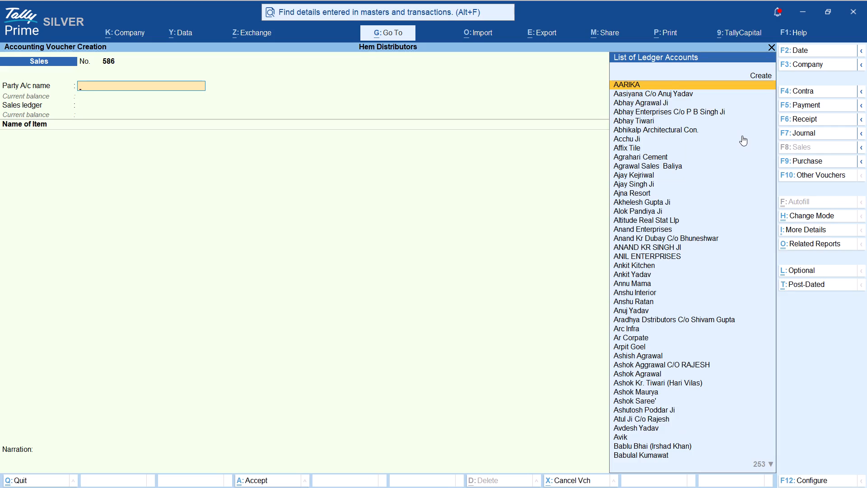
type("dolp")
key("Return")
key("ctrl+a")
key("ctrl+a")
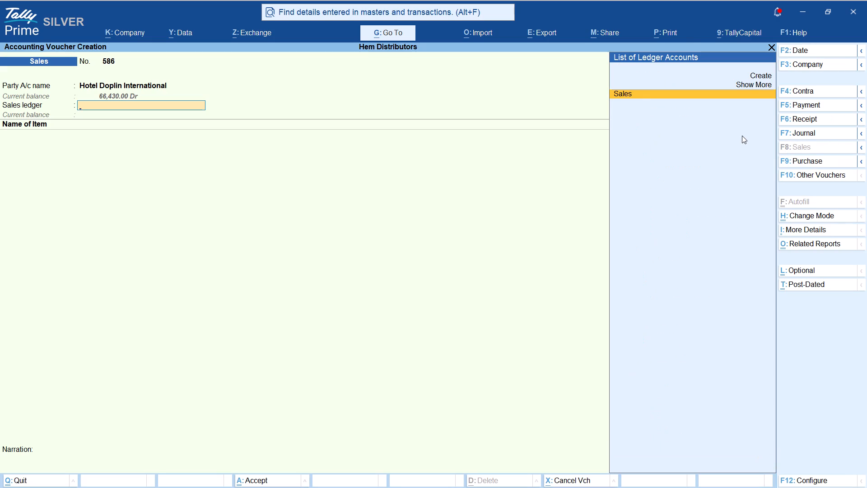
key("Return")
Add 5 pcs of Mastiq Creemaa at a rate of 950 to the sales voucher and save it.
type("mast")
key("Up")
key("Up")
key("Return")
key("Return")
key("5")
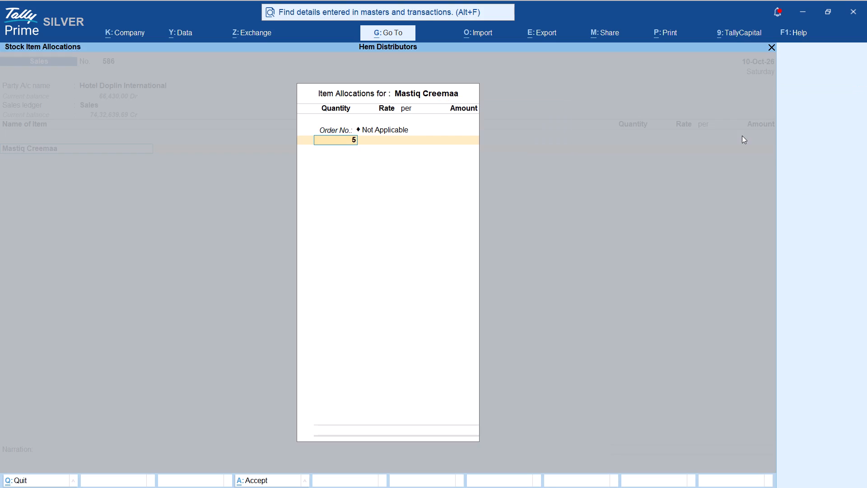
key("Return")
key("Return")
type("950")
key("Return")
key("Return")
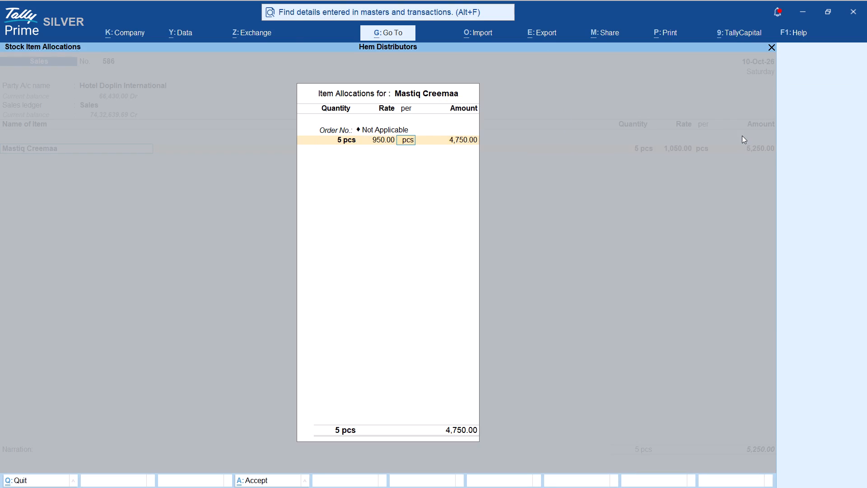
key("Return")
key("Return")
key("Return")
key("ctrl+a")
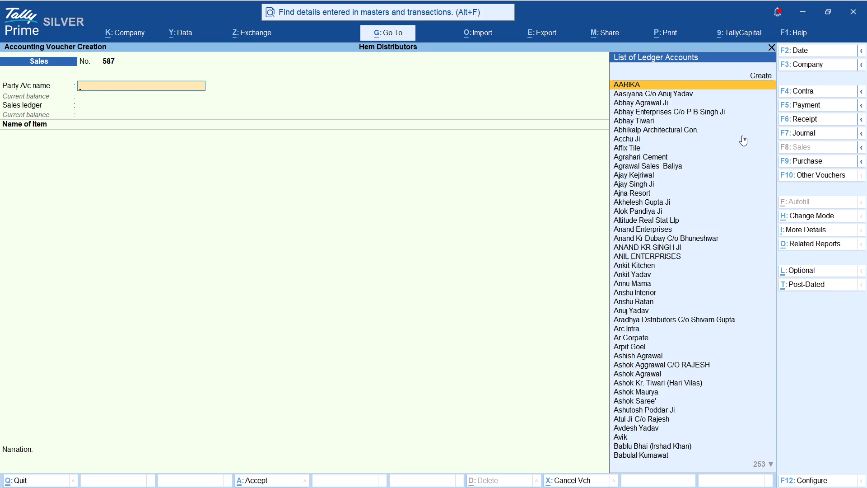
Start a sales voucher for the party Rajesh using the Sales ledger and the default party details.
type("raj")
key("Up")
key("Up")
key("Up")
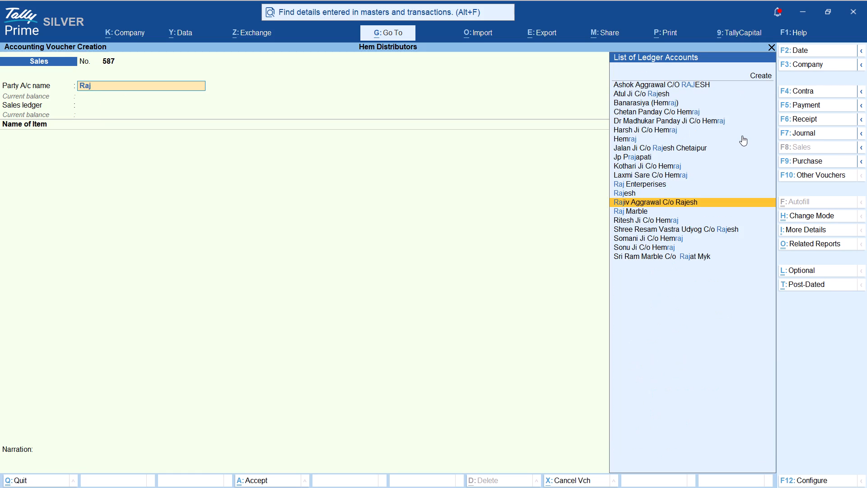
key("Return")
key("ctrl+a")
key("ctrl+a")
key("Return")
key("Return")
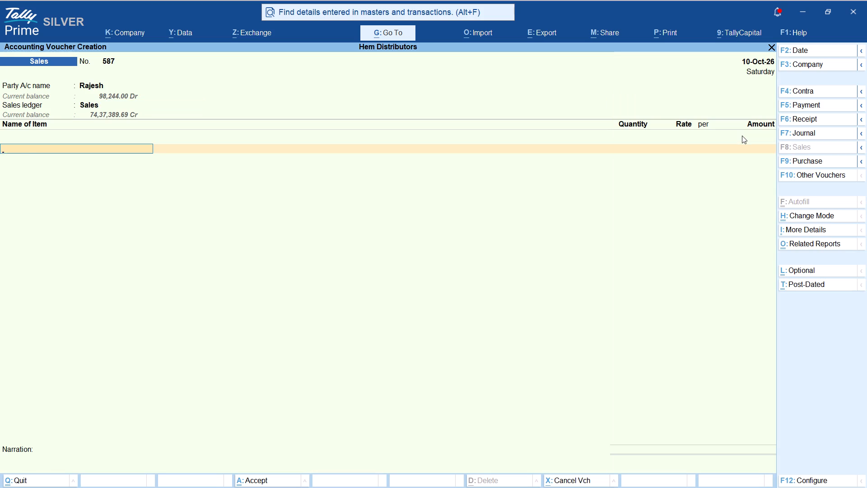
Add 7 pcs of Tc 1 Ltr at a rate of 140 to the sales voucher.
key("BackSpace")
type("tc")
key("Down")
key("Down")
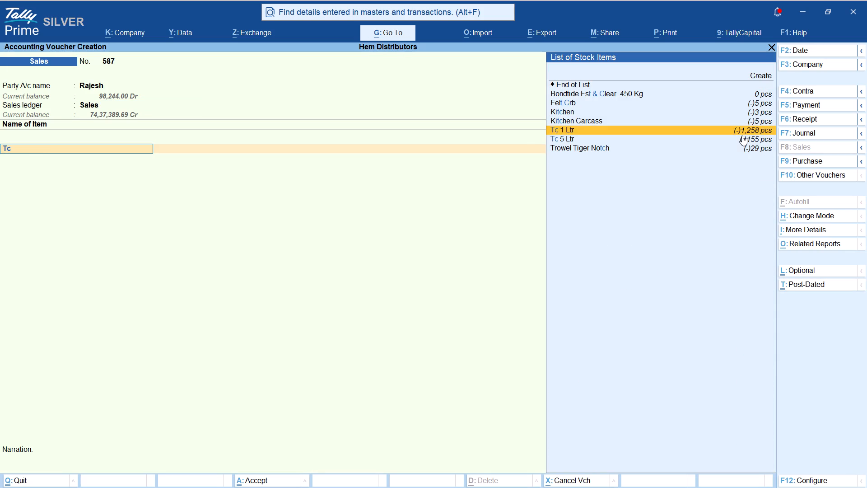
key("Up")
key("Return")
key("Return")
key("7")
key("Return")
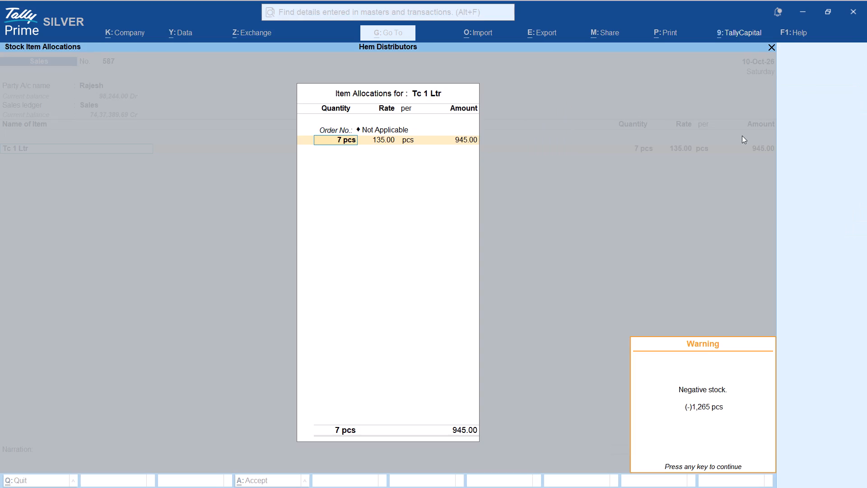
key("Return")
type("140")
key("Return")
key("Return")
key("Return")
key("Return")
key("Return")
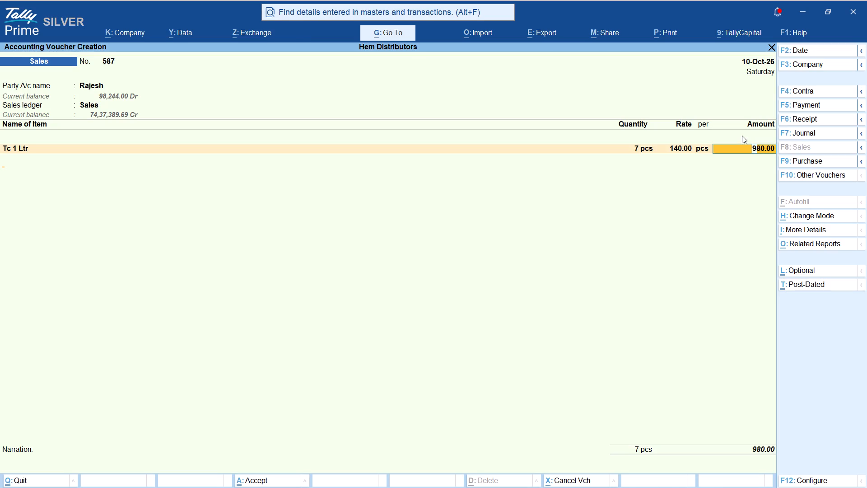
Add 1 pcs of Tc 5 Ltr at a rate of 700 to the sales voucher and save it.
type("tc")
key("Down")
key("Down")
key("Return")
key("Return")
key("1")
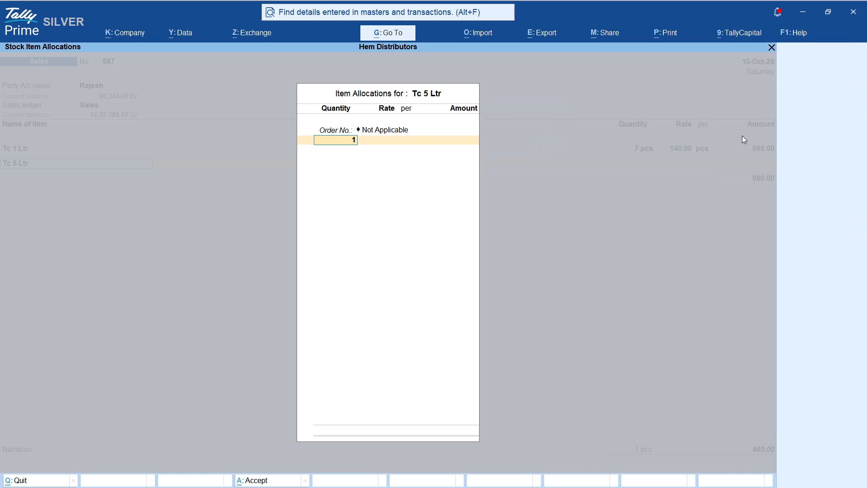
key("Return")
key("Return")
type("700")
key("Return")
key("Return")
key("Return")
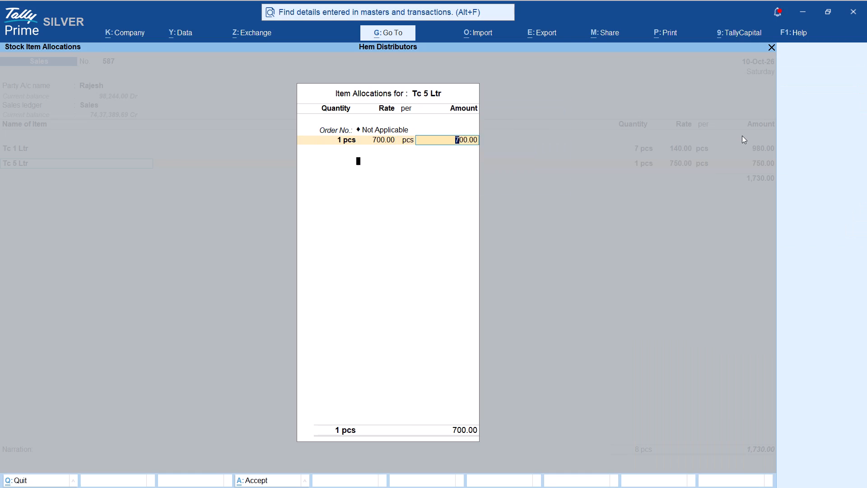
key("Return")
key("Return")
key("ctrl+a")
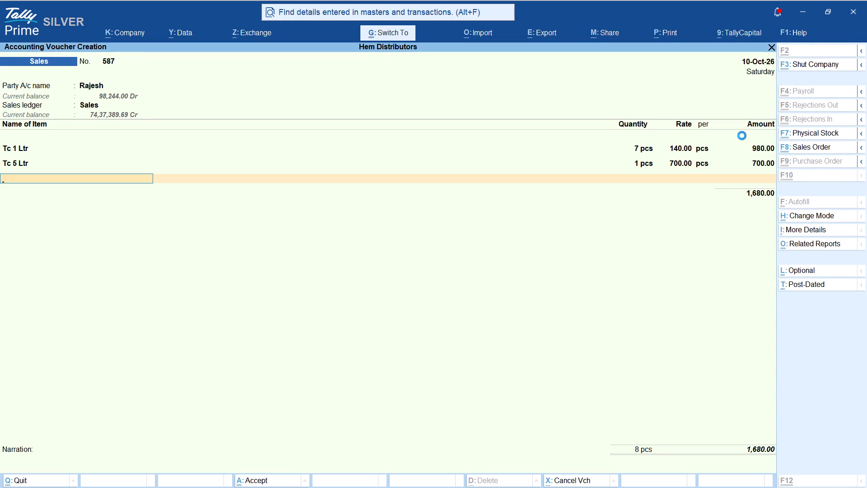
Start a sales voucher for the R.K party found by searching "mitt", using the Sales ledger and default party details.
type("mitt")
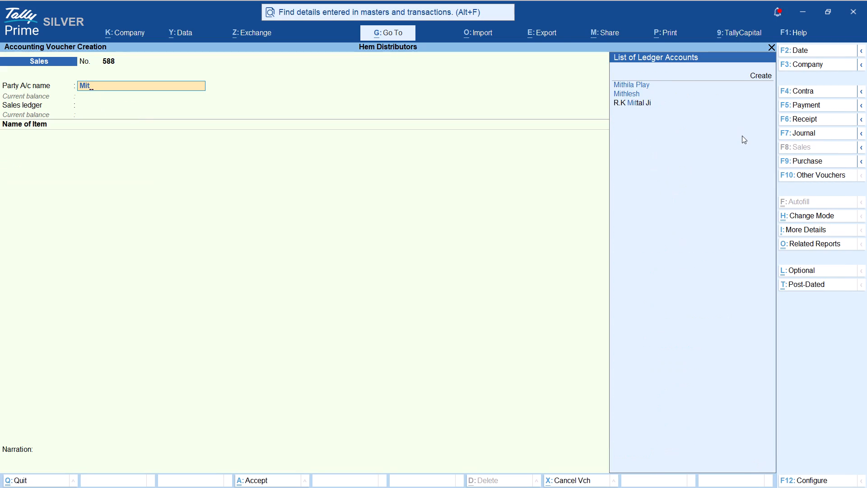
key("Return")
key("ctrl+a")
key("ctrl+a")
key("Return")
Add 1 pcs of Latapoxy Fast 450g at a rate of 1,020 to the sales voucher.
type("lata")
key("Down")
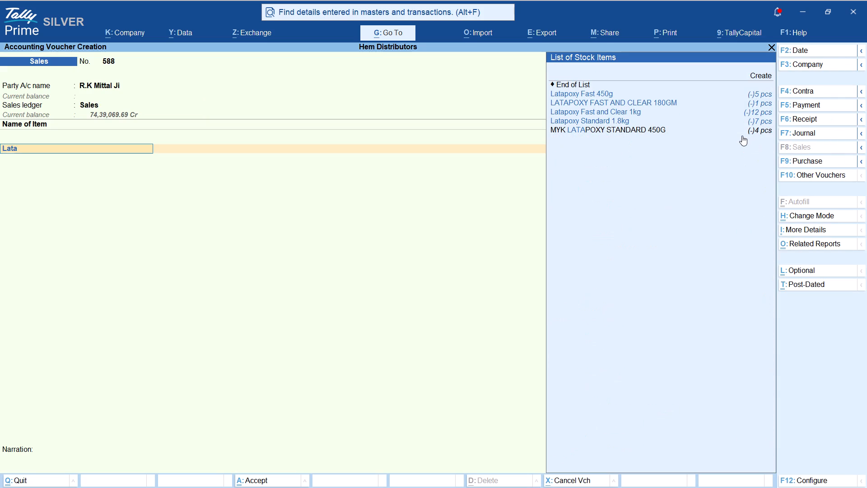
key("Down")
key("Up")
key("Return")
key("Return")
key("1")
key("Return")
key("Return")
key("Return")
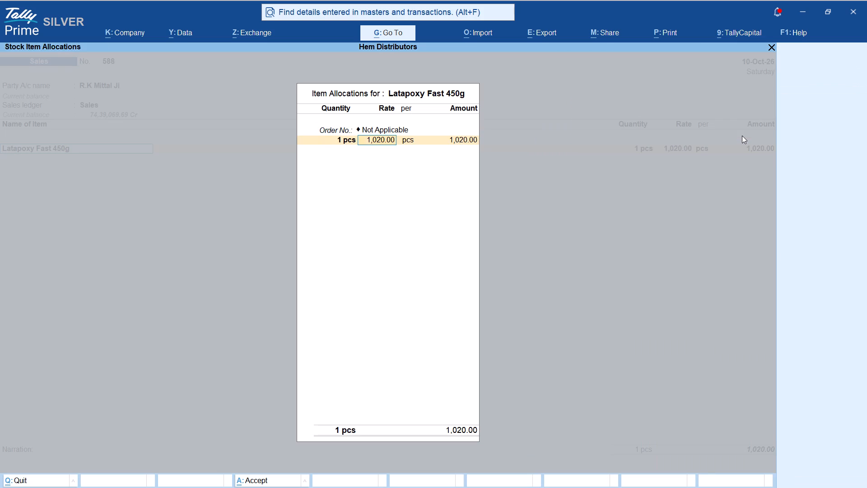
key("Return")
key("Return")
key("Return")
key("Return")
Add 20 pcs of Vetra Lv 50ml at a rate of 120, save the sales voucher and leave voucher entry.
type("vera")
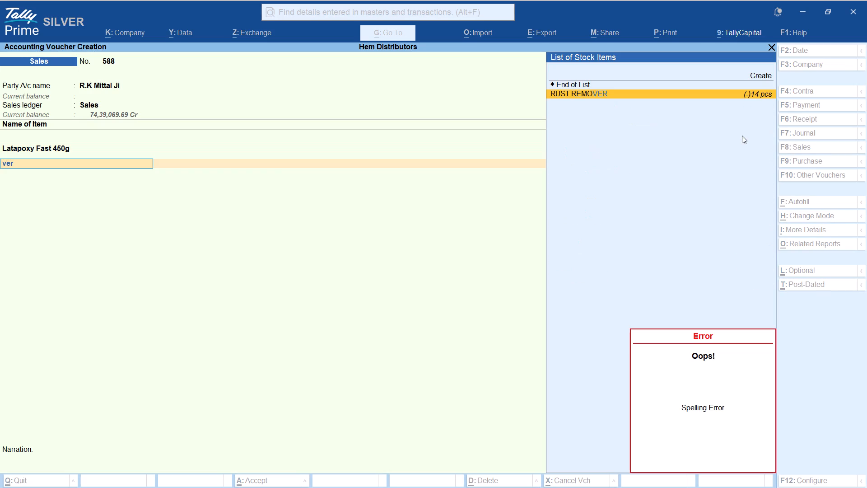
key("BackSpace")
key("BackSpace")
type("tra")
key("Return")
key("Return")
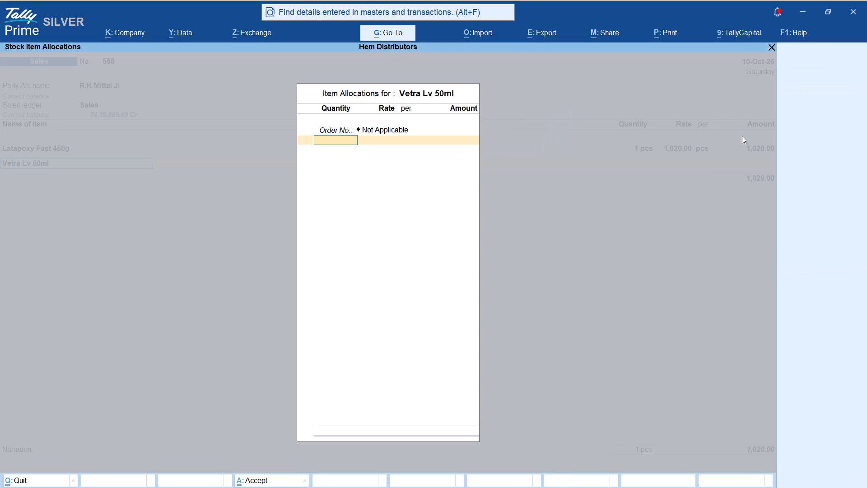
type("20")
key("Return")
key("Return")
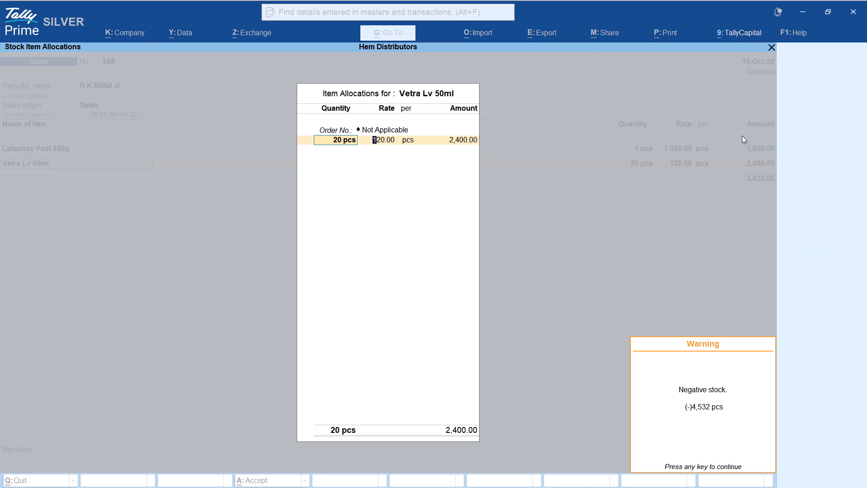
key("Return")
key("Return")
key("Return")
key("Return")
key("Return")
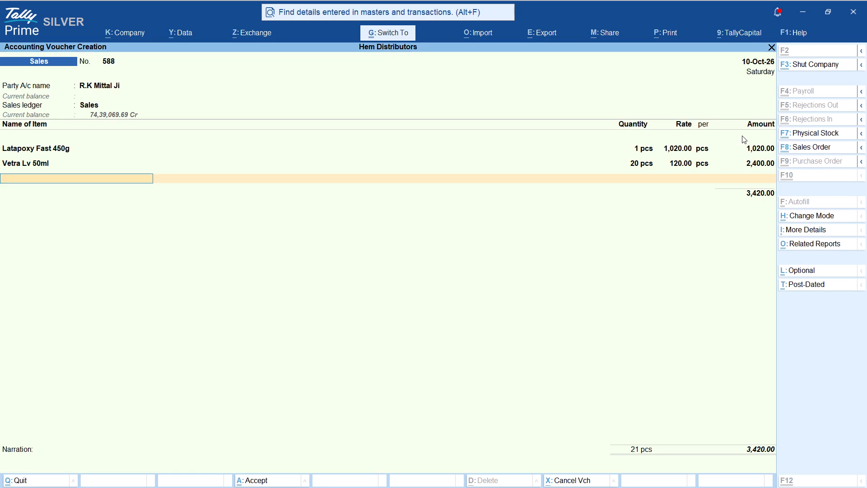
key("ctrl+a")
key("Escape")
key("Escape")
key("Escape")
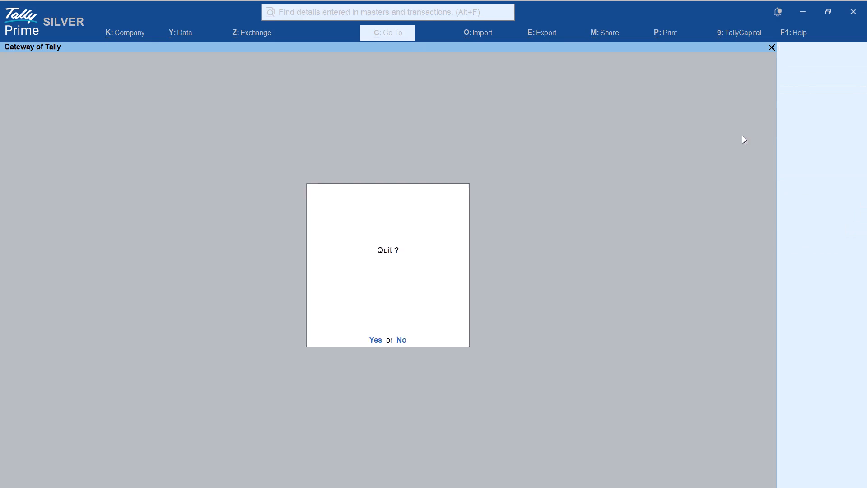
key("Escape")
Open the ledger vouchers of the party matching "rkm" and set the period to start on 1-Aug-26.
type("dalrkm")
key("Return")
key("2")
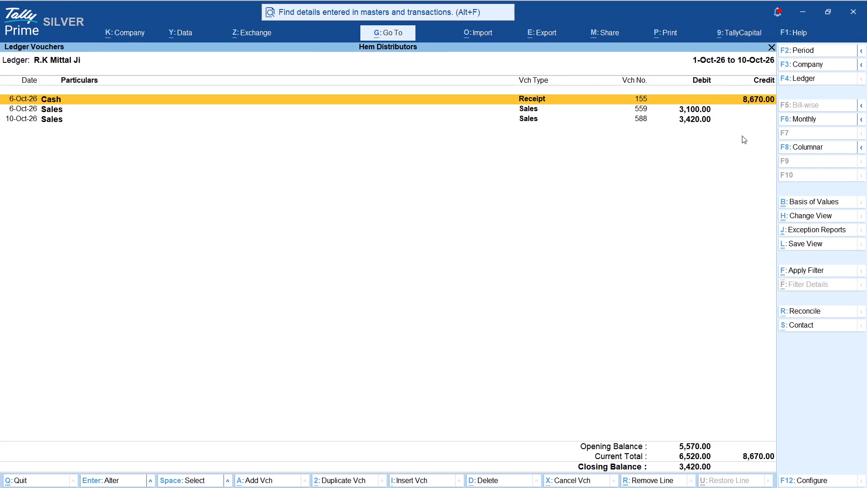
key("F2")
type("1.8")
key("Return")
key("Return")
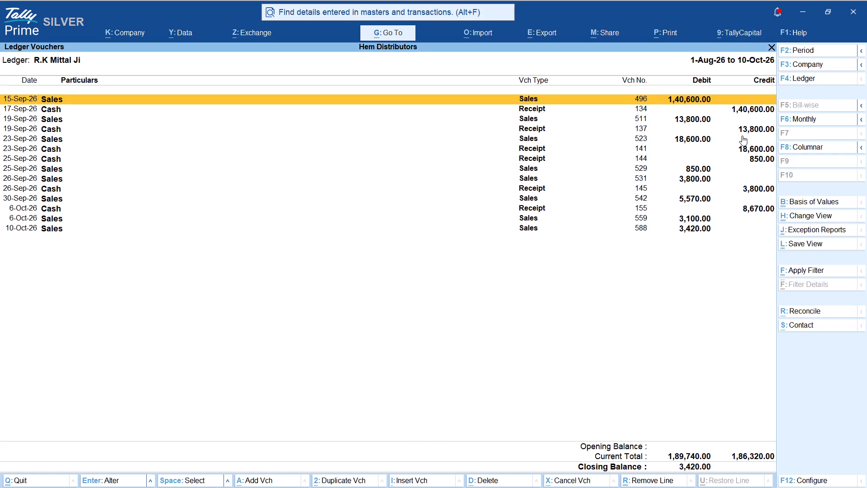
Examine the party's vouchers one by one, from the 15-Sep-26 sale through to the 10-Oct-26 sale.
key("Return")
key("Page_Down")
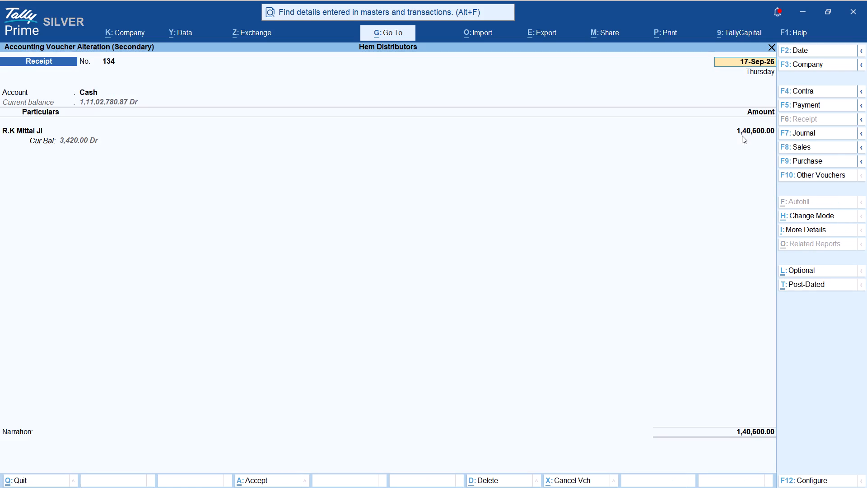
key("Page_Down")
key("Page_Down")
key("Page_Down")
key("Page_Down")
key("Page_Down")
key("Page_Down")
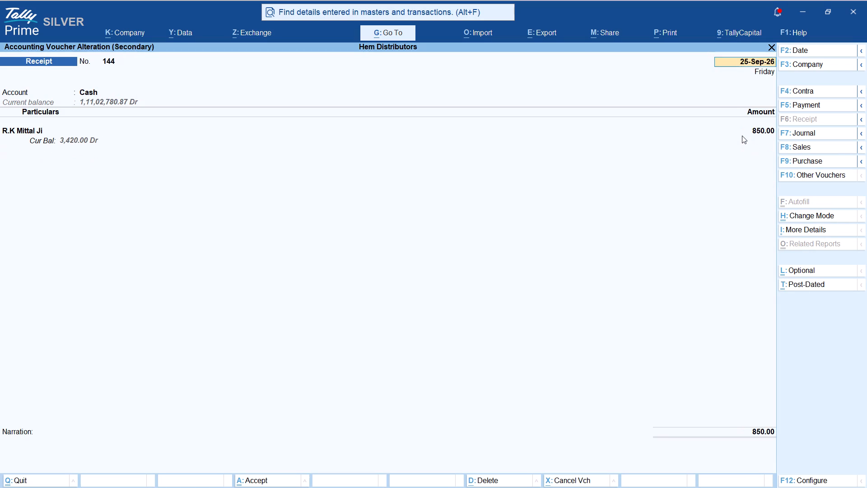
key("Page_Down")
key("Page_Down")
key("Page_Down")
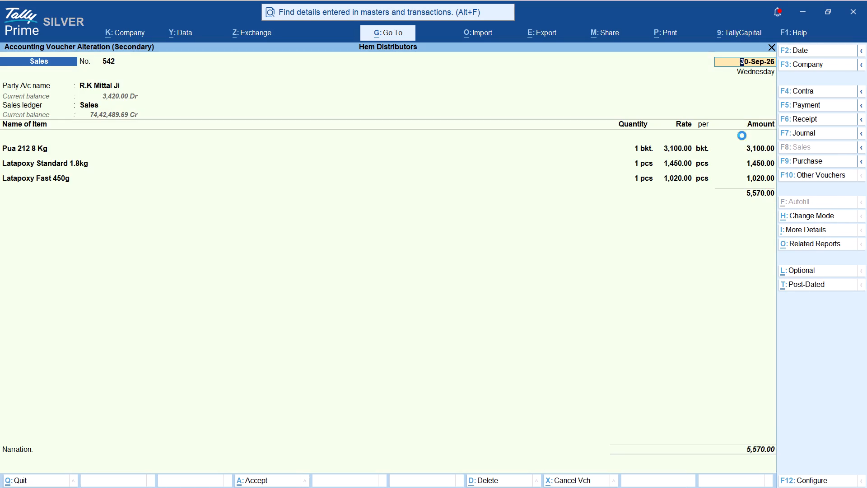
key("Page_Down")
key("Page_Down")
key("Page_Down")
key("Page_Down")
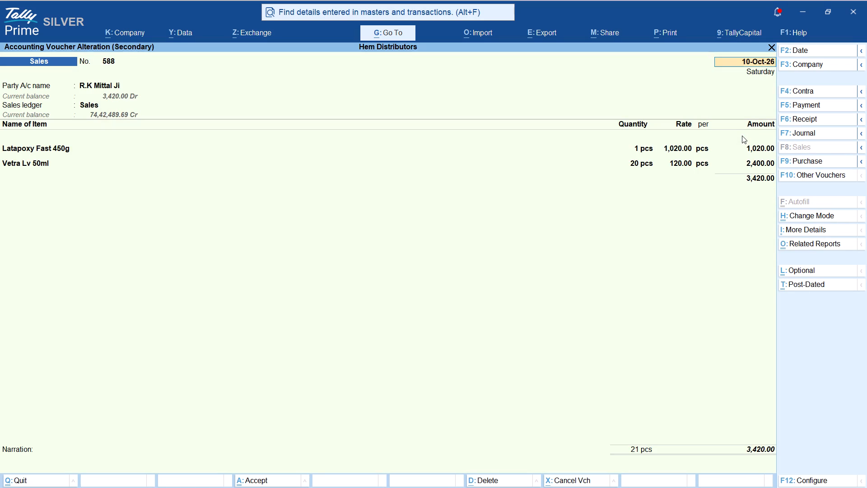
key("Escape")
key("Escape")
key("Escape")
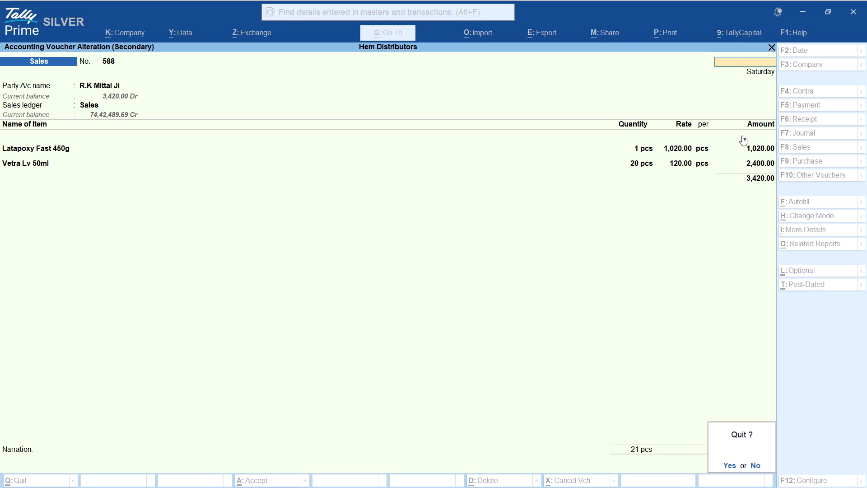
Reopen the party's 10-Oct-26 sales voucher from the ledger for viewing and return to the Gateway of Tally.
key("Down")
key("Down")
key("Down")
key("Down")
key("Down")
key("Down")
key("Down")
key("Down")
key("Down")
key("Down")
key("Down")
key("Down")
key("Down")
key("Down")
key("Down")
key("Down")
key("Down")
key("Down")
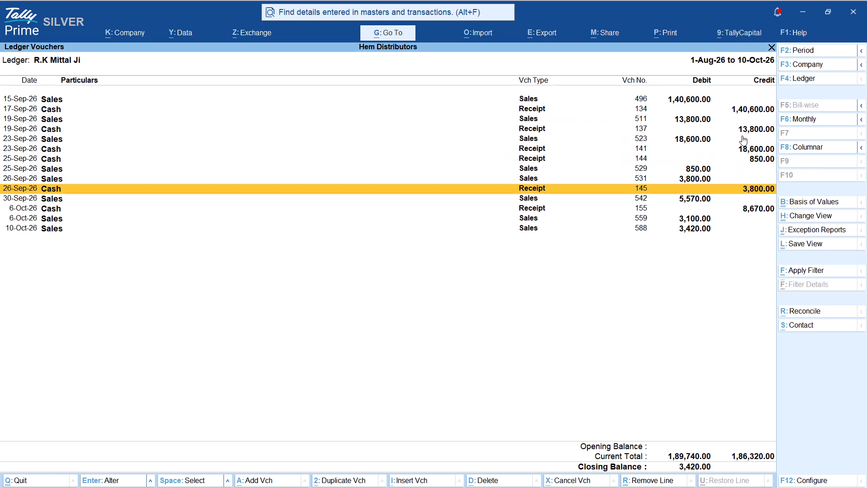
key("Return")
key("Escape")
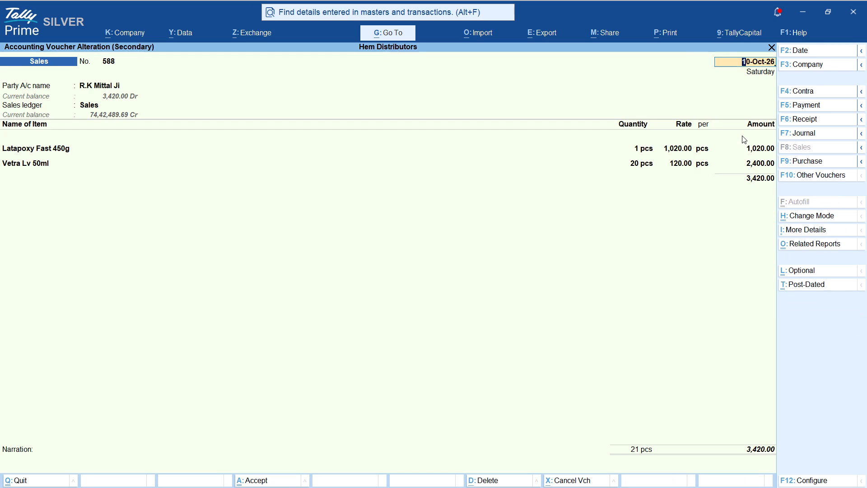
key("Escape")
key("Escape")
key("Escape")
key("Escape")
key("Escape")
key("Escape")
key("Escape")
key("Escape")
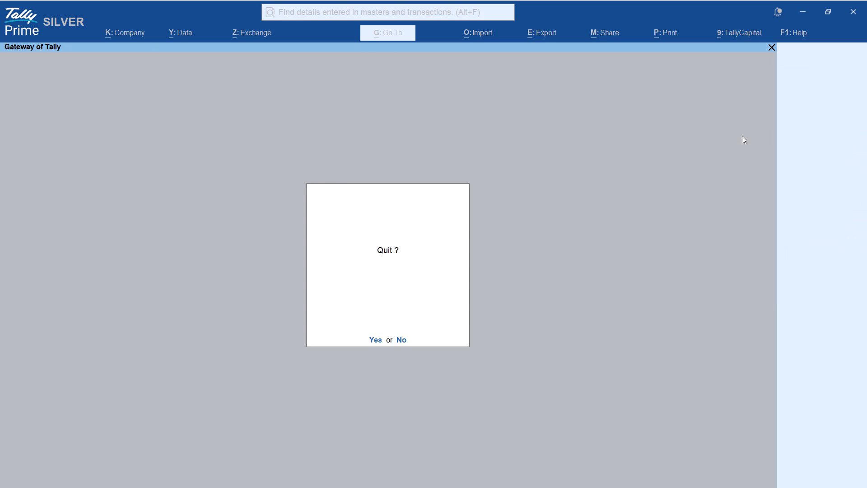
key("Escape")
Start a sales voucher for the party Shristi Paint using the Sales ledger and the default party details.
key("v")
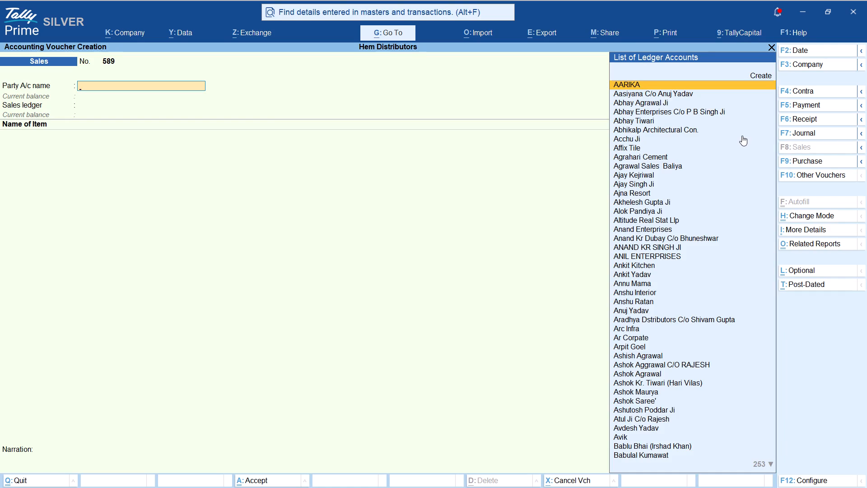
type("shr")
key("Up")
key("Return")
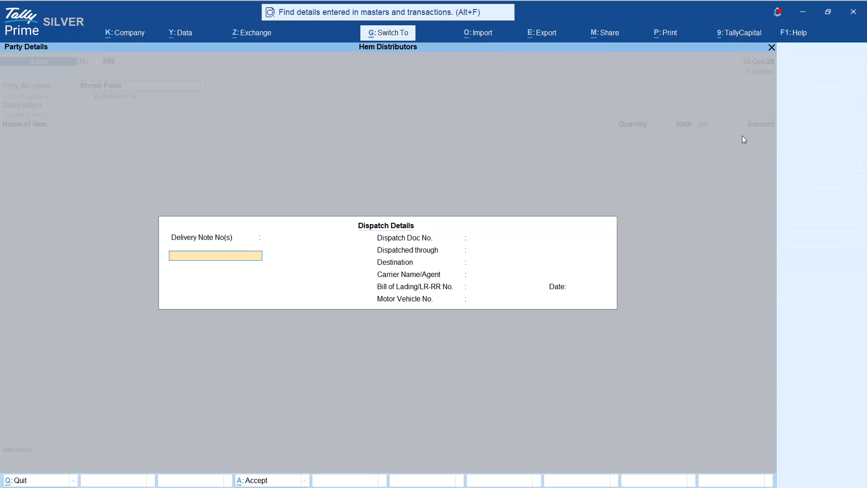
key("ctrl+a")
key("ctrl+a")
key("Return")
Add 2 pcs of MASTIQ WHITE at a rate of 685 to the sales voucher and save it.
type("mast")
key("Up")
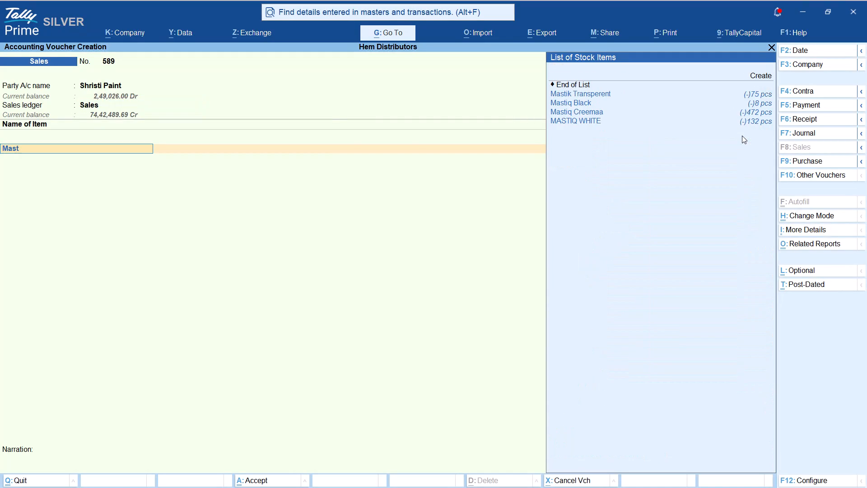
key("Return")
key("Return")
key("2")
key("Return")
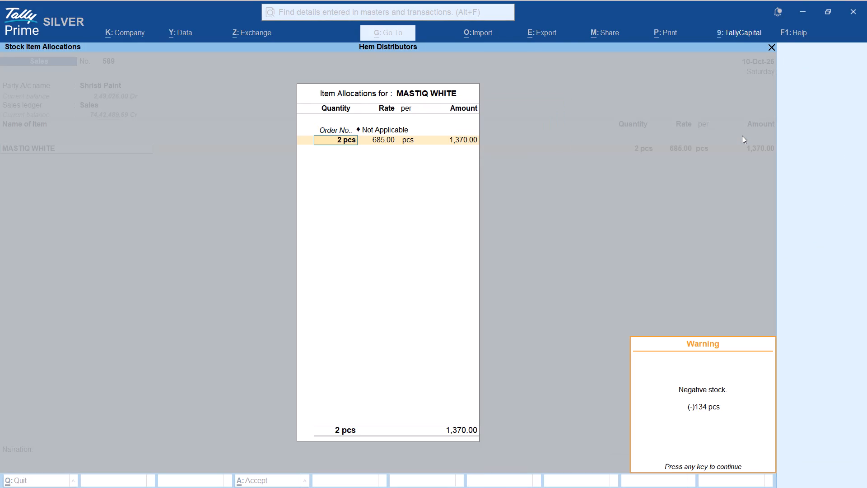
key("Return")
key("Return")
key("Return")
key("Return")
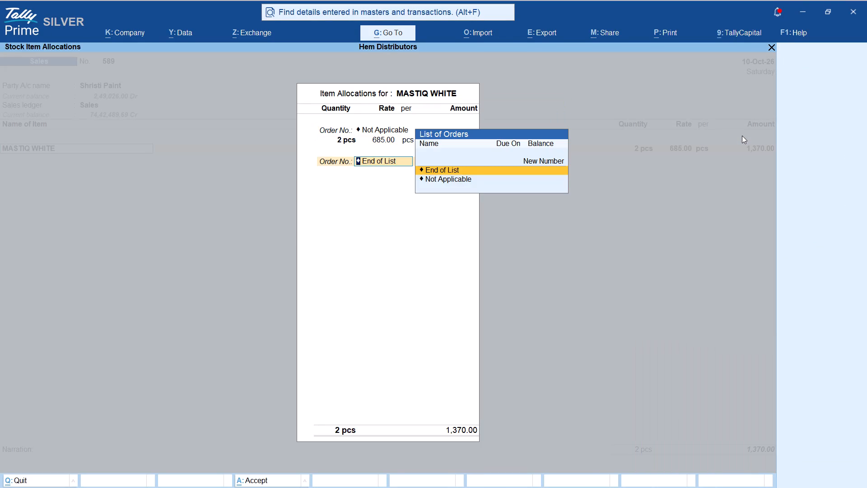
key("Return")
key("ctrl+a")
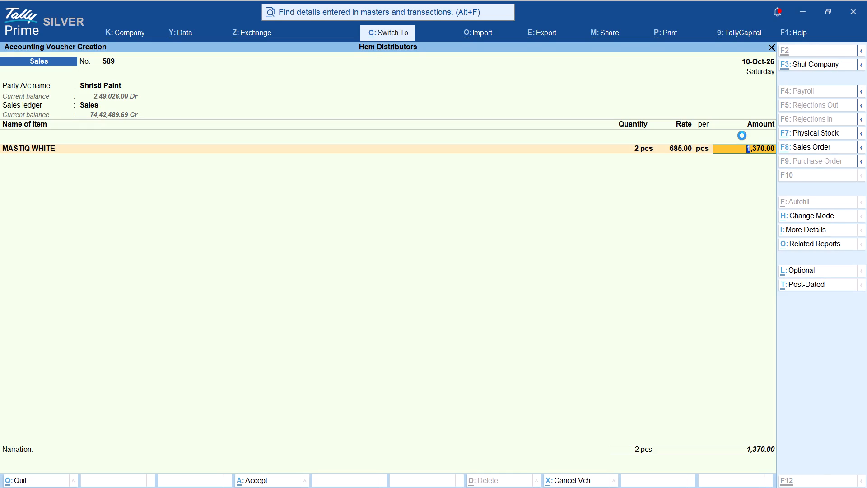
Start a sales voucher for the party Jss Enterprises using the Sales ledger and the default party details.
key("Return")
key("BackSpace")
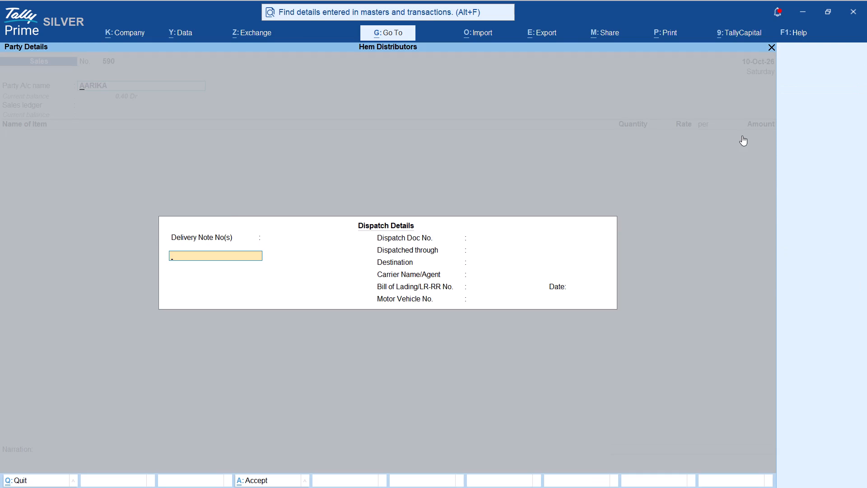
type("jss")
key("Return")
key("ctrl+a")
key("ctrl+a")
key("Return")
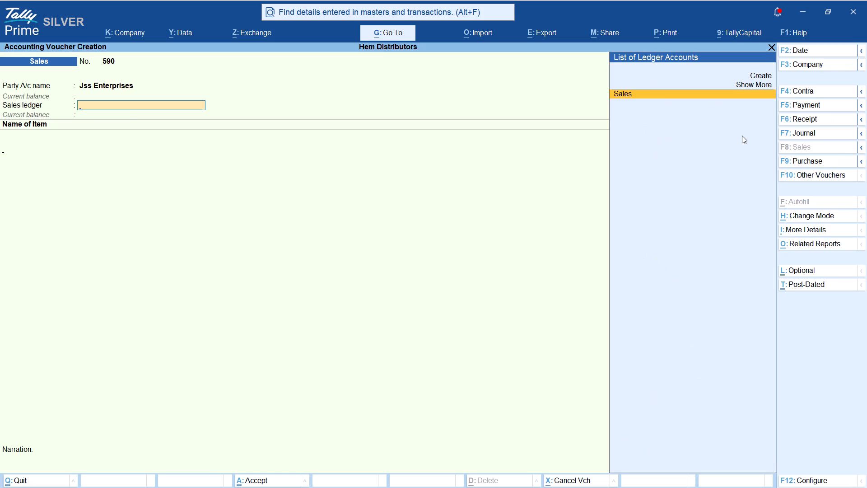
Add 20 bag of 315 Gray at a rate of 580 to the sales voucher.
type("315")
key("Down")
key("Down")
key("Return")
key("Return")
type("200")
key("Return")
key("Return")
key("BackSpace")
type("20")
key("Return")
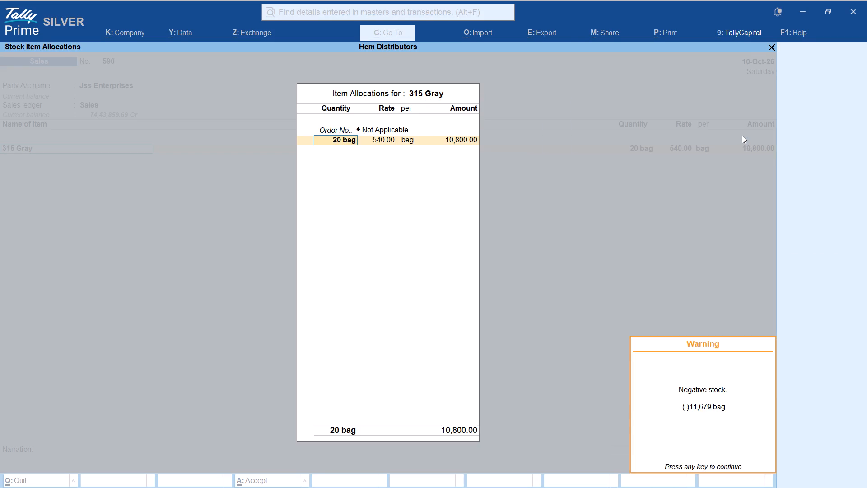
type("5580")
key("Return")
key("Return")
key("Return")
key("Return")
key("Return")
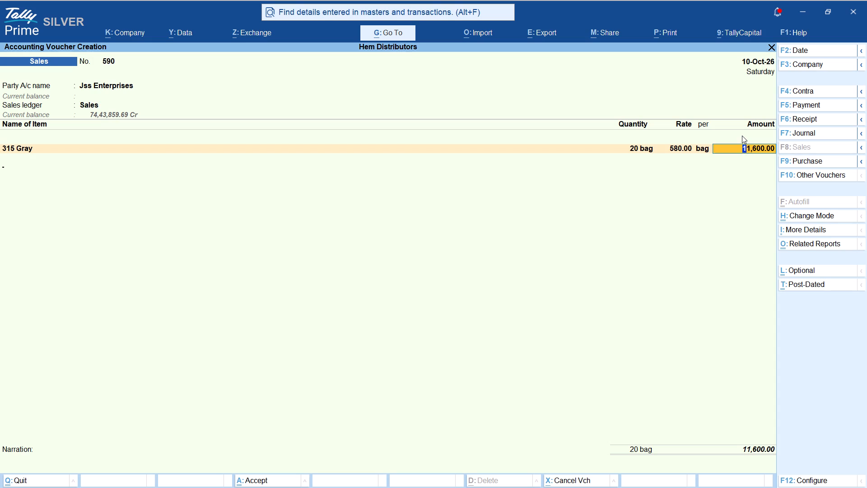
key("Return")
Add a Freight charge of 500 to the sales voucher and save it.
type("fre")
key("Down")
key("Return")
key("Return")
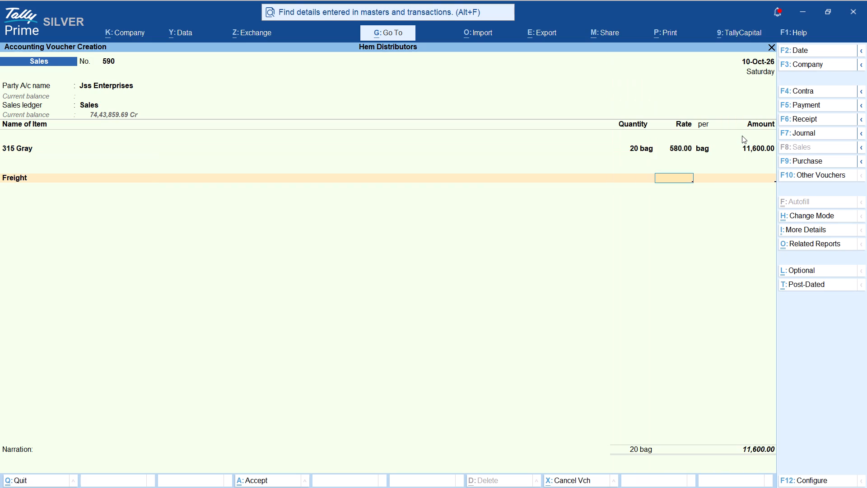
type("500")
key("Return")
key("a")
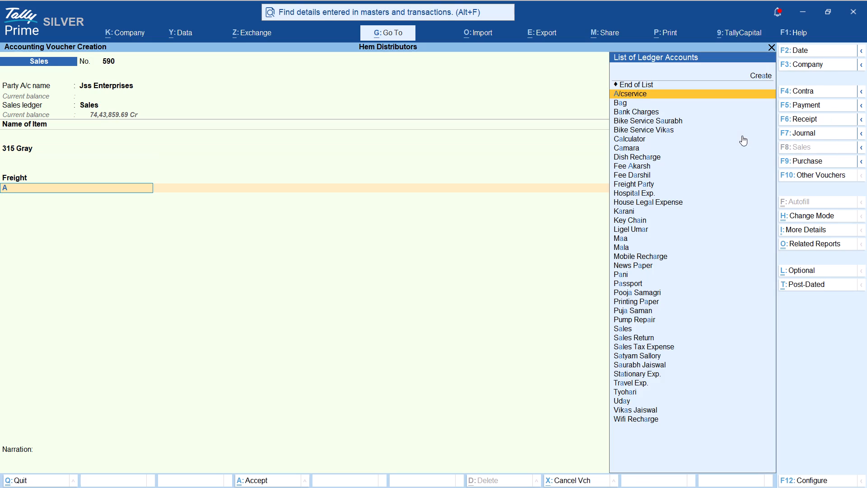
key("BackSpace")
key("Return")
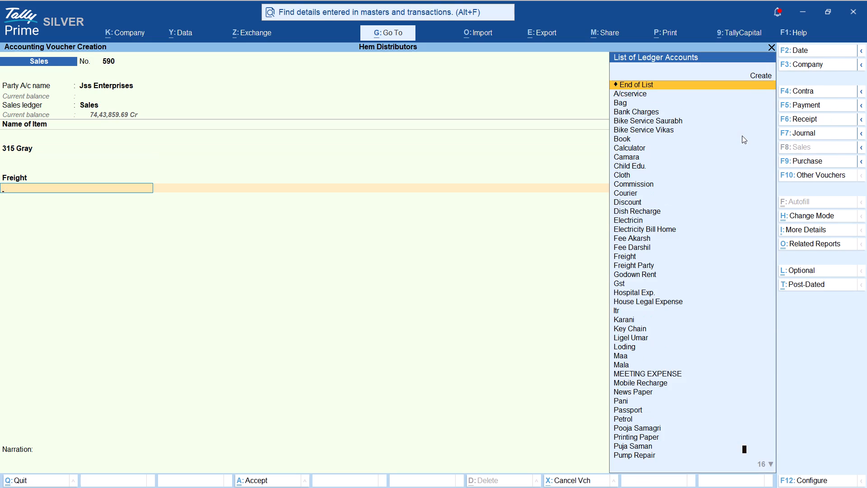
key("ctrl+a")
Start a sales voucher for the Poddar Ji party found by searching "ashu", using the Sales ledger and default party details.
type("ashu")
key("Return")
key("ctrl+a")
key("ctrl+a")
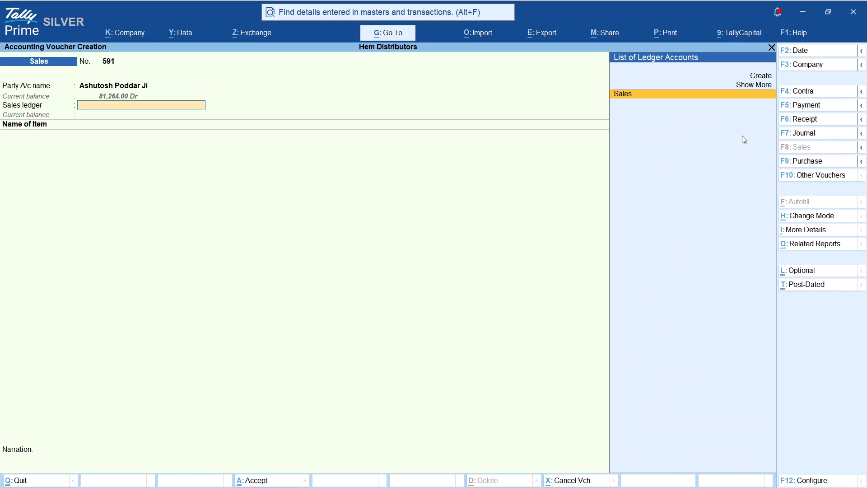
key("Return")
Add 1 pcs of Latapoxy Fast and Clear 1kg at a rate of 1380 to the sales voucher and save it.
type("lata")
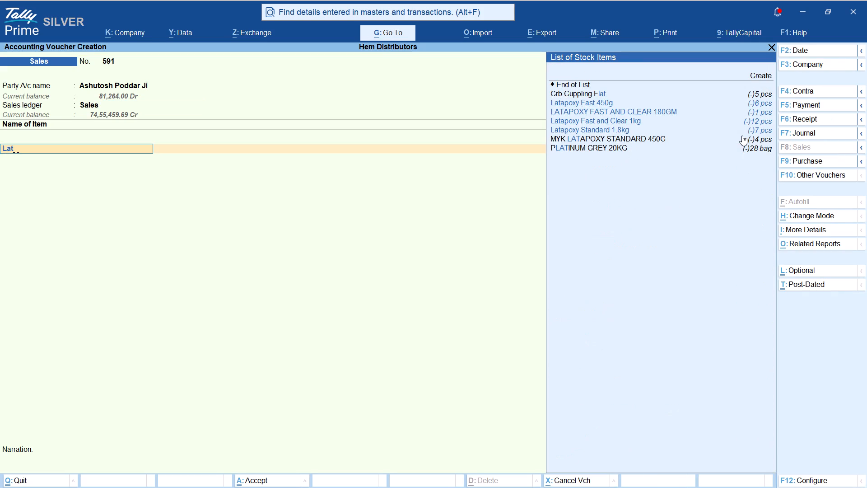
key("Up")
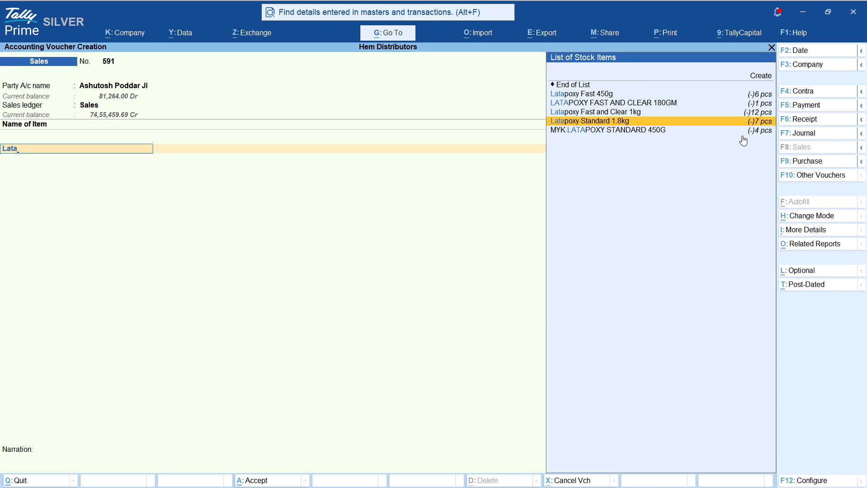
key("Up")
key("Return")
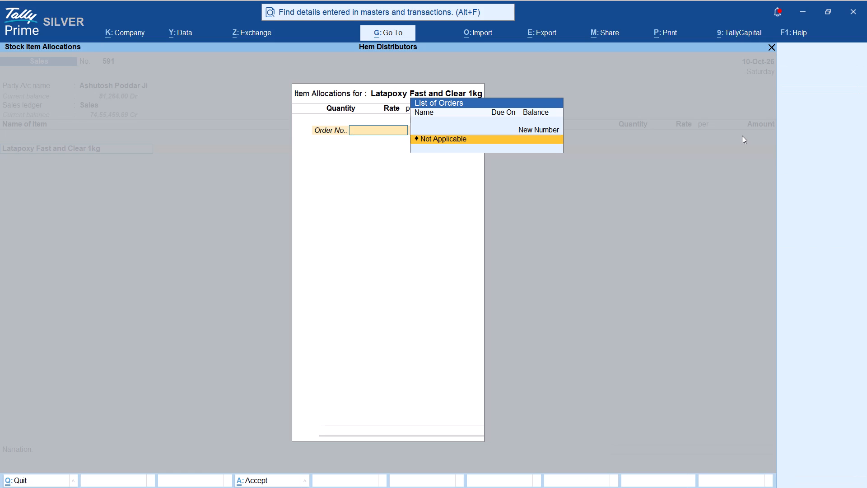
key("Return")
key("1")
key("Return")
key("Return")
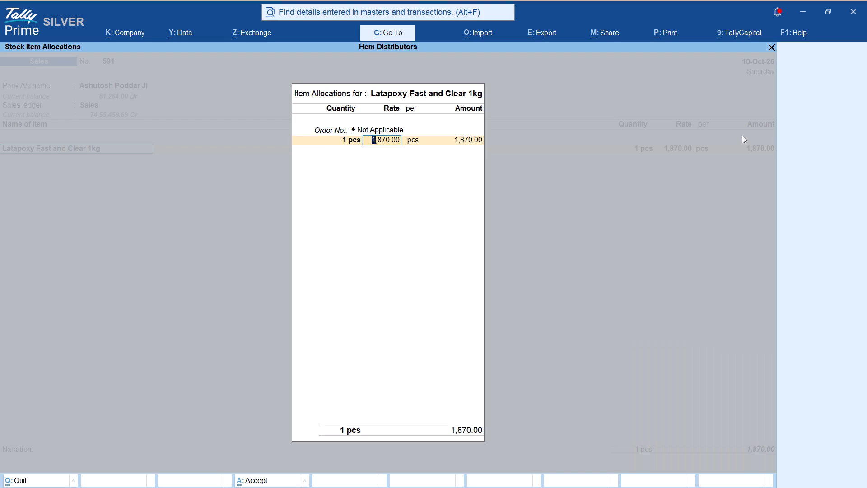
type("1380")
key("Return")
key("Return")
key("Return")
key("Return")
key("Return")
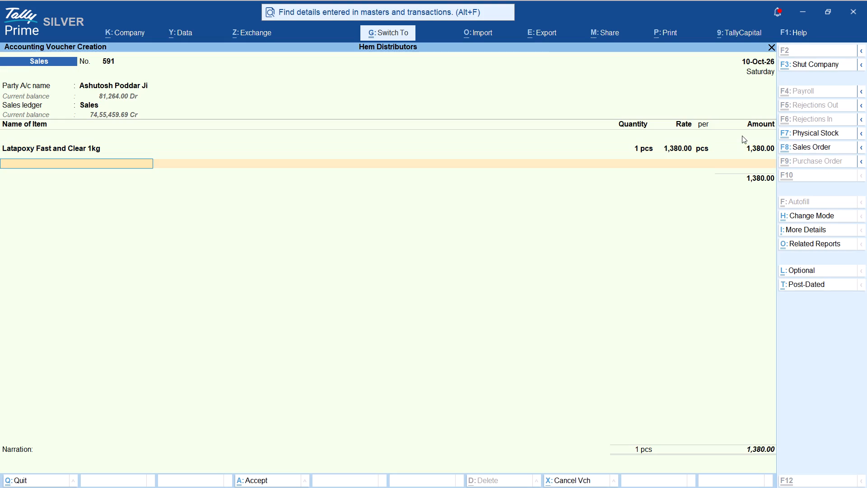
key("ctrl+a")
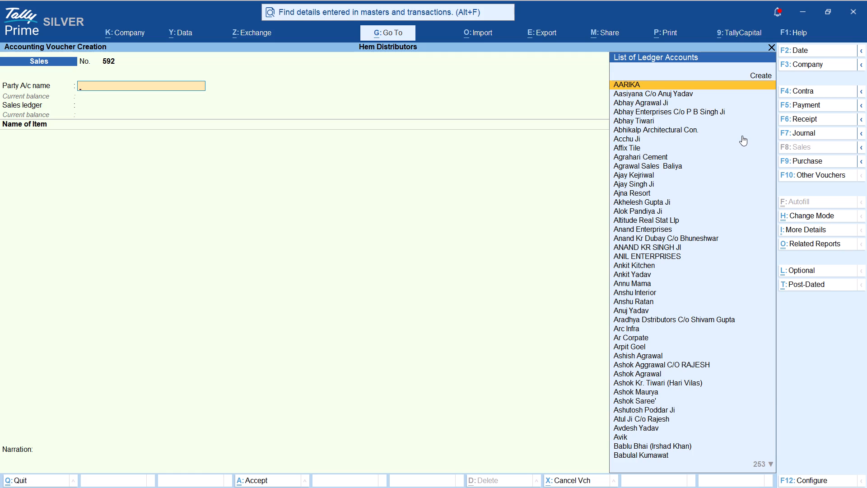
Start a receipt voucher into INDUSIND BANK with 12,250 received from Kashvi Infrastucutre.
key("F6")
key("i")
key("Return")
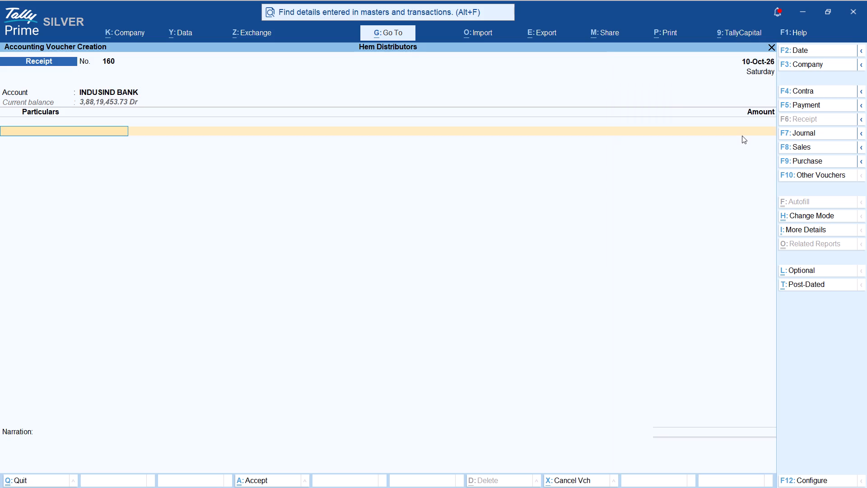
type("kash")
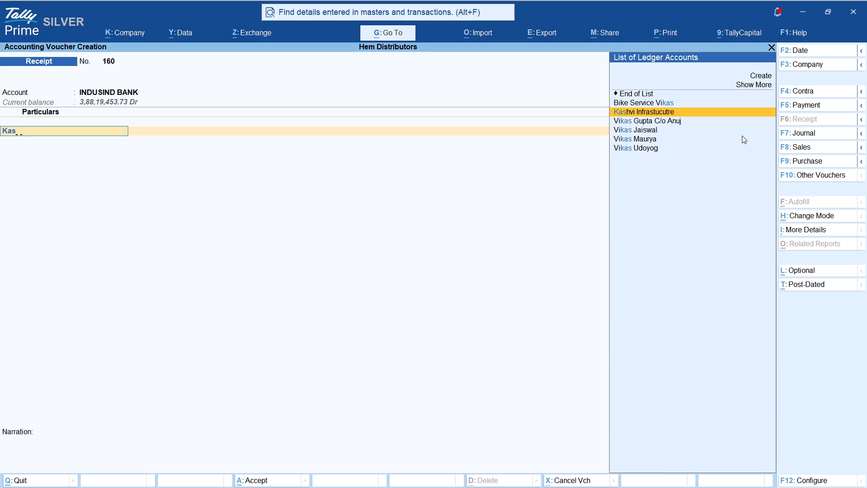
key("Return")
type("12250")
key("Return")
Add 1,220 received from the Rajesh ledger to the bank receipt voucher.
type("raj")
key("Up")
key("Up")
key("Up")
key("Return")
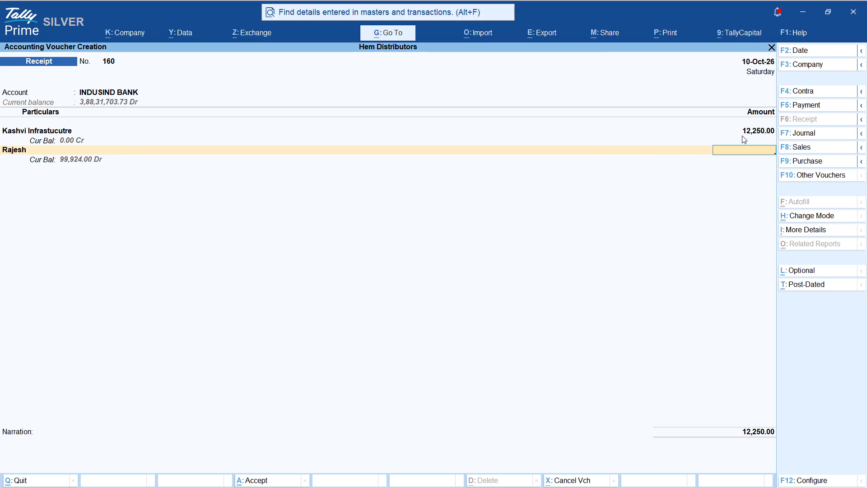
type("1220")
key("Return")
Keep the default Cheque/DD bank allocation, enter the narration "rajesh= abhisek surgical" and save the receipt voucher.
key("Return")
key("Return")
key("Return")
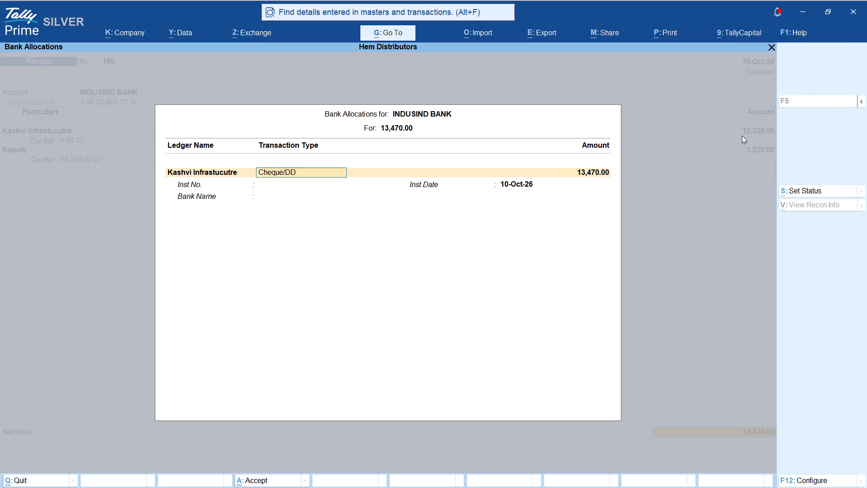
key("Return")
key("Return")
key("Return")
key("Return")
type("rajesh")
type("= abhisek")
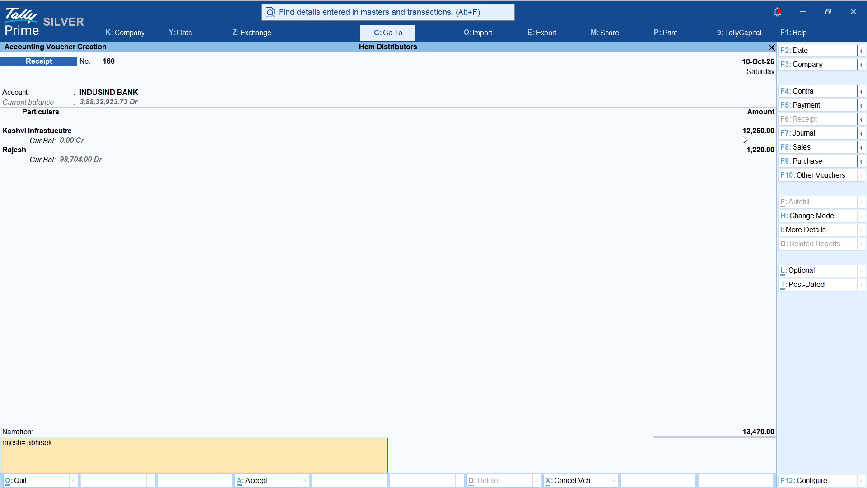
key("space")
type("surgical")
key("ctrl+a")
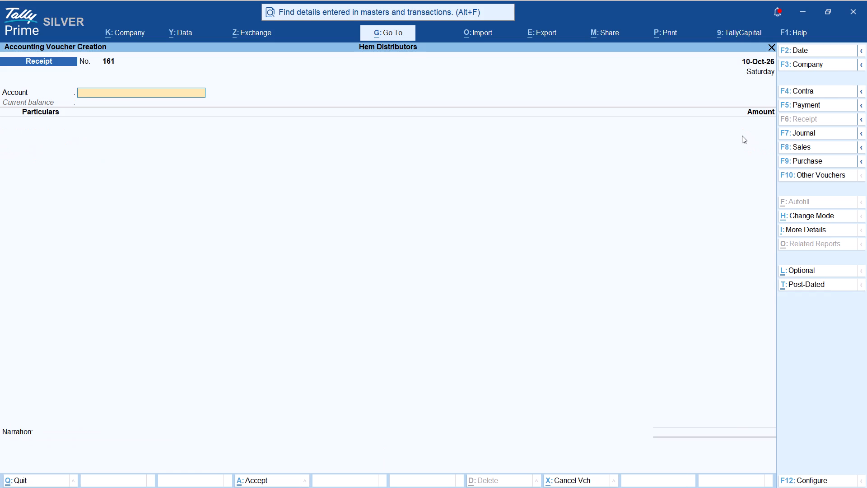
Start a receipt voucher into Cash with 43,000 received from the Rto party found by searching "sanj".
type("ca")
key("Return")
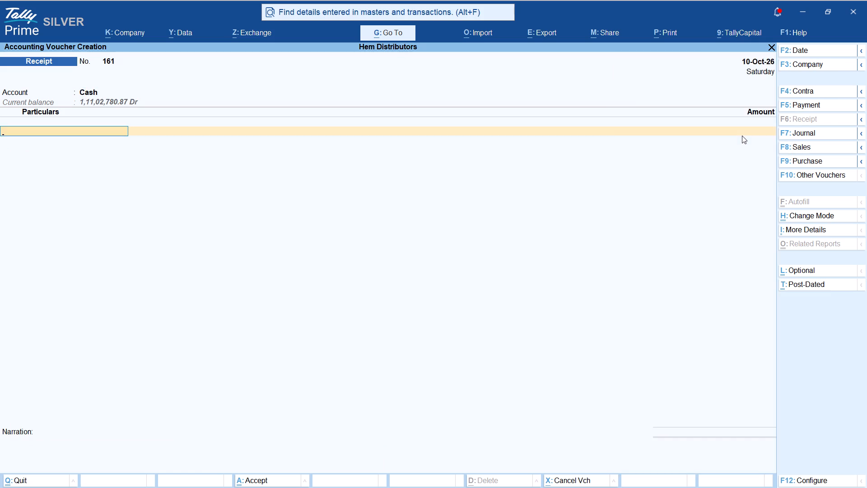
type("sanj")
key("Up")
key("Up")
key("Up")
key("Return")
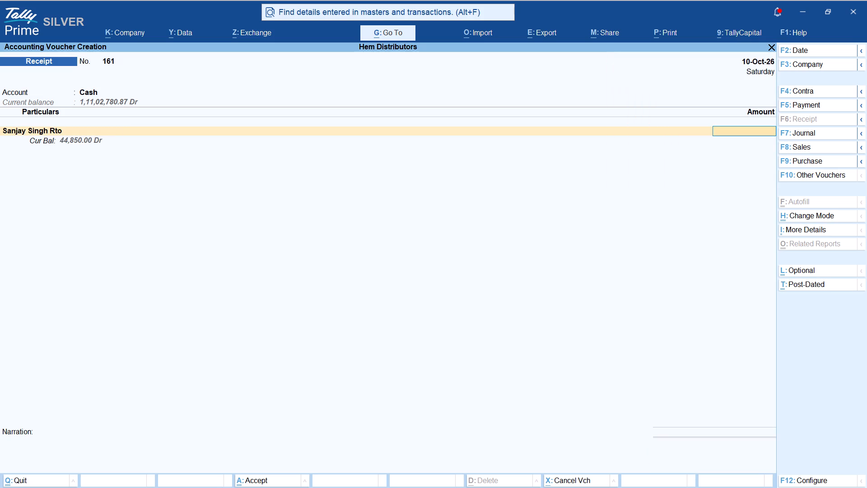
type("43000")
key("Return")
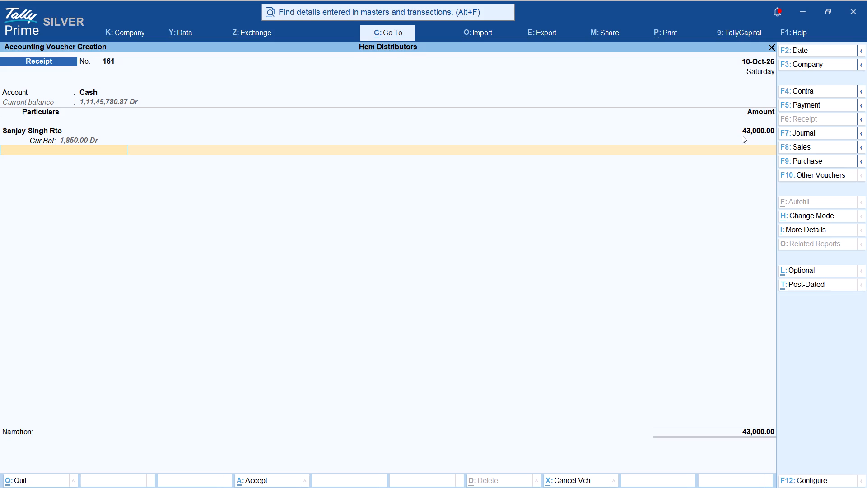
Add 1,680 received from the Rajesh ledger to the Cash receipt voucher and save it.
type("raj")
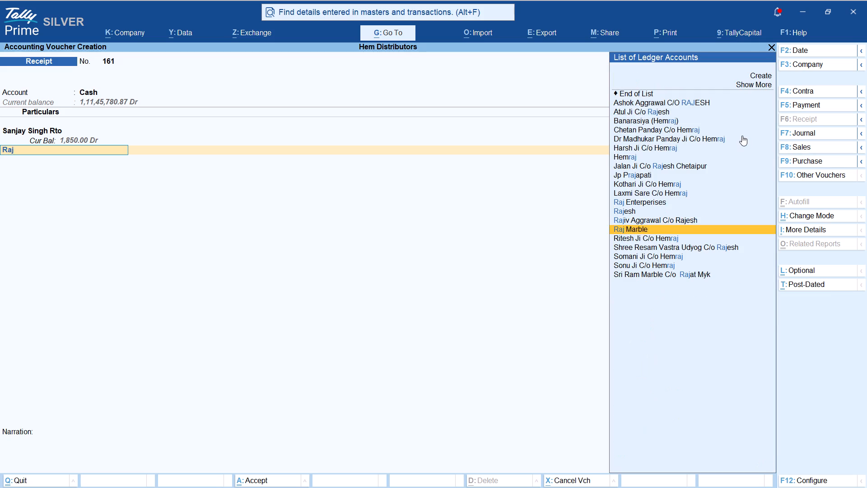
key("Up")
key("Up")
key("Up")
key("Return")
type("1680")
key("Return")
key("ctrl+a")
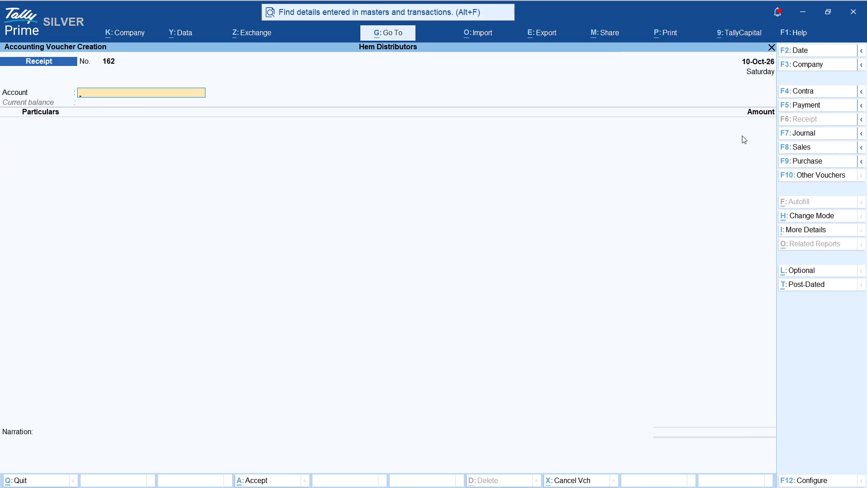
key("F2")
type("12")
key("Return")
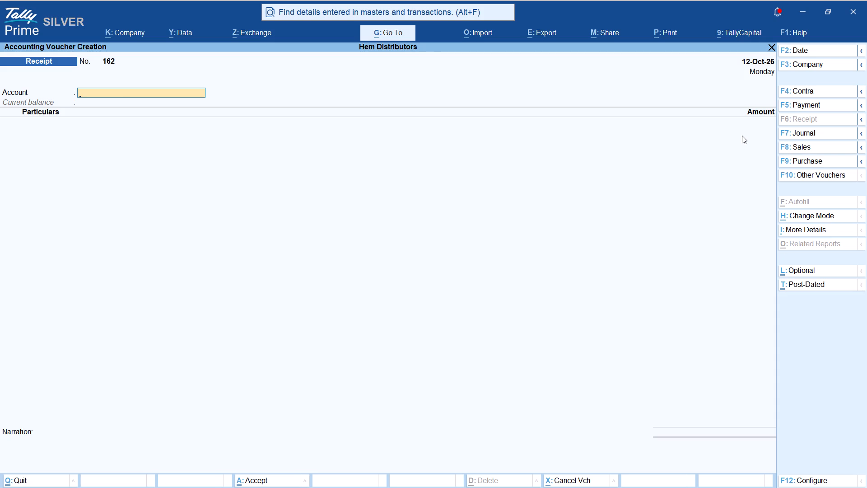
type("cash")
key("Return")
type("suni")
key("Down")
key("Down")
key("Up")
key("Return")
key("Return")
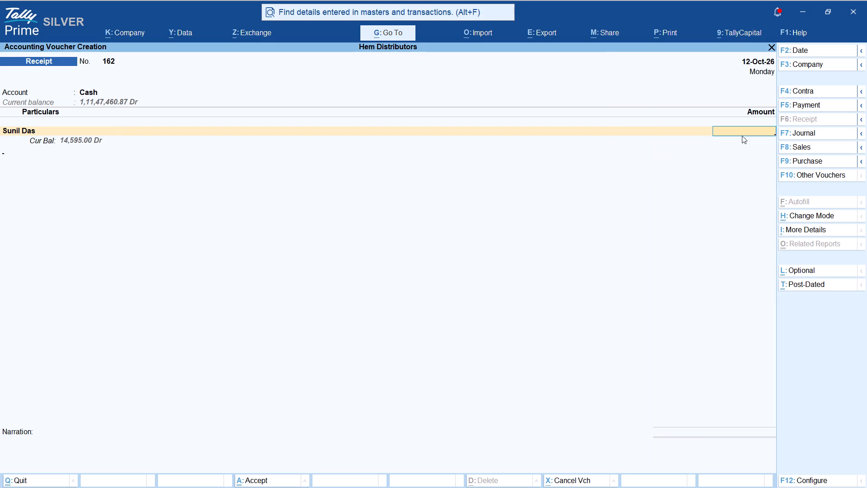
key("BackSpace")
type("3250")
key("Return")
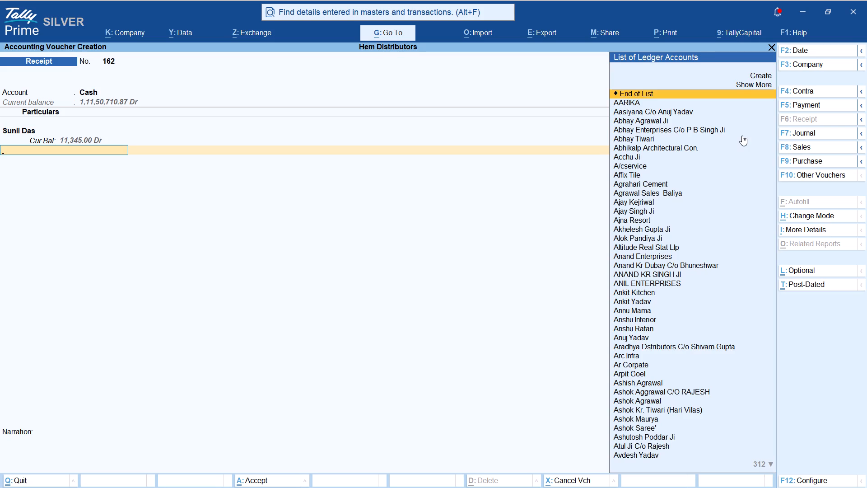
Add 3,240 received from Keshari Building to the Cash receipt voucher.
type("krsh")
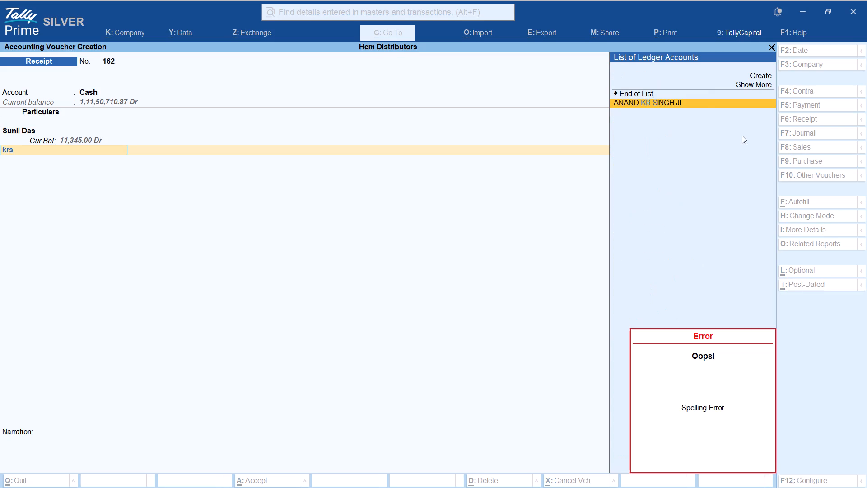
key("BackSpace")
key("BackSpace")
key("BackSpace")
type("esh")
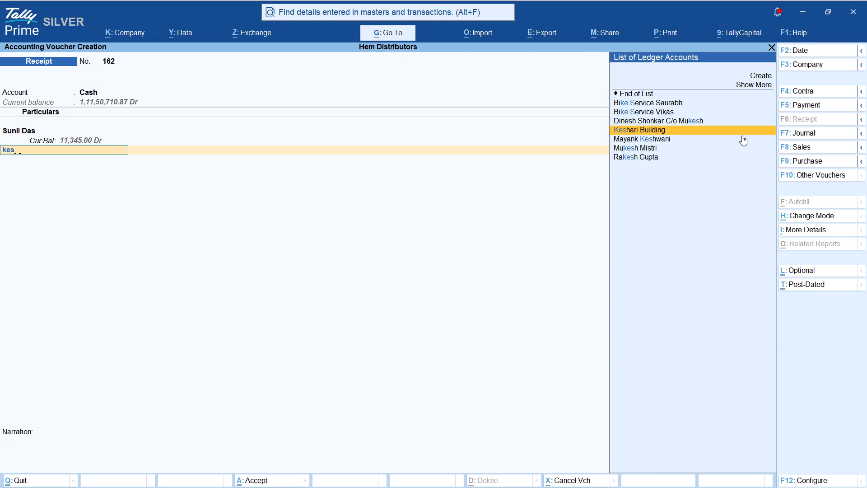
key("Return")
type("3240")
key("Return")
Enter the narration "teliyabagh churhc" on the Cash receipt voucher and save it.
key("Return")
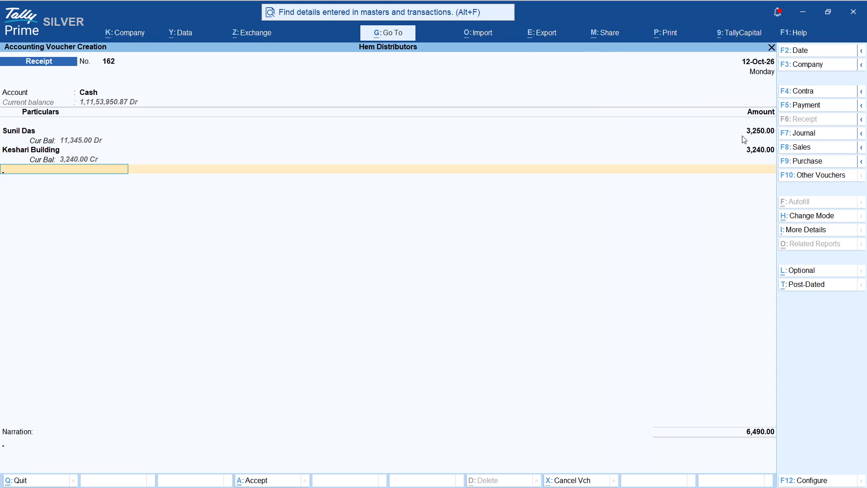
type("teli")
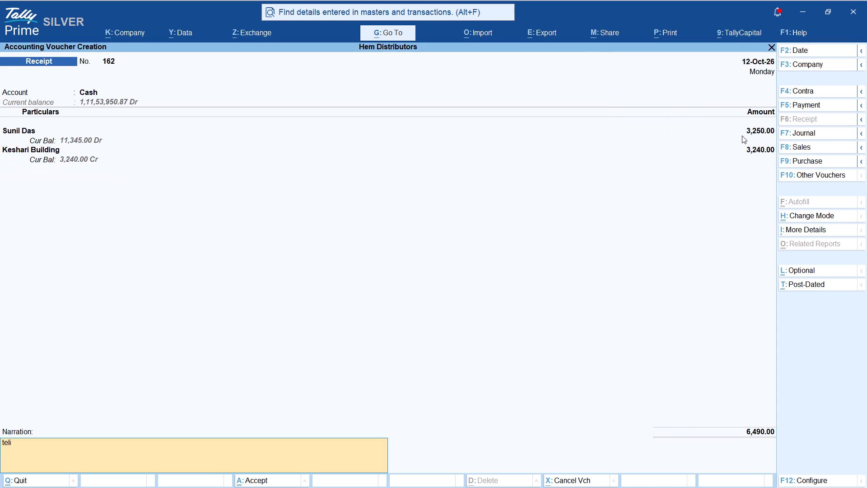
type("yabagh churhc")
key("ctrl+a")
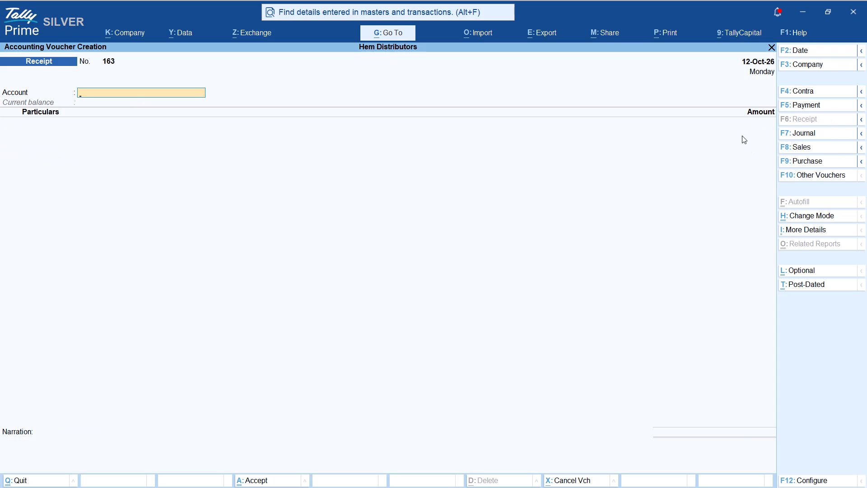
Start a receipt voucher into INDUSIND BANK with 7,200 received from Nageshwar.
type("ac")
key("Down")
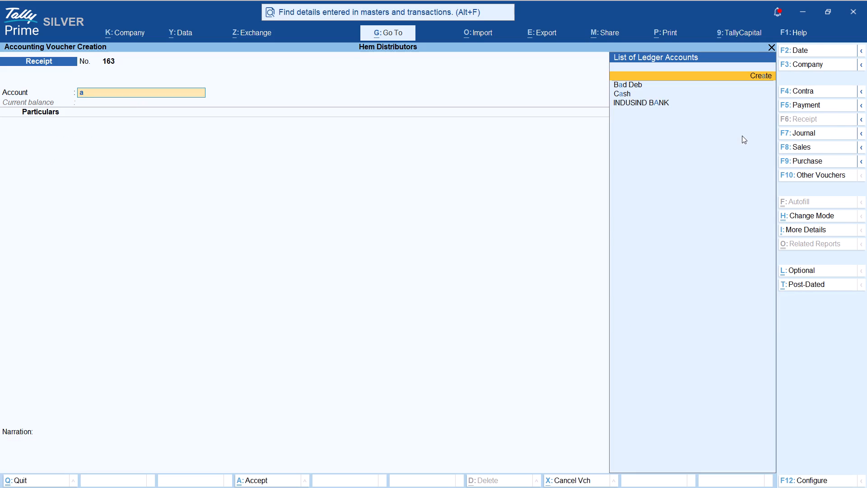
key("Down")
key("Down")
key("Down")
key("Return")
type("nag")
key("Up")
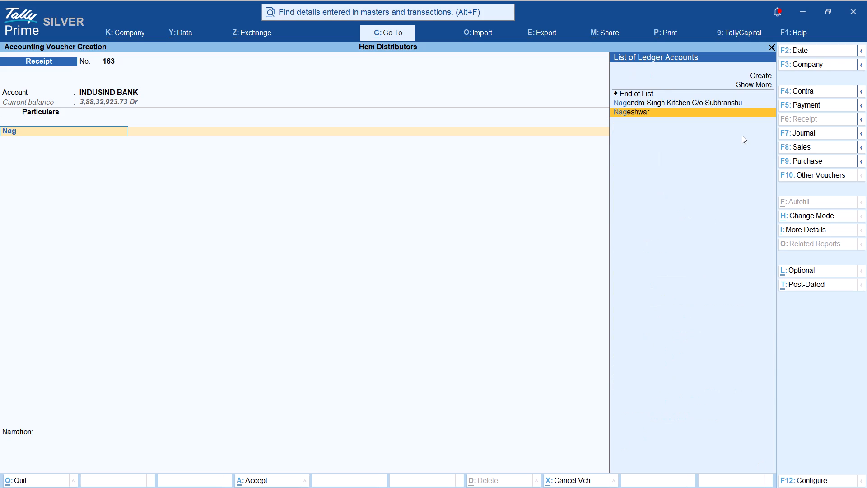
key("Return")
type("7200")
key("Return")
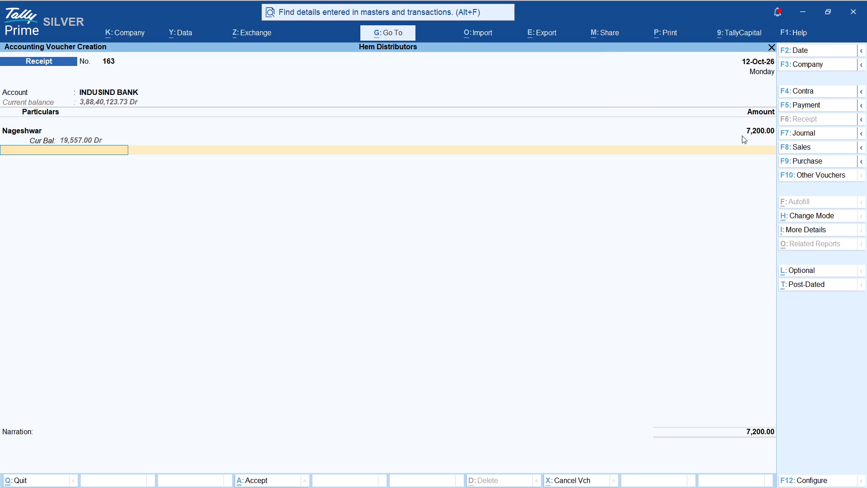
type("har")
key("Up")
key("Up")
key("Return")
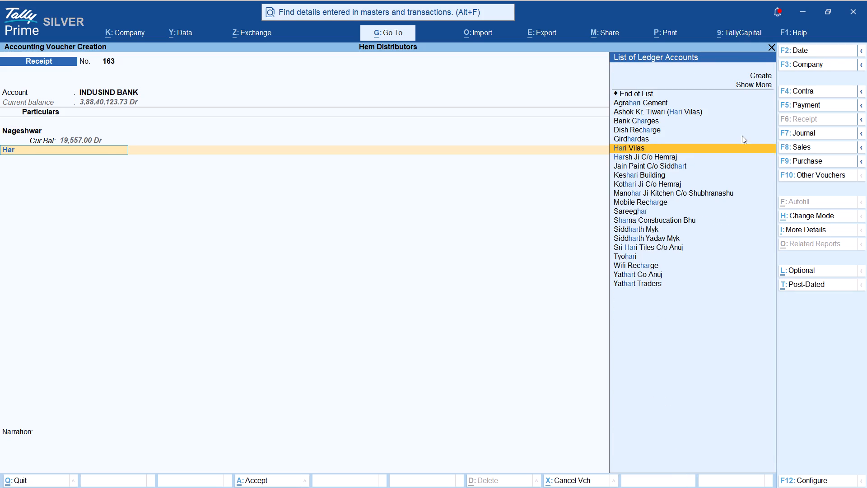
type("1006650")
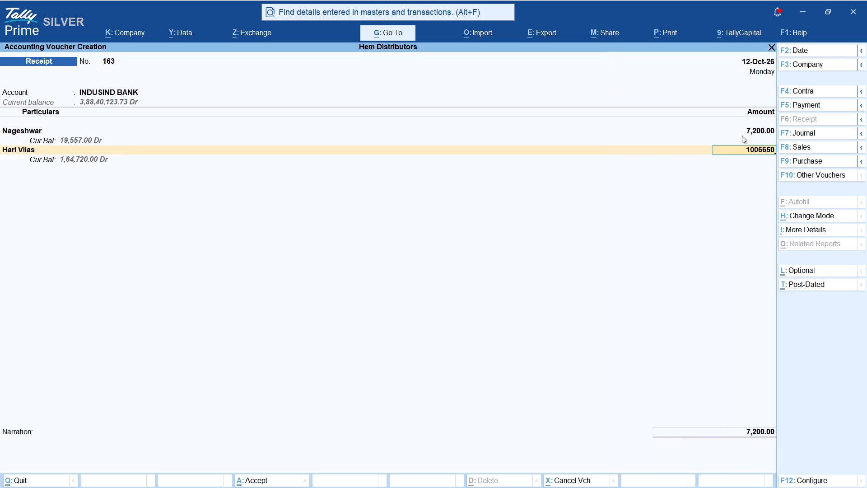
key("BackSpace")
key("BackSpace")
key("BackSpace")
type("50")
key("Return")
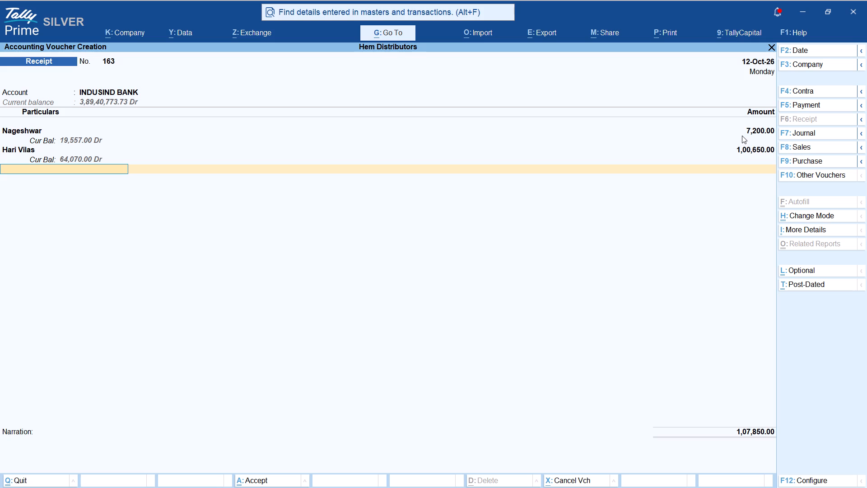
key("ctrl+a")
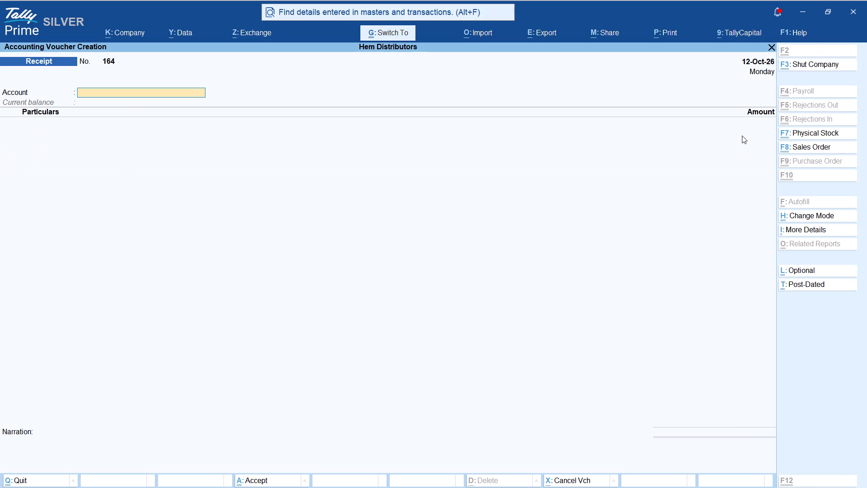
Start a payment voucher from the Cash account with 2,000 paid to Commission.
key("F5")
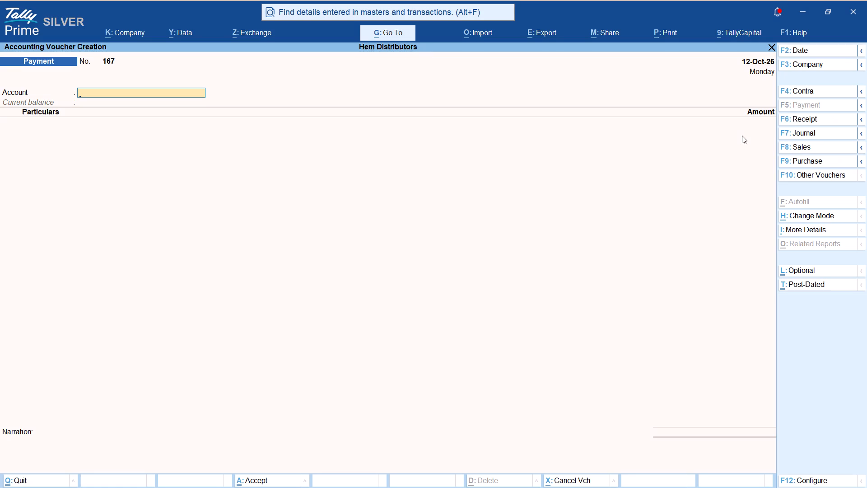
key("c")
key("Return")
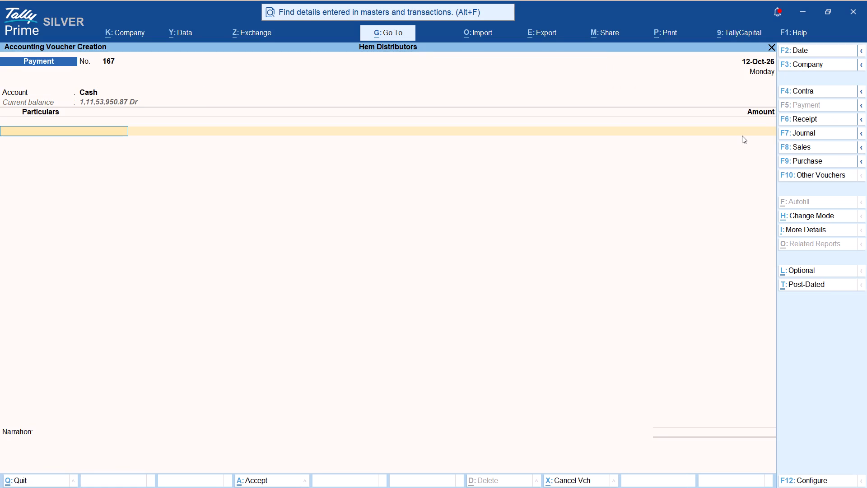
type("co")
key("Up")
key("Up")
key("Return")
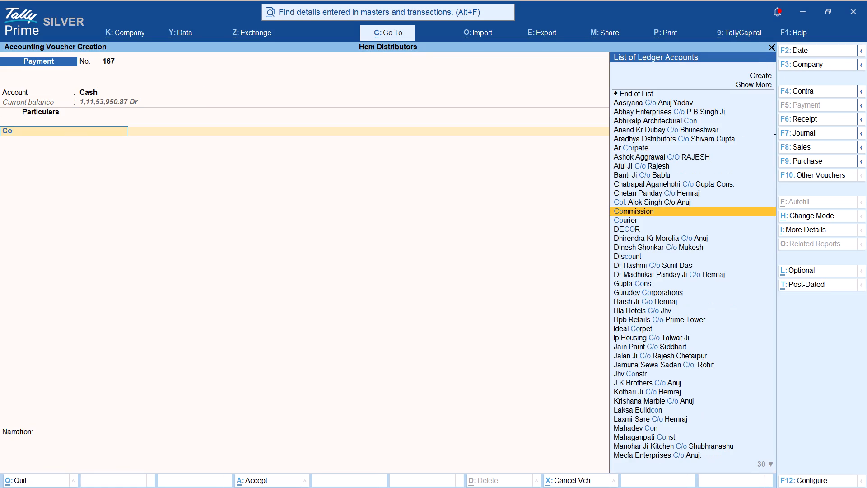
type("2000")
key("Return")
Add a second Commission entry of 3,250 to the Cash payment voucher.
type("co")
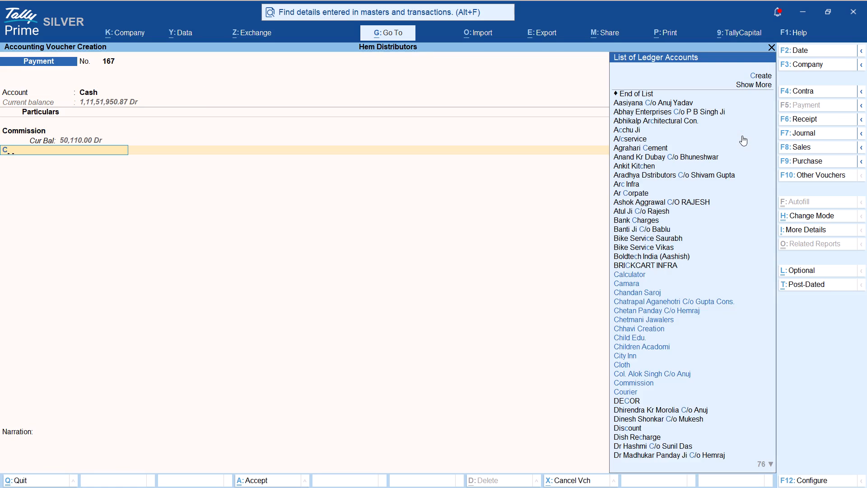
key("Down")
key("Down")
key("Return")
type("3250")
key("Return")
Add 50 for Freight Party to the Cash payment voucher.
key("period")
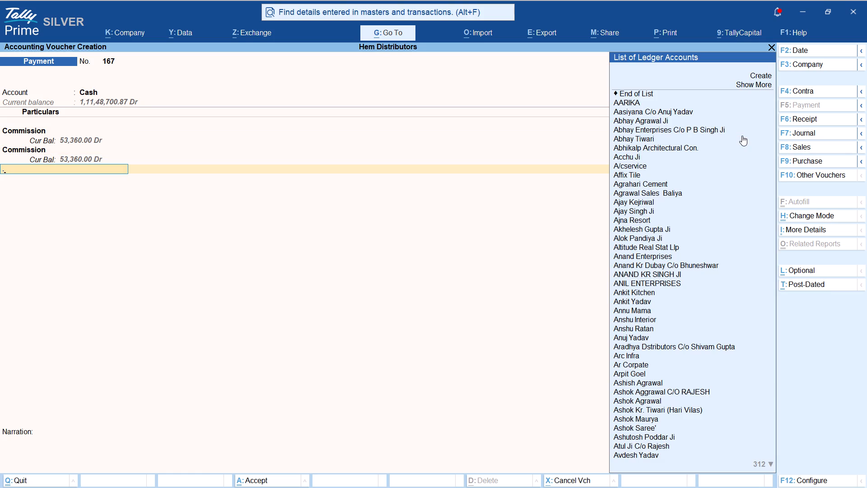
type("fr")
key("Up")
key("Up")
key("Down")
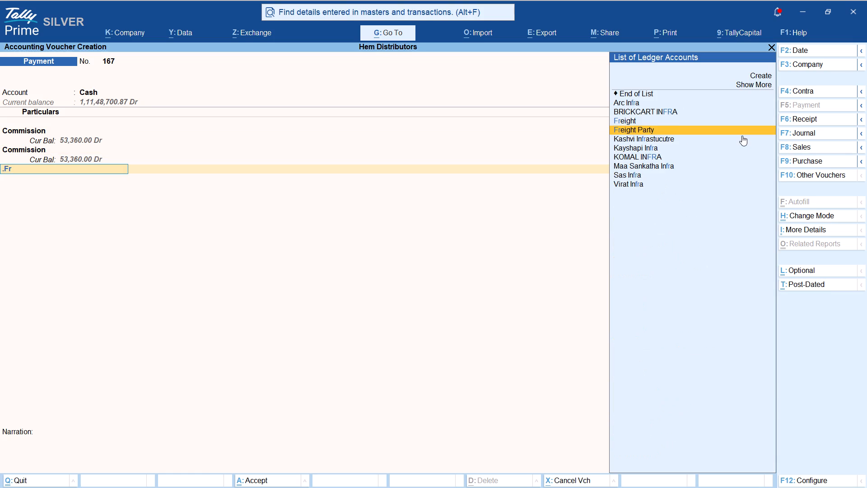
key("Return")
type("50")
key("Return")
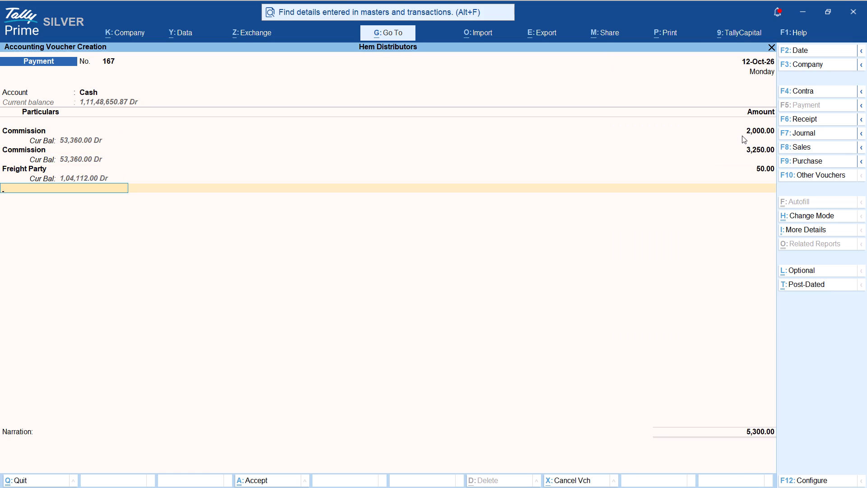
Add 283 for Shop Exp. and 1,300 for Freight Party to the Cash payment voucher.
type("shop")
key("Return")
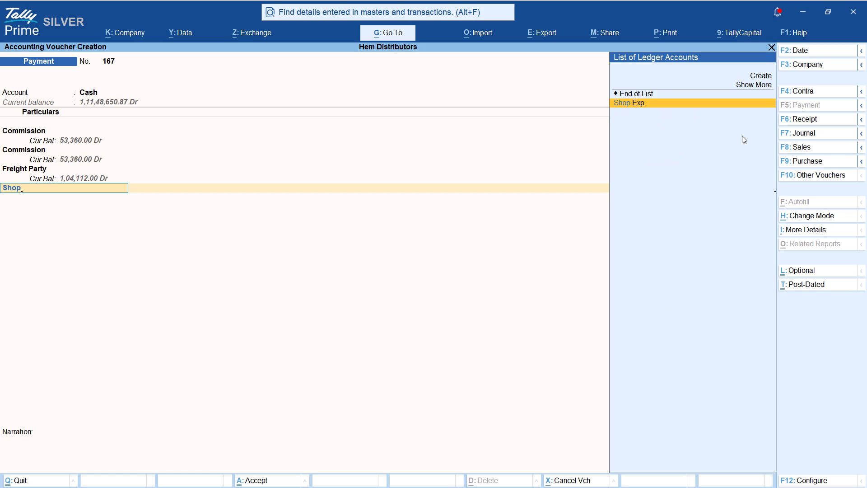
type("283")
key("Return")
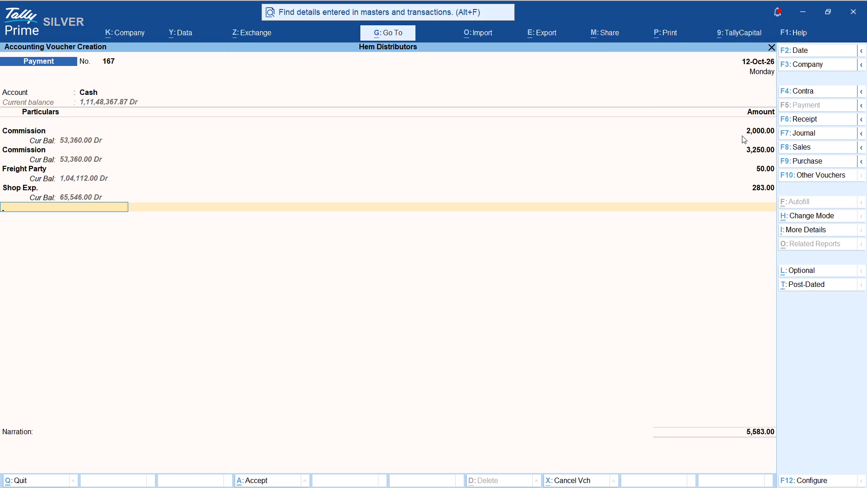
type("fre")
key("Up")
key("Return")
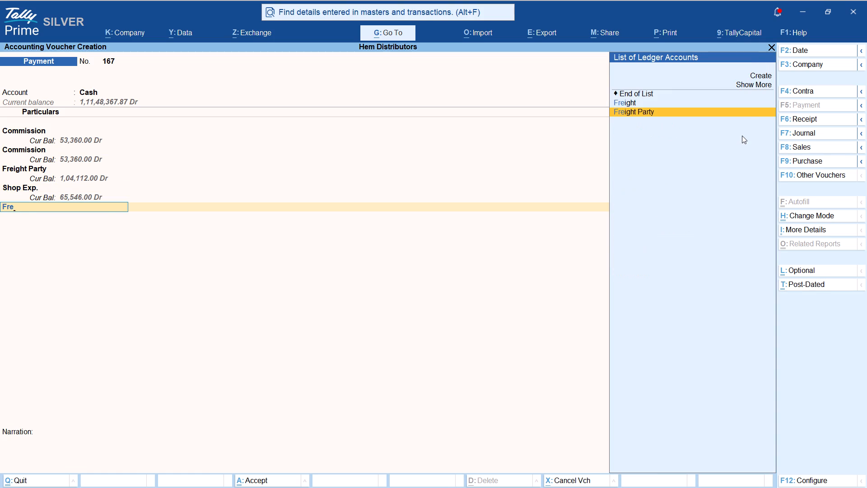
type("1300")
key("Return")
Add 840 paid to the Rajesh ledger on the Cash payment voucher.
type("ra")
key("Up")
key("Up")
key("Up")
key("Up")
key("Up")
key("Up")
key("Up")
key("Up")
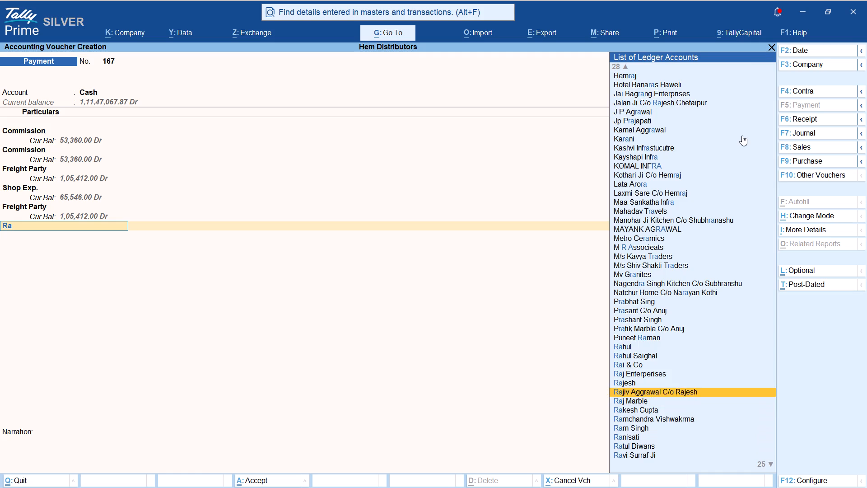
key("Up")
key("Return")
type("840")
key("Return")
Enter the narration "rajesh = GR" on the Cash payment voucher and save it.
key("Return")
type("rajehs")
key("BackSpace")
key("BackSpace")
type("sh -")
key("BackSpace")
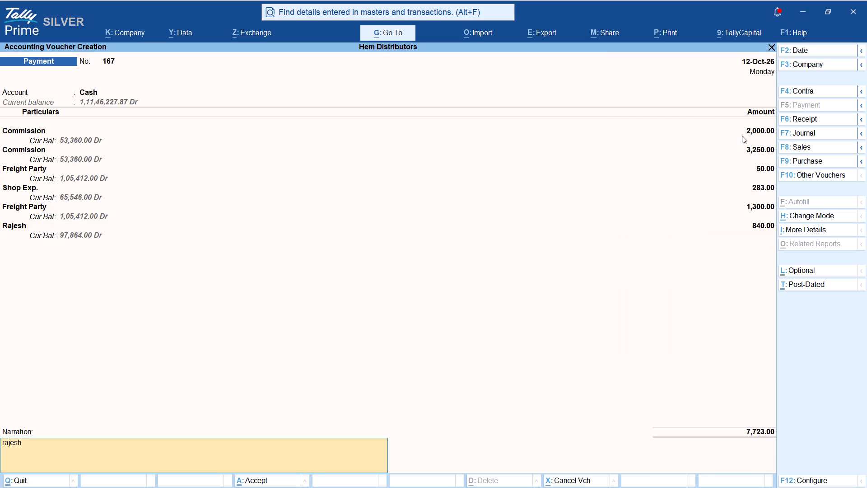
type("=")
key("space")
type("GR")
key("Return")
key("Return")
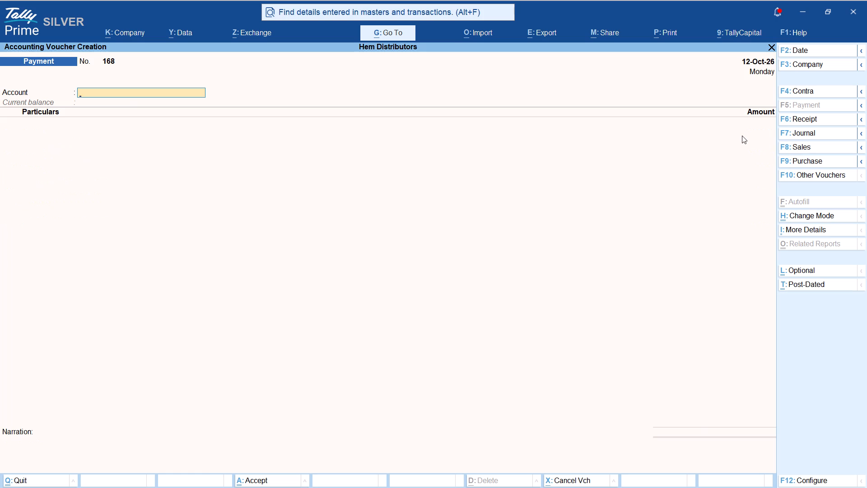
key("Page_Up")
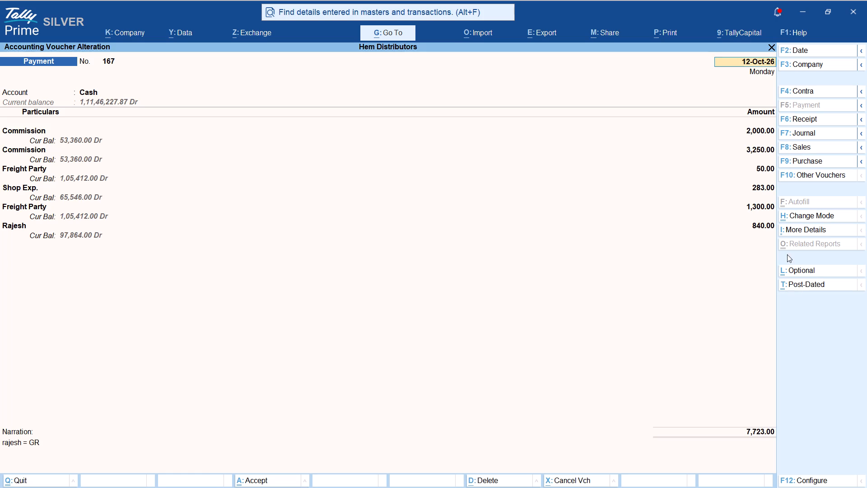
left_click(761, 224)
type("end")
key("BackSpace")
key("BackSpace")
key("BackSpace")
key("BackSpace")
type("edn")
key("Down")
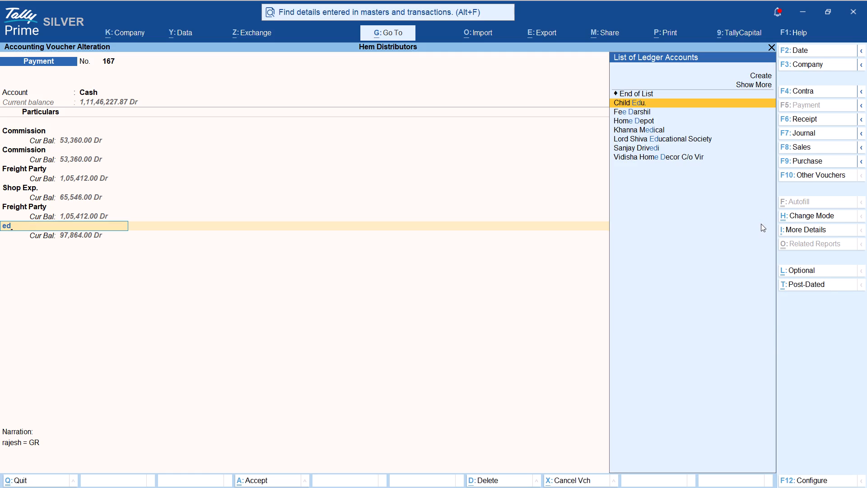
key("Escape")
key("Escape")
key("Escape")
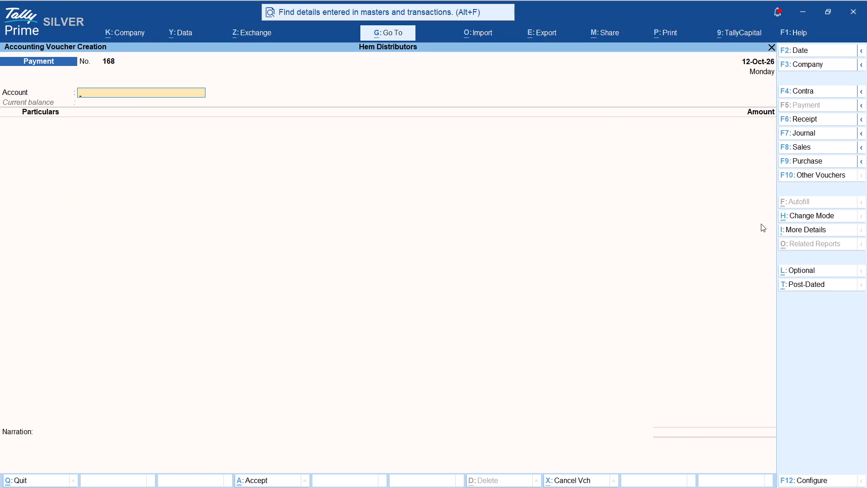
Start a sales voucher for the party Shristi Paint using the Sales ledger.
key("F8")
type("sh")
key("Up")
key("Up")
key("Up")
key("Down")
key("Return")
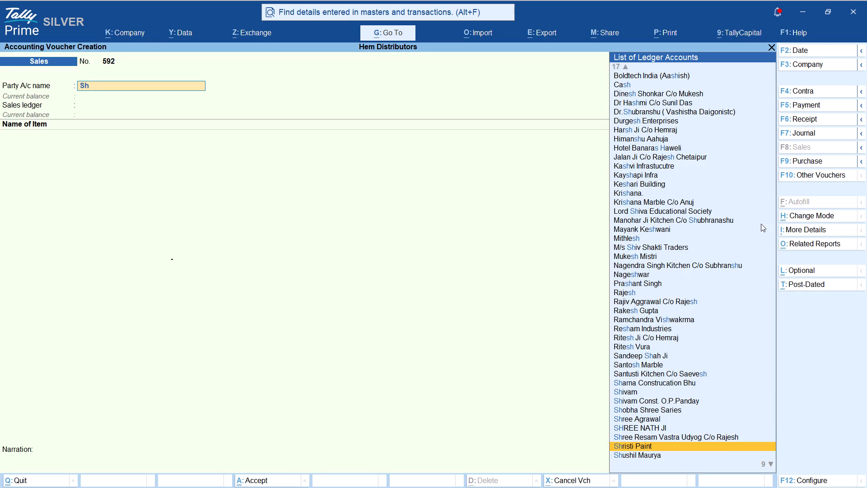
key("ctrl+a")
key("ctrl+a")
key("Return")
Add 2 pcs of MASTIQ WHITE at 685 to the Shristi Paint sales voucher and save it.
type("mast")
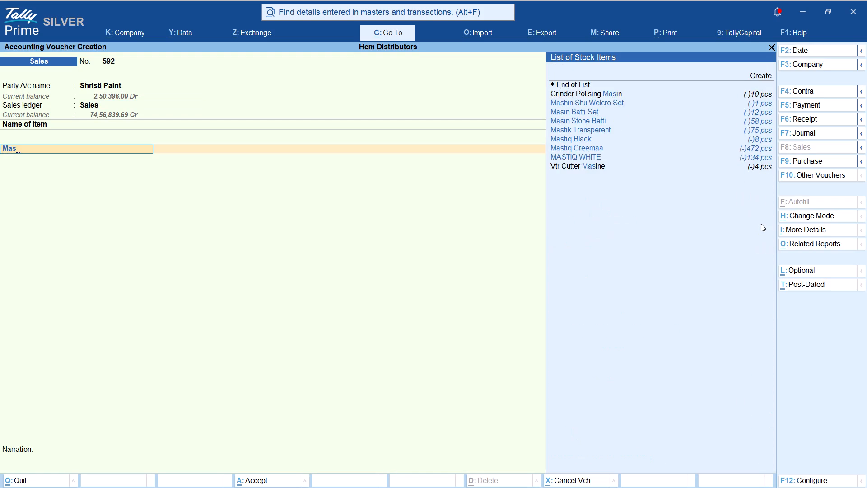
key("Up")
key("Return")
key("Return")
key("2")
key("Return")
key("Return")
key("Return")
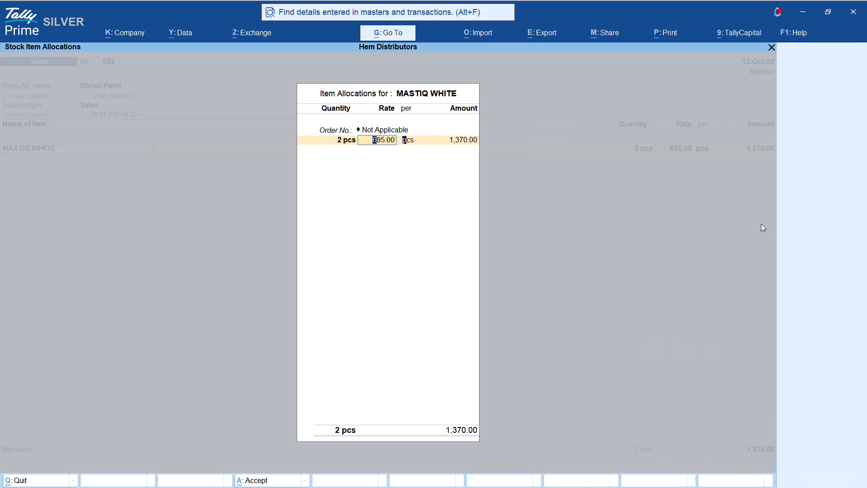
key("Return")
key("Return")
key("Return")
key("ctrl+a")
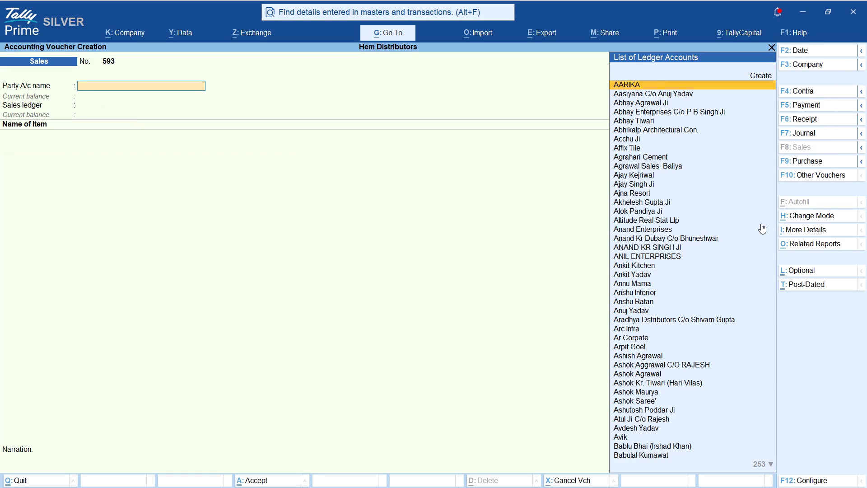
Start a sales voucher for the party Vijay & Sons using the Sales ledger.
type("viaj")
key("Up")
key("Up")
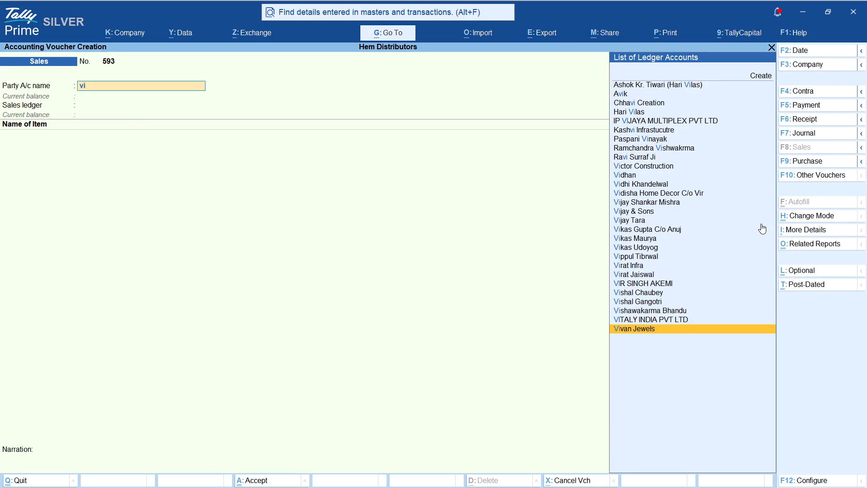
key("Up")
key("Up")
key("Up")
key("Up")
key("Up")
key("Up")
key("Up")
key("Up")
key("Up")
key("Up")
key("Up")
key("Up")
key("Up")
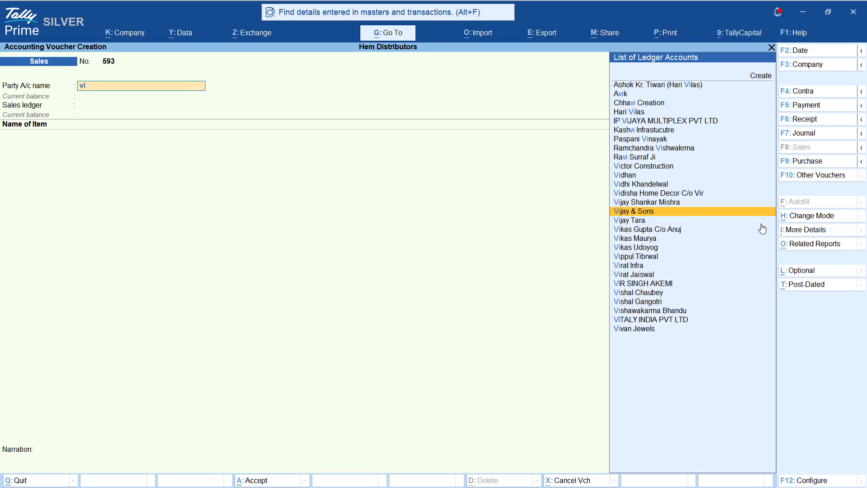
key("Return")
key("BackSpace")
key("Down")
key("Return")
key("ctrl+a")
key("ctrl+a")
key("ctrl+Return")
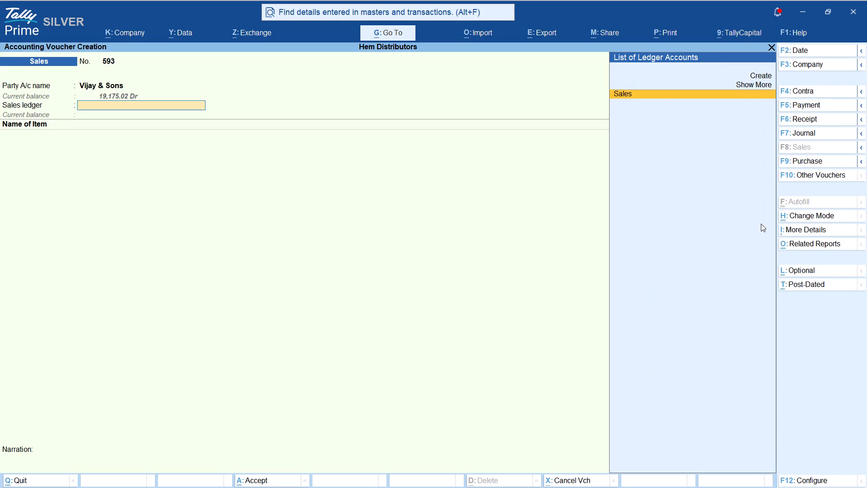
key("Return")
Add 24 pcs of Tc 1 Ltr at a rate of 125 to the Vijay & Sons sales voucher.
type("tc")
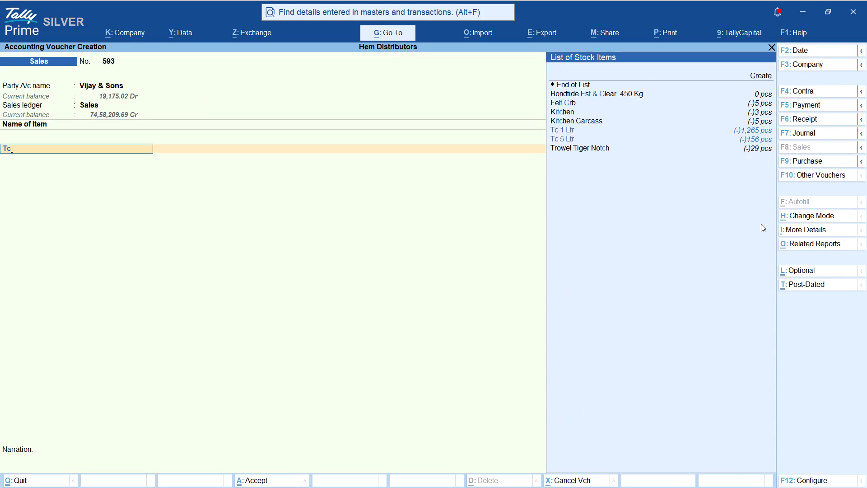
key("Down")
key("Down")
key("Up")
key("Return")
key("Return")
type("24")
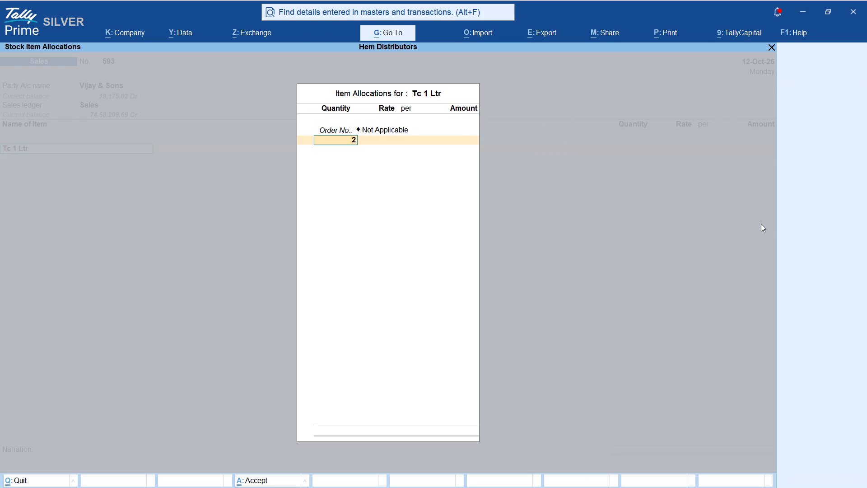
key("Return")
key("Return")
key("Return")
key("BackSpace")
type("125")
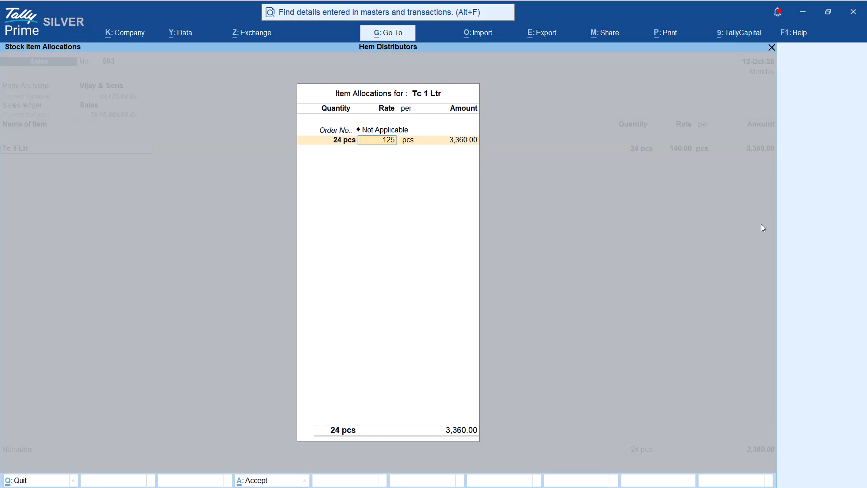
key("Return")
key("Return")
key("Return")
key("Return")
key("Return")
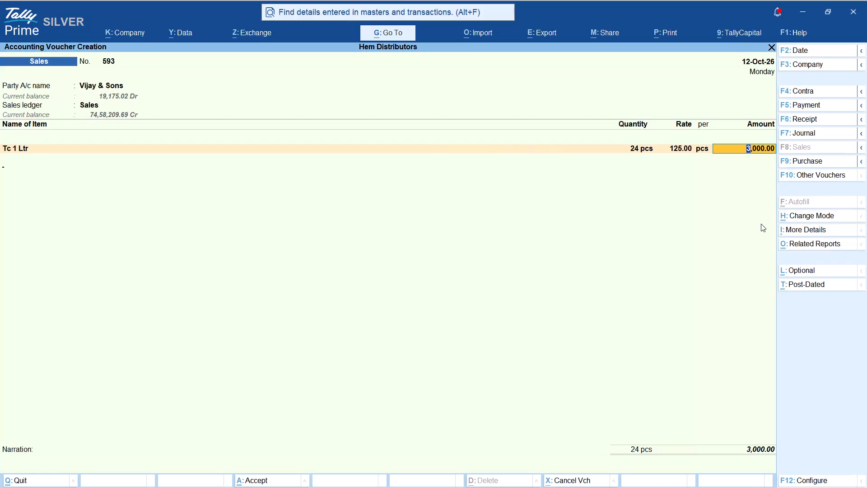
Add 30 pcs of 3mm Spacer at a rate of 70 to the Vijay & Sons sales voucher.
type("3mm")
key("Return")
key("Return")
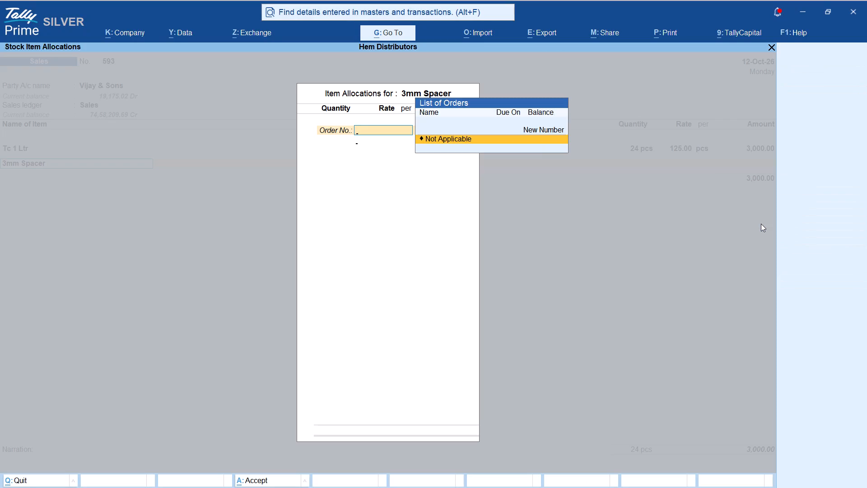
type("30")
key("Return")
key("Return")
type("70")
key("Return")
key("Return")
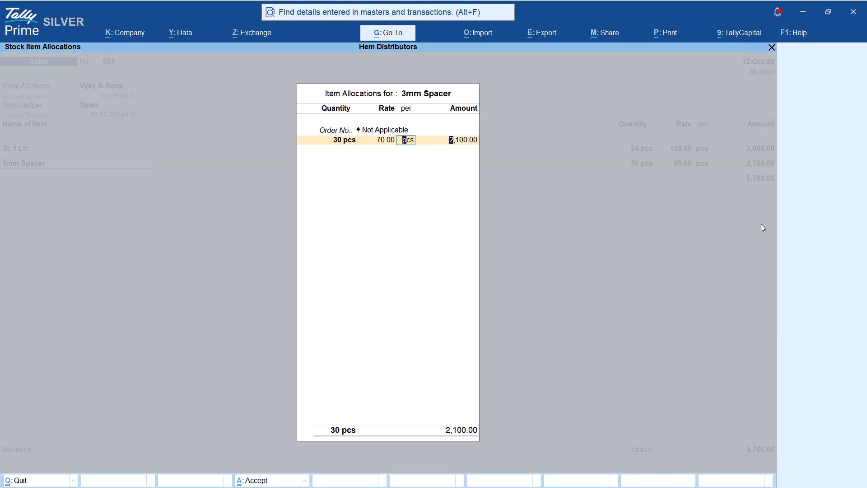
key("Return")
key("Return")
key("Return")
Add 15 pcs of Resin Kit .25 at a rate of 735 to the Vijay & Sons sales voucher.
type("res")
key("Down")
key("Down")
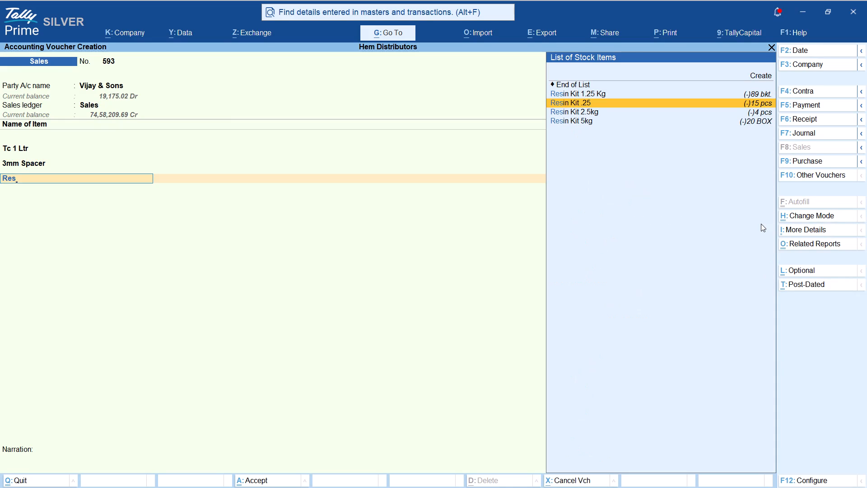
key("Return")
key("Return")
type("15")
key("Return")
key("Return")
type("735")
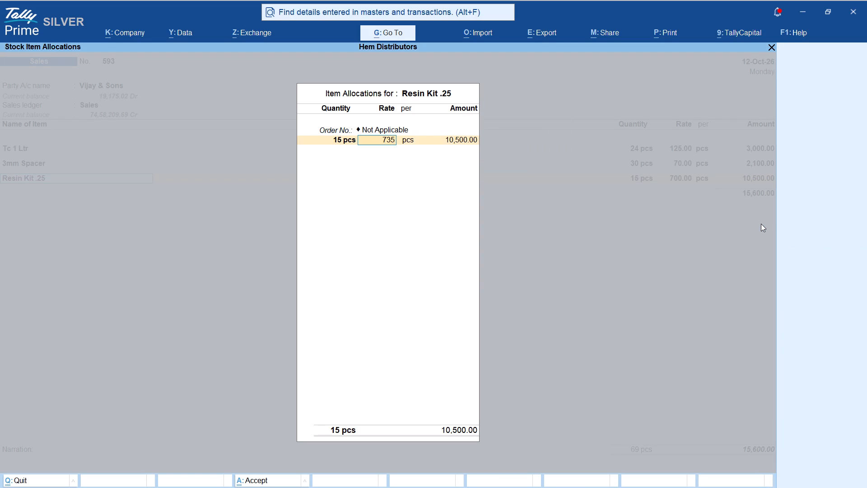
key("Return")
key("Return")
key("Return")
key("Return")
key("Return")
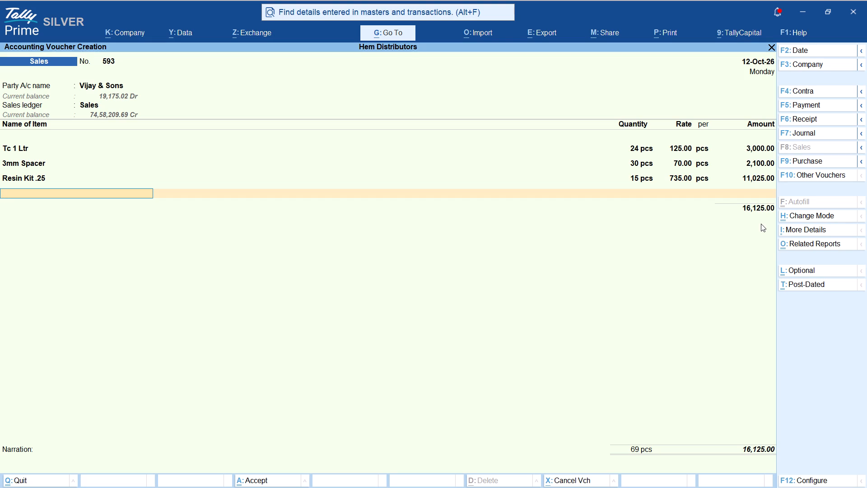
Add 5 pcs of Fillor Powder .75 Kg at a rate of 125 to the Vijay & Sons sales voucher.
type("fill")
key("Down")
key("Down")
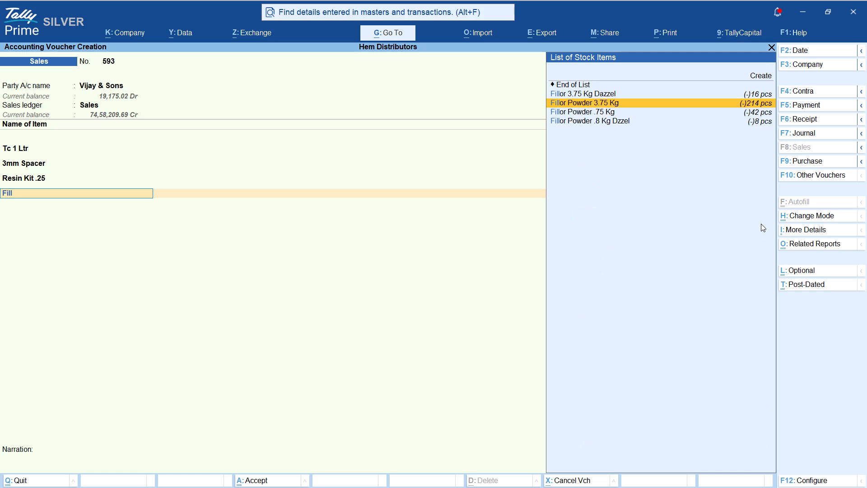
key("Down")
key("Return")
key("Return")
key("5")
key("Return")
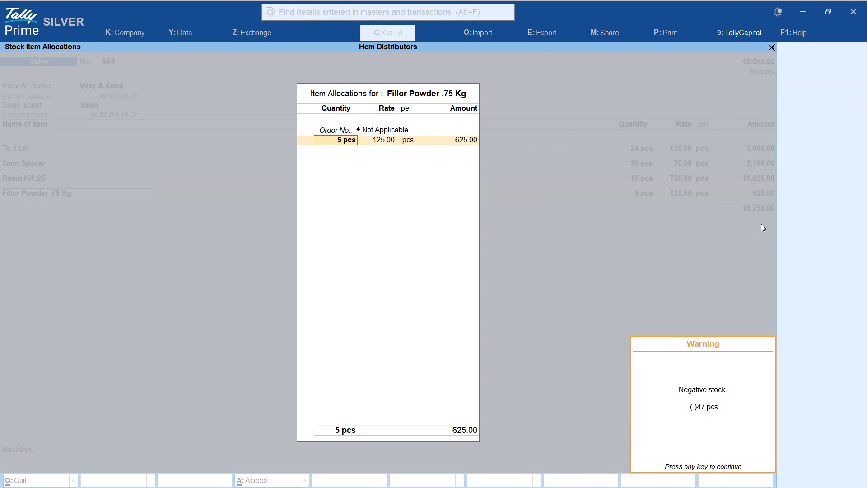
key("Return")
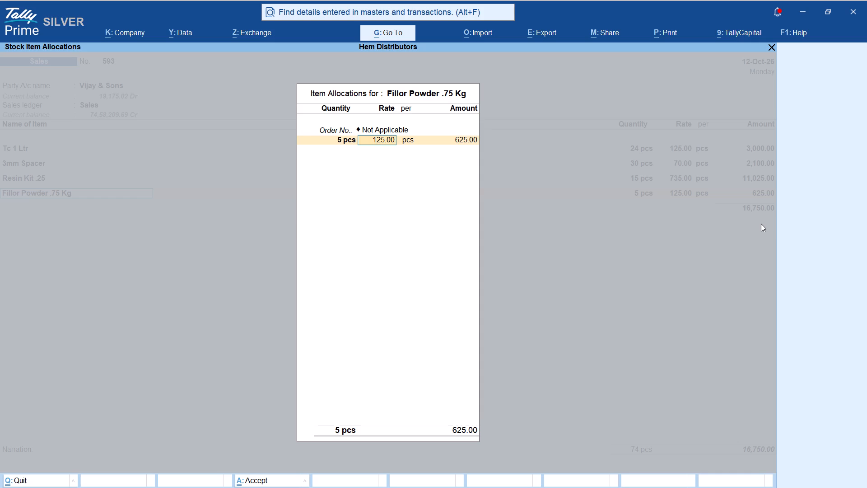
Change the Fillor Powder .75 Kg quantity to 8 pcs and save the Vijay & Sons sales voucher.
key("BackSpace")
key("8")
key("Return")
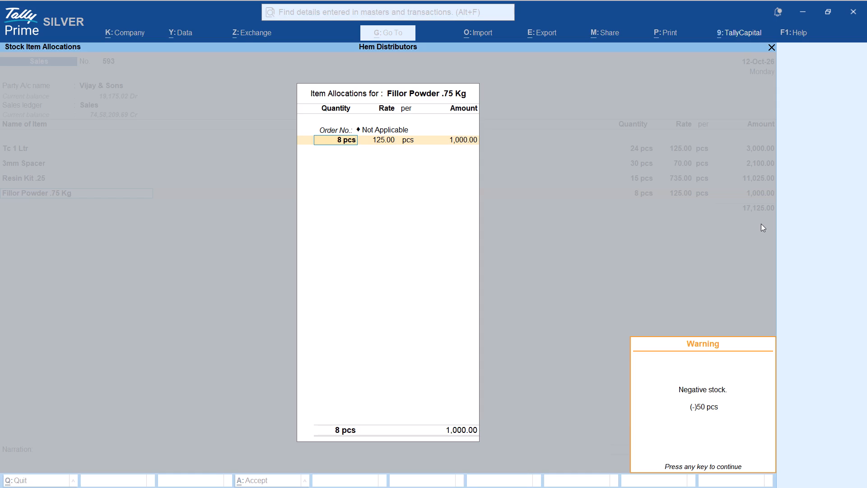
key("Return")
key("Return")
key("Return")
key("Return")
key("Return")
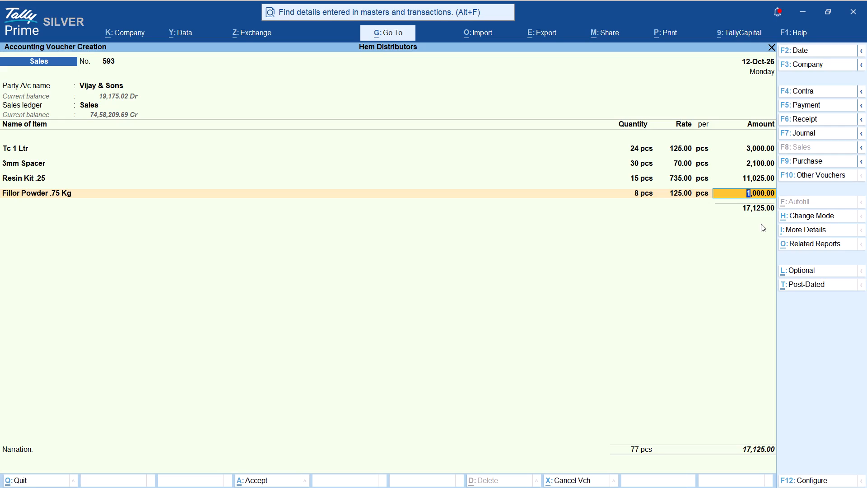
key("ctrl+a")
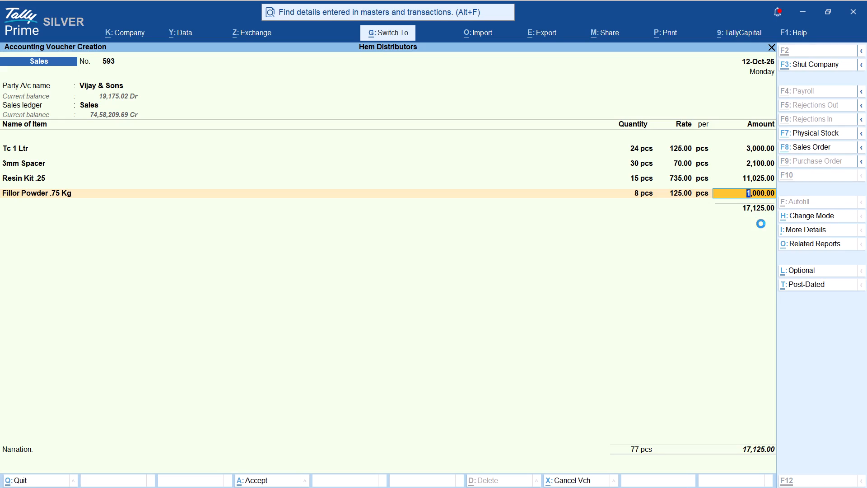
Start a sales voucher for the party Keshari Building using the Sales ledger.
type("kesh")
key("Return")
key("ctrl+a")
key("ctrl+a")
key("Return")
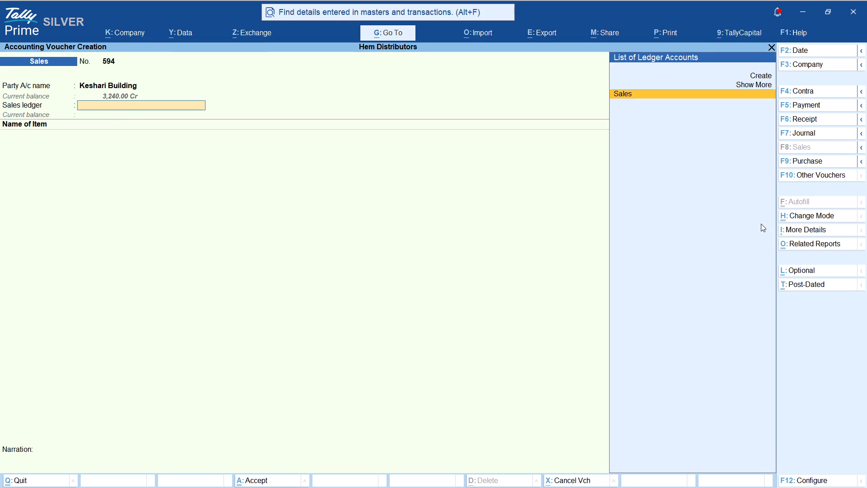
Add 24 pcs of Tc 1 Ltr at a rate of 135 and save the Keshari Building sales voucher.
type("tc")
key("Down")
key("Down")
key("Up")
key("Return")
key("Return")
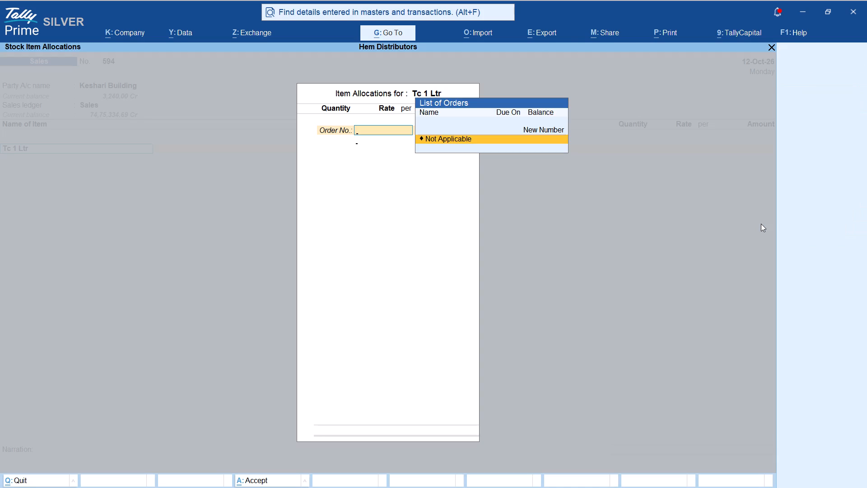
type("24")
key("Return")
key("Return")
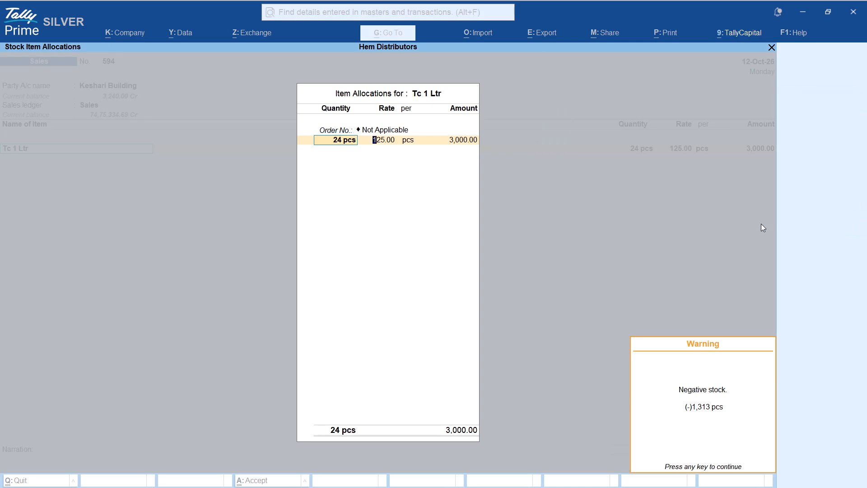
type("135")
key("Return")
key("Return")
key("Return")
key("Return")
key("Return")
key("ctrl+a")
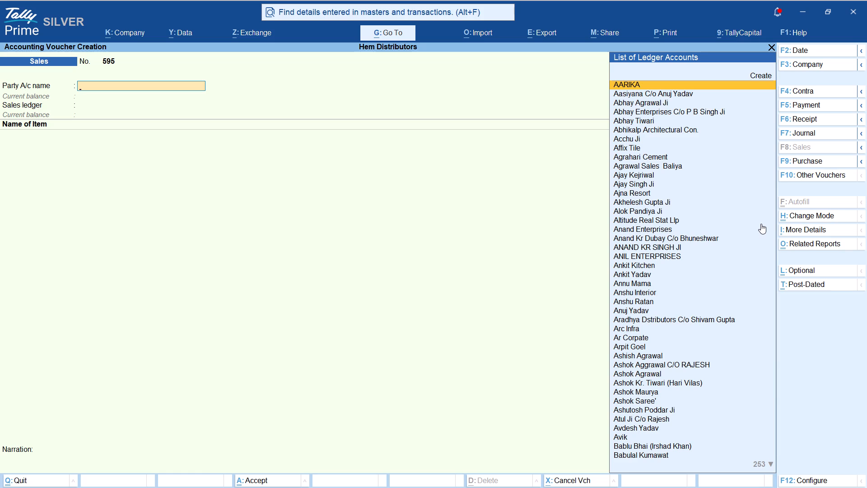
Enter Cash as the party account name of the new sales voucher.
key("a")
key("BackSpace")
type("cash")
Leave TallyPrime, search Windows for "kuro" and launch the matching app.
key("alt+Tab")
key("alt+Tab")
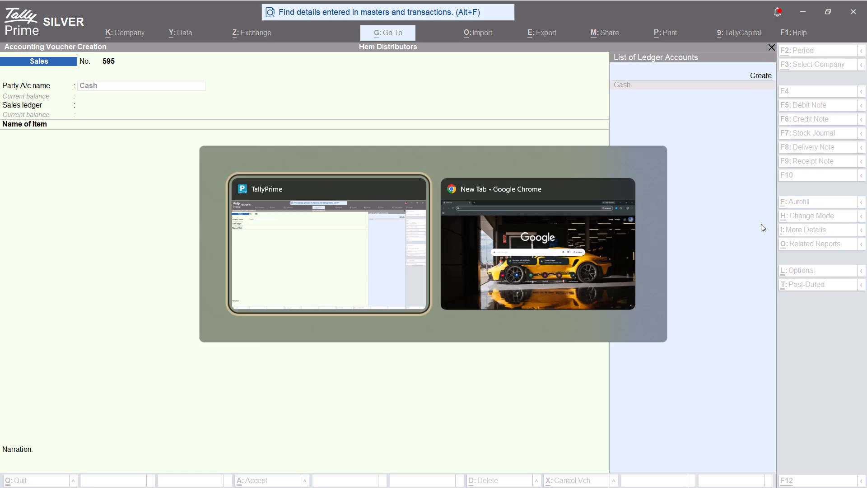
type("kuro")
key("Return")
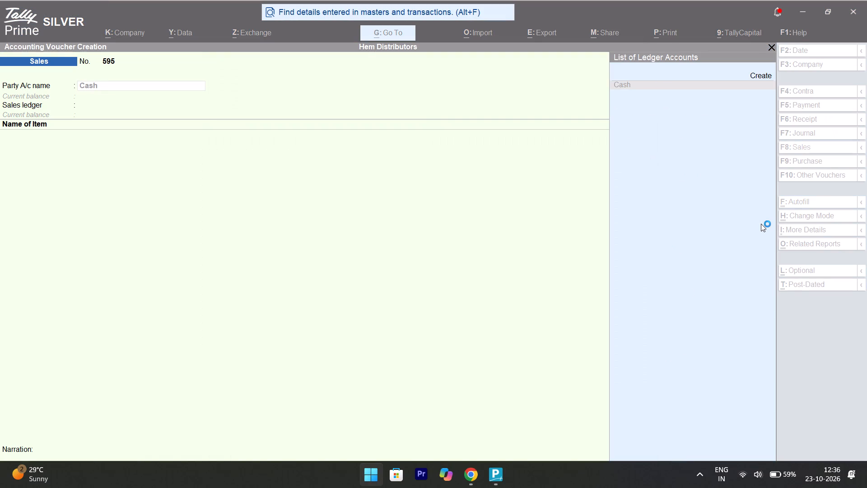
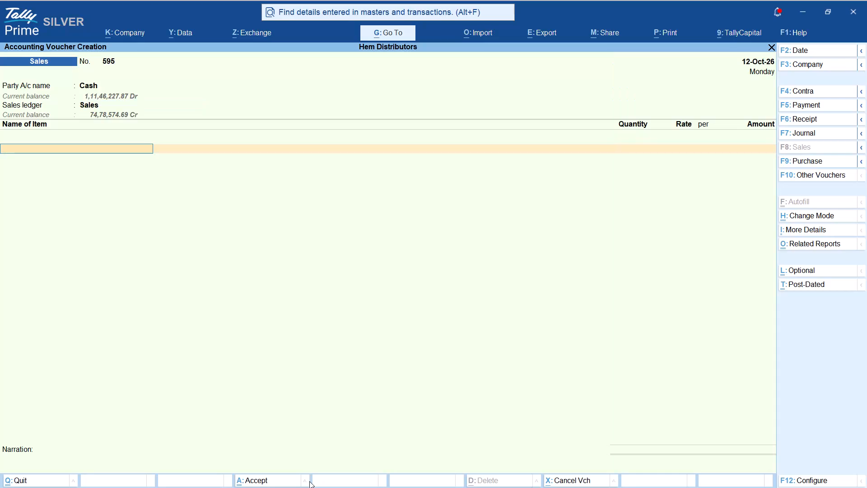
Add 1 bkt of PUA 212 4 KG at a rate of 2000 to the Cash sales voucher.
type("212")
key("Down")
key("Return")
key("Return")
type("21")
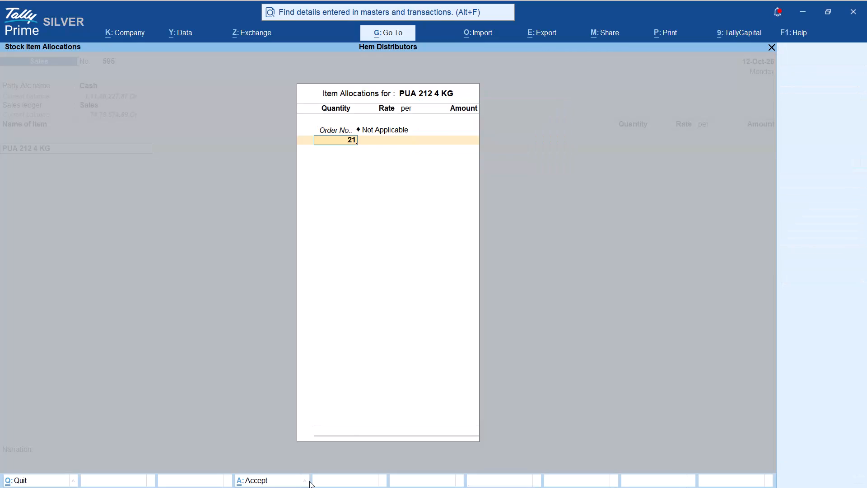
key("Return")
key("BackSpace")
key("BackSpace")
key("1")
key("Return")
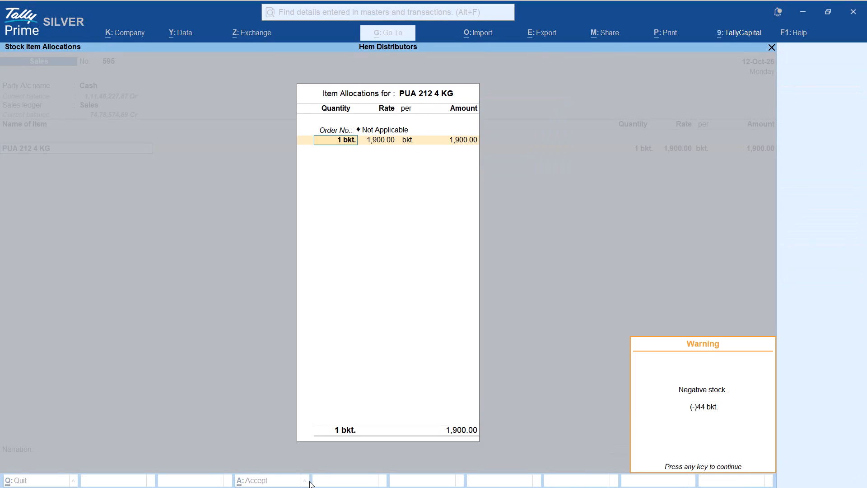
key("Return")
type("2000")
key("Return")
key("Return")
key("Return")
key("Return")
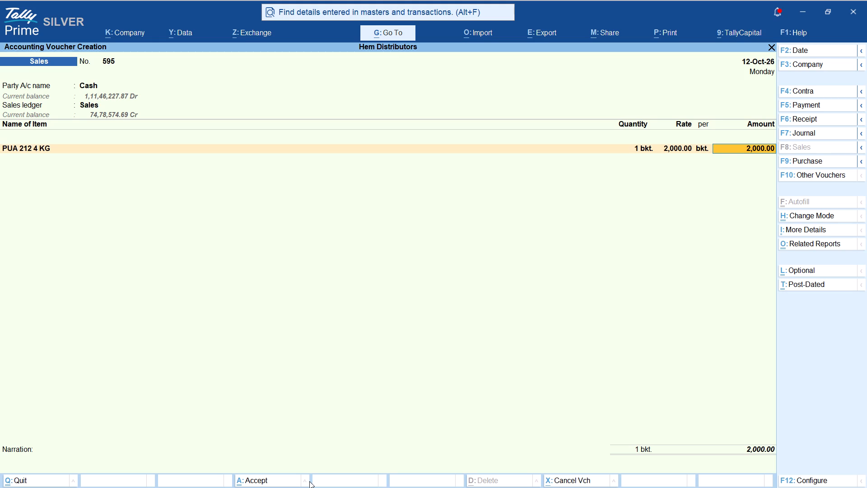
key("Return")
Begin entering a second stock item starting with P in the Cash sales voucher.
key("p")
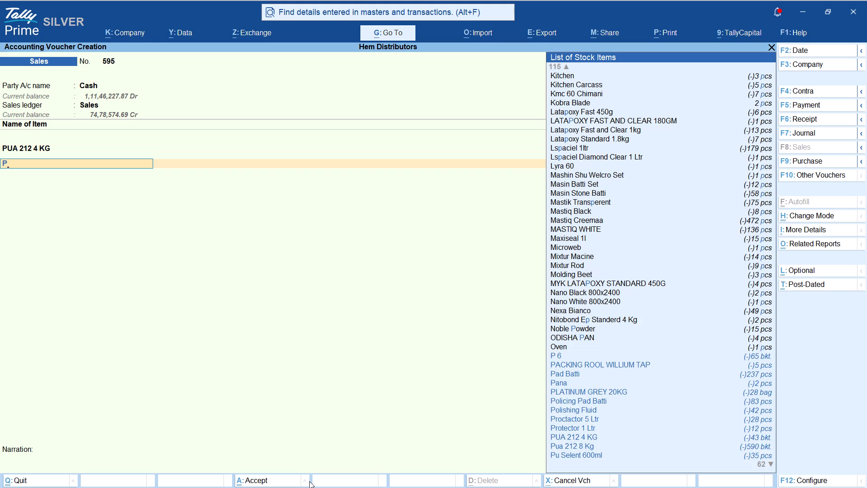
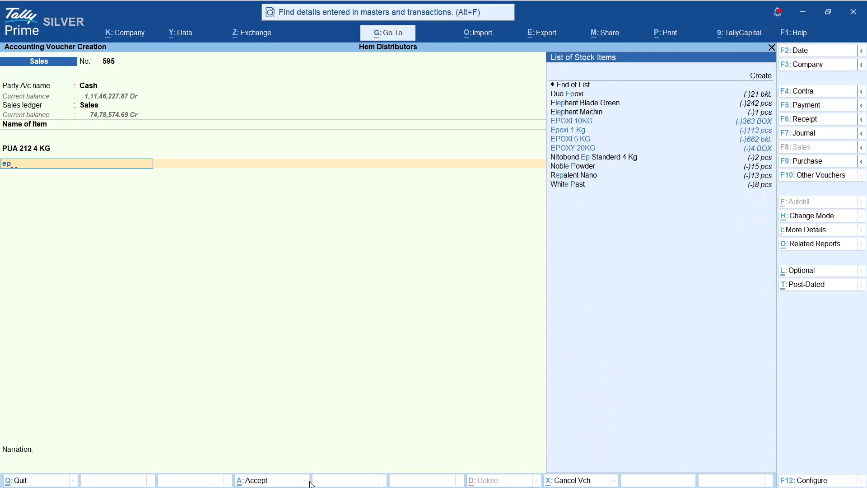
Add 1 bkt of EPOXI 5 KG at a rate of 3250 to the Cash sales voucher and save the voucher.
key("Up")
key("Up")
key("Return")
key("Return")
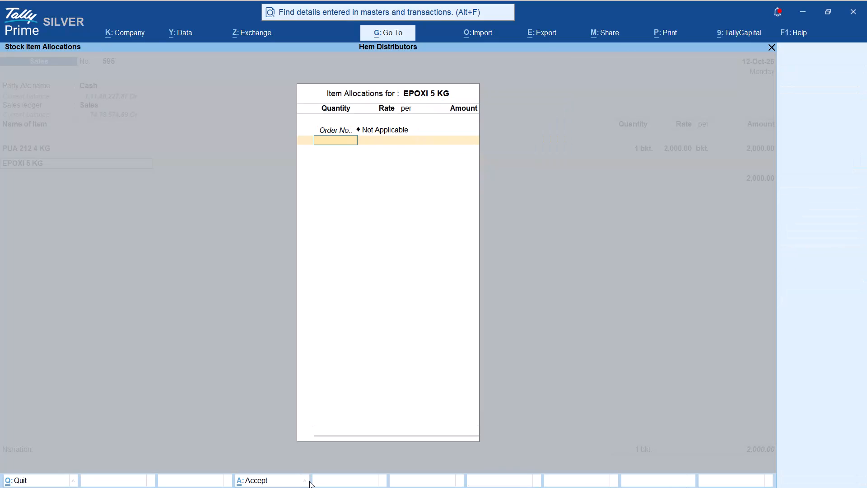
key("End")
key("Return")
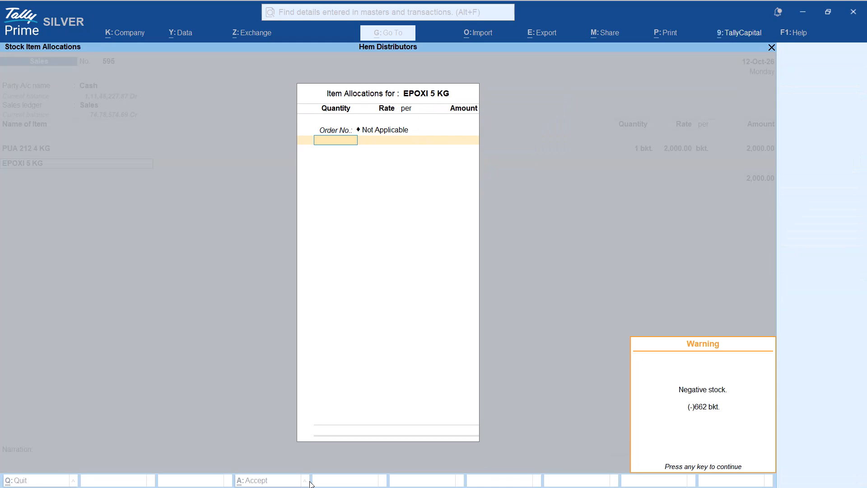
key("BackSpace")
key("BackSpace")
key("1")
key("Return")
key("Return")
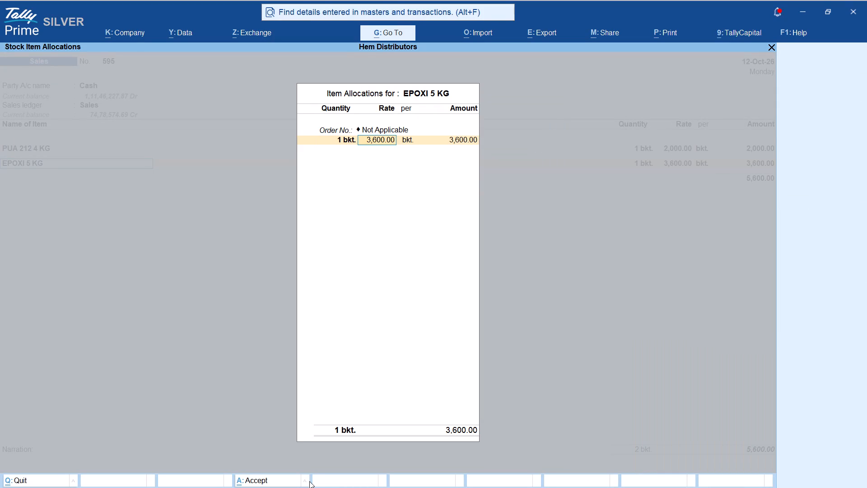
type("3250")
key("Return")
key("Return")
key("Return")
key("Return")
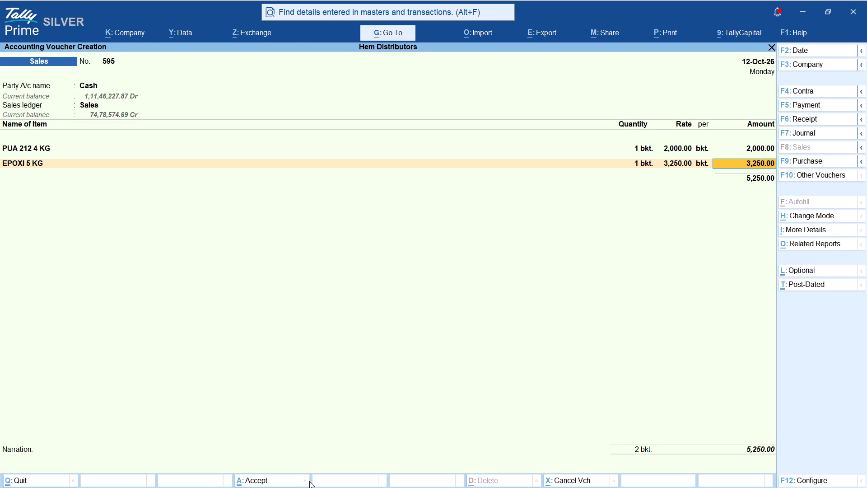
key("ctrl+a")
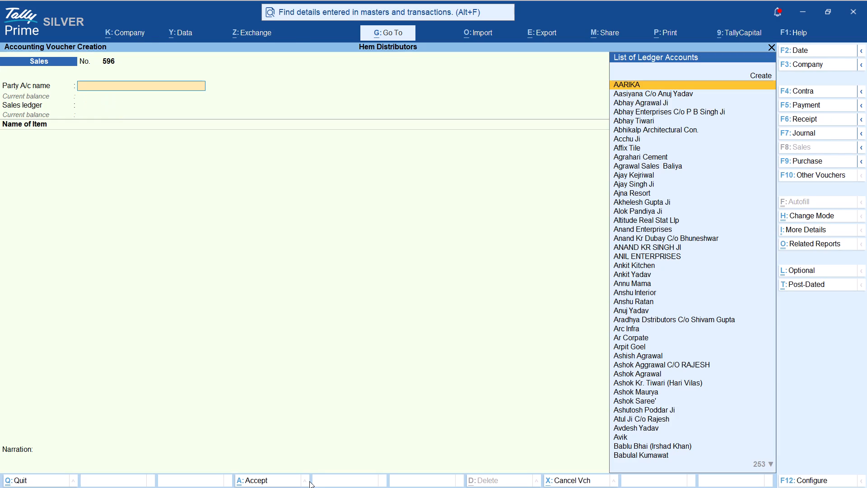
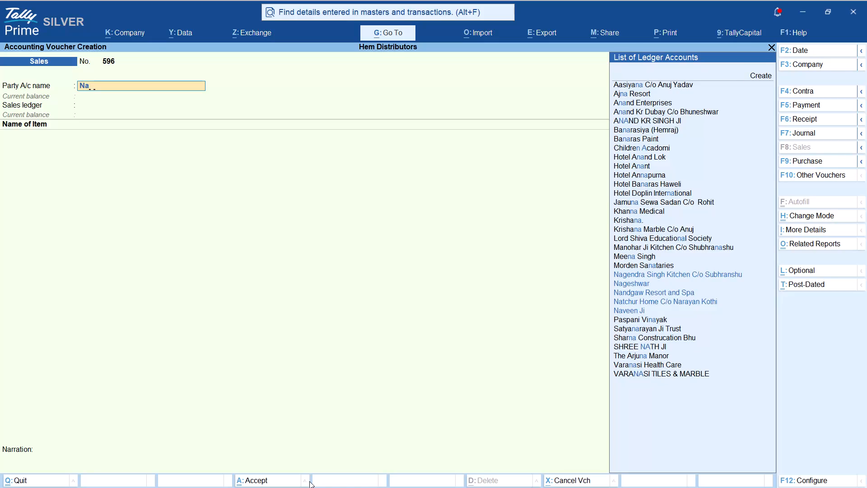
Set Nageshwar as the party and Sales as the ledger in the new sales voucher, accepting the default party details.
key("Up")
key("Return")
key("ctrl+a")
key("ctrl+a")
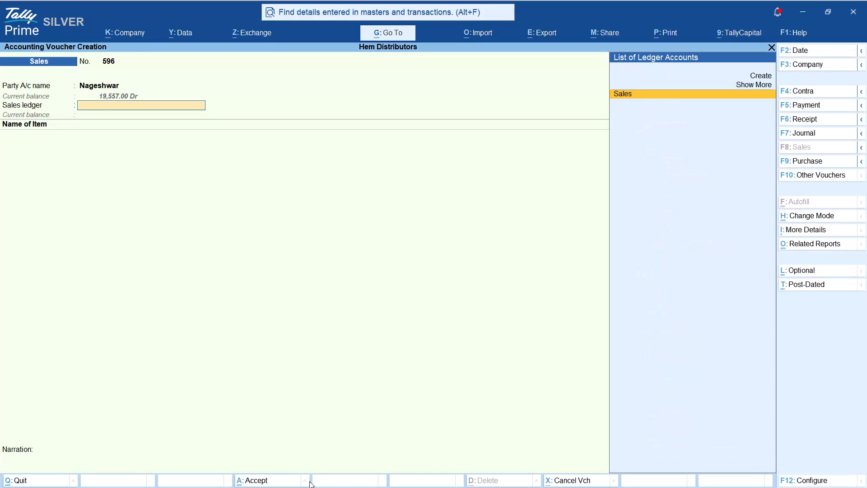
key("Return")
Add 1 pcs of 18x24 Sink at a rate of 7200 to Nageshwar's sales voucher and save the voucher.
type("si")
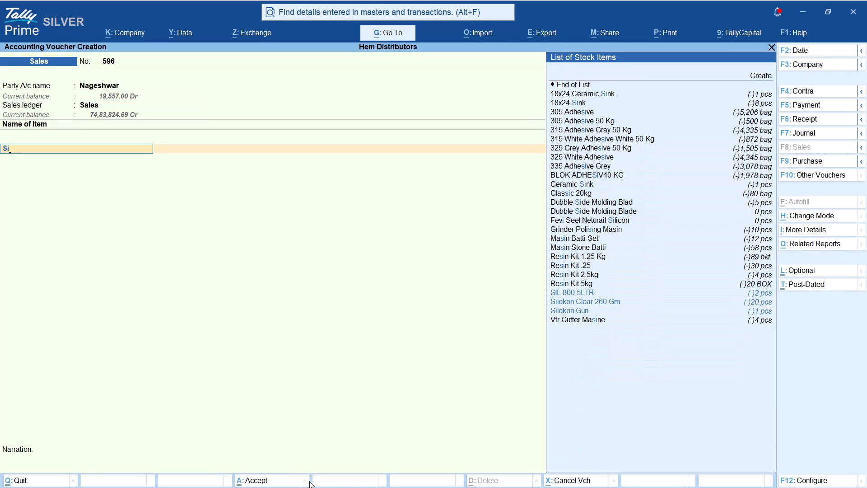
key("Up")
key("Up")
key("Up")
key("Up")
key("Up")
key("Up")
key("Up")
key("Up")
key("Up")
key("Up")
key("Up")
key("Up")
key("Up")
key("Up")
key("Up")
key("Up")
key("Up")
key("Up")
key("Up")
key("Up")
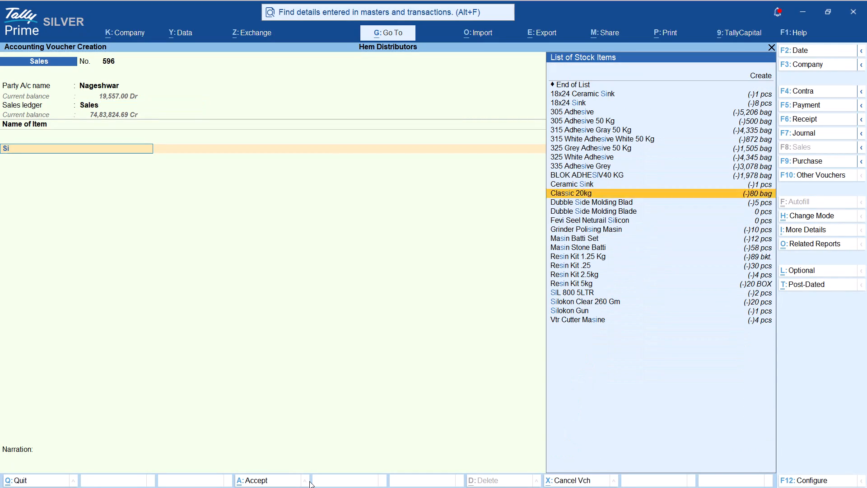
key("Down")
key("Down")
key("Return")
key("Return")
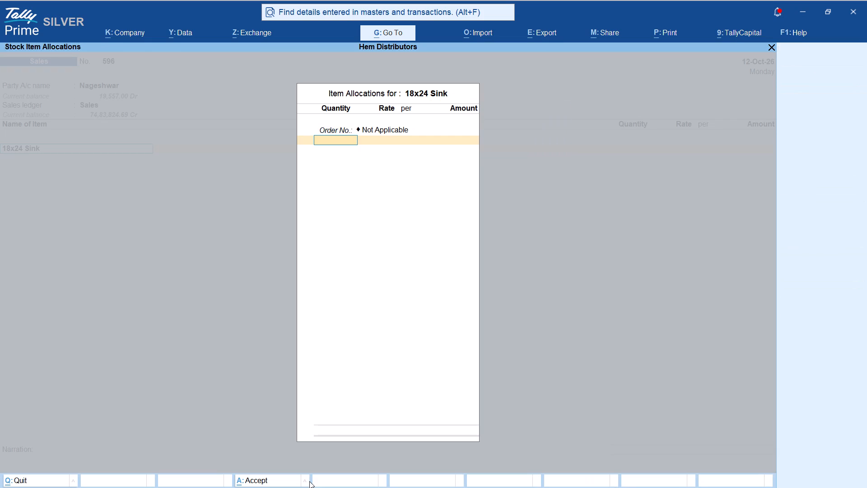
key("1")
key("Return")
key("Return")
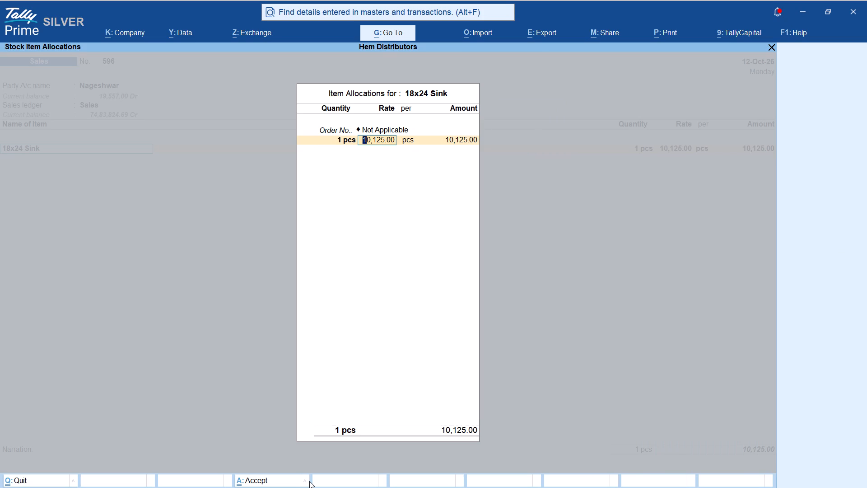
type("7200")
key("Return")
key("Return")
key("Return")
key("Return")
key("Return")
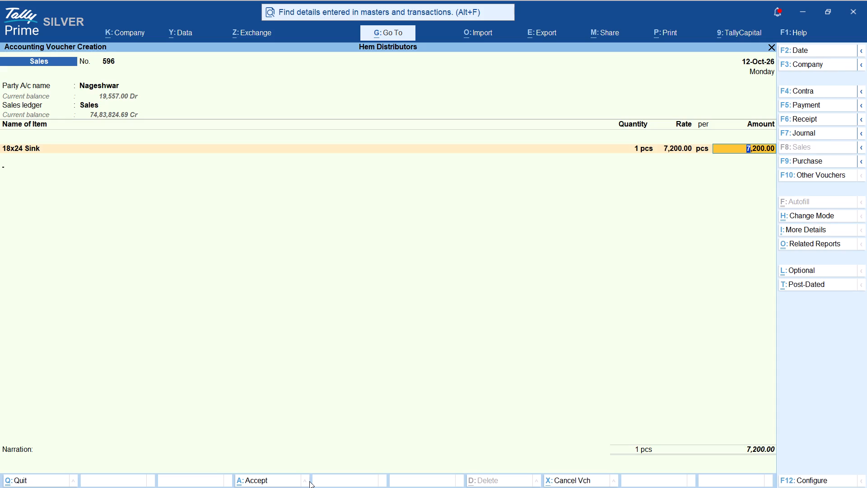
key("ctrl+a")
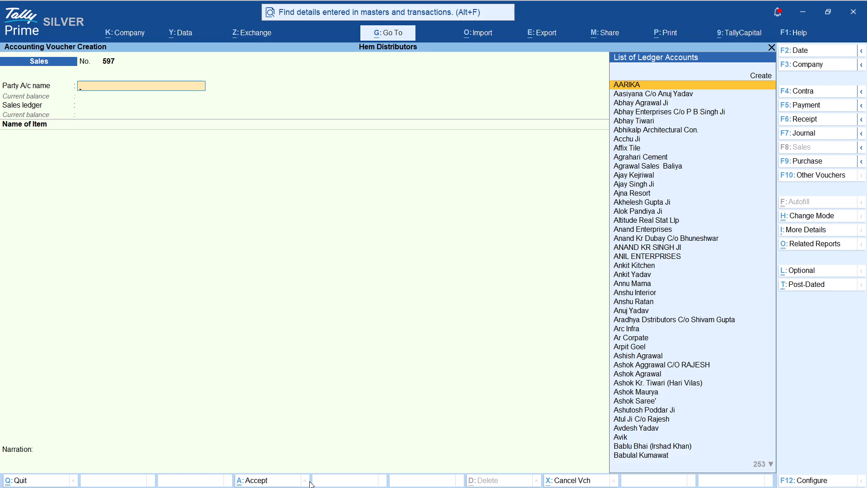
Set Skylark Builder as the party and Sales as the ledger in the new sales voucher, accepting the default party details.
type("sky")
key("Return")
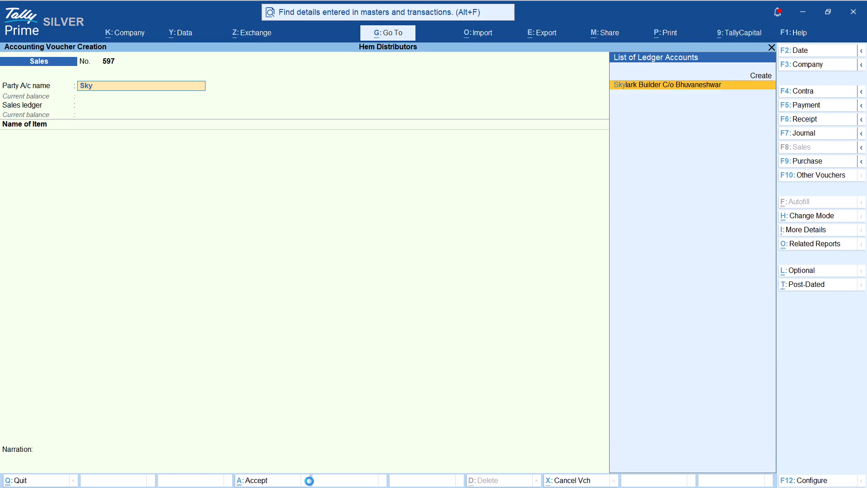
key("ctrl+a")
key("ctrl+a")
key("Return")
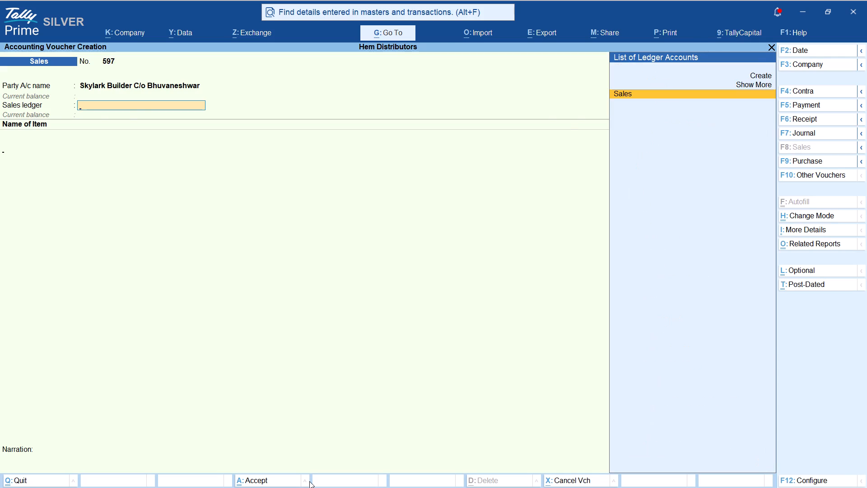
Add 25 bag of Tx4 at a rate of 590 to the Skylark Builder sales voucher.
type("tx")
key("Down")
key("Return")
key("Return")
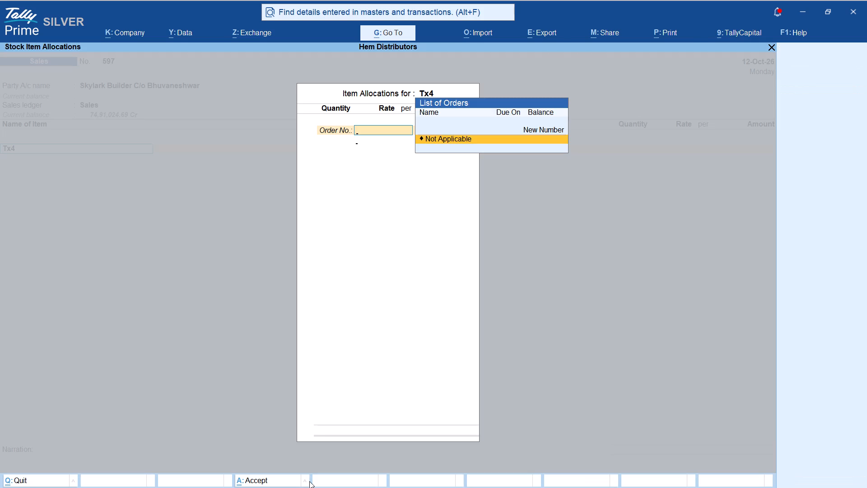
type("25")
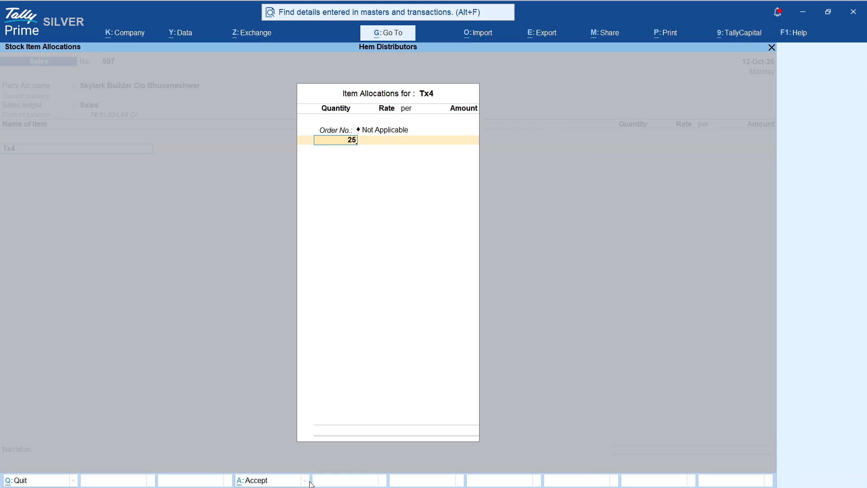
key("Return")
key("Return")
type("590")
key("Return")
key("Return")
key("Return")
key("Return")
key("Return")
Create the stock item Tx5 under Birla White TAG with bag as its unit and use it on the second item line.
key("alt+c")
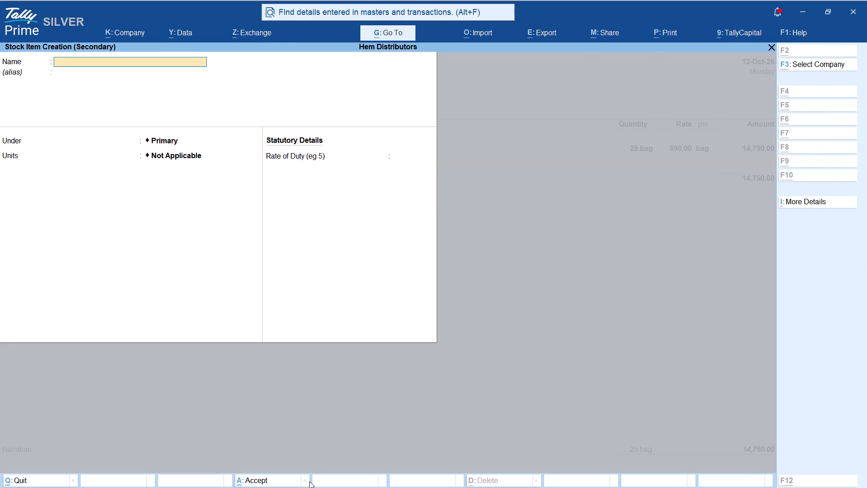
type("tx5")
key("Return")
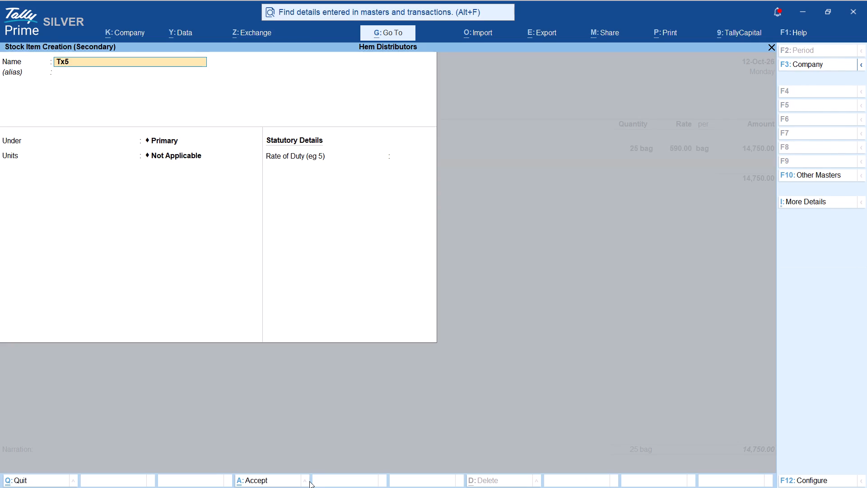
key("Return")
key("Down")
key("Return")
key("Return")
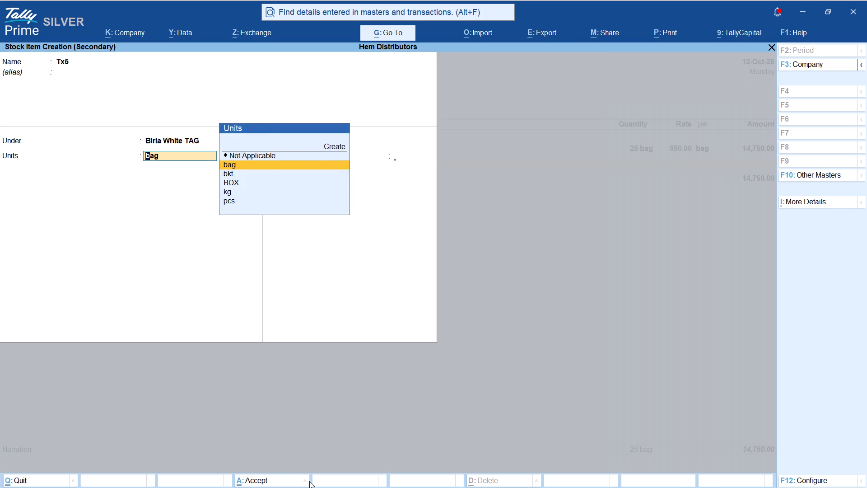
key("Return")
key("Return")
key("Return")
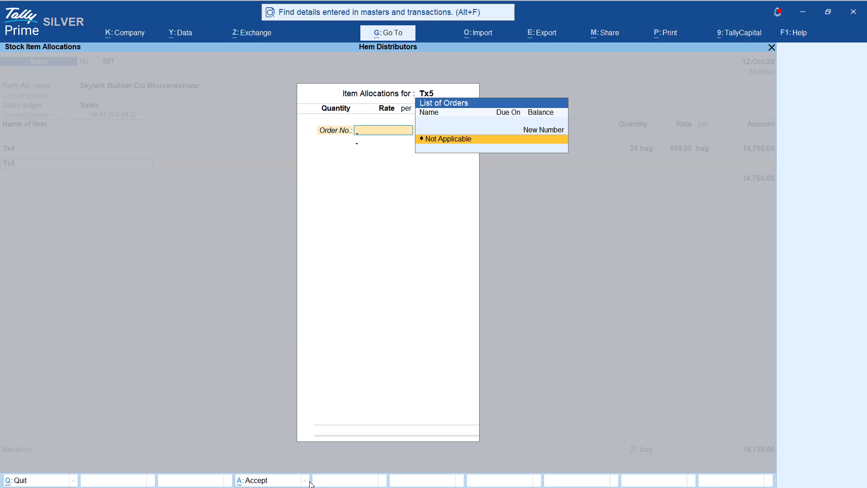
Enter 25 bag of Tx5 at a rate of 750 and save the Skylark Builder sales voucher.
type("25")
key("Return")
key("Return")
type("750")
key("Return")
key("Return")
key("Return")
key("Return")
key("Return")
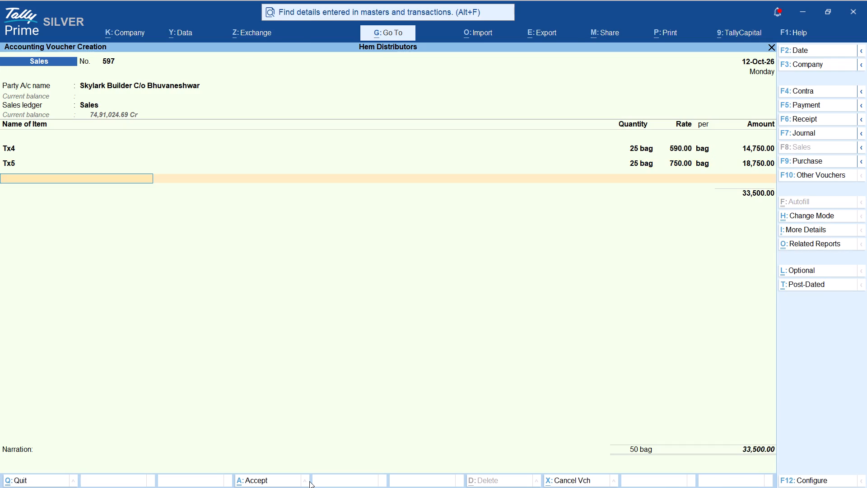
key("ctrl+a")
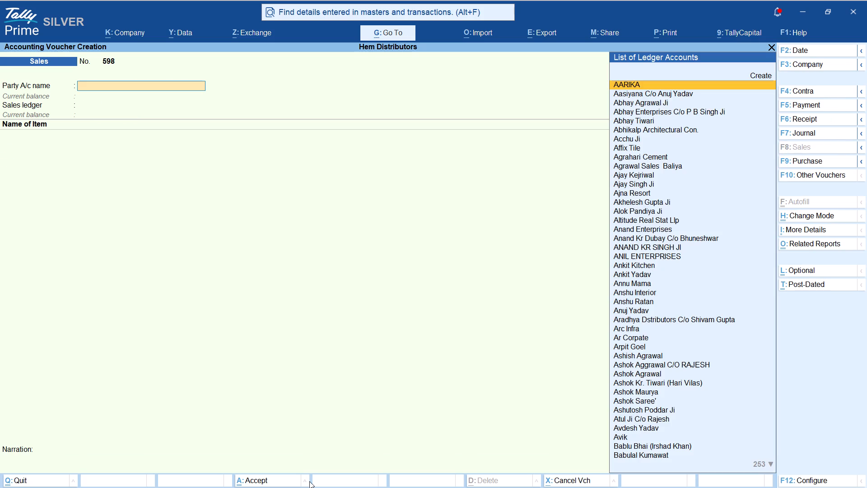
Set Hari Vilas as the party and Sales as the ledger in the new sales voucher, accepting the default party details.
type("har")
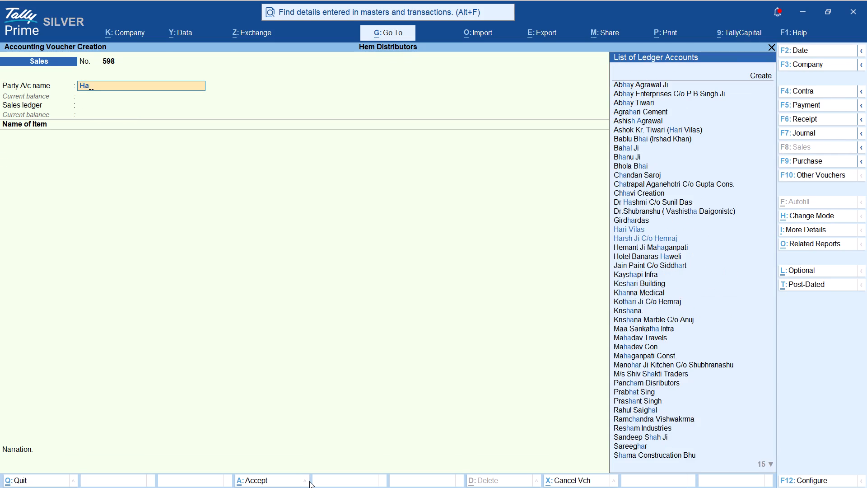
key("Down")
key("Return")
key("ctrl+a")
key("ctrl+a")
key("Return")
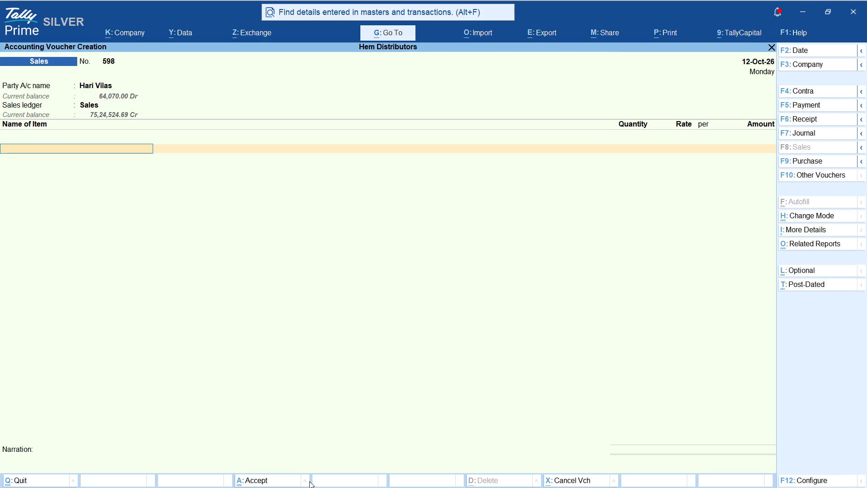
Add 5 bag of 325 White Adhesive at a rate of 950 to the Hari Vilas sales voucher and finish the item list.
type("325")
key("Down")
key("Down")
key("Down")
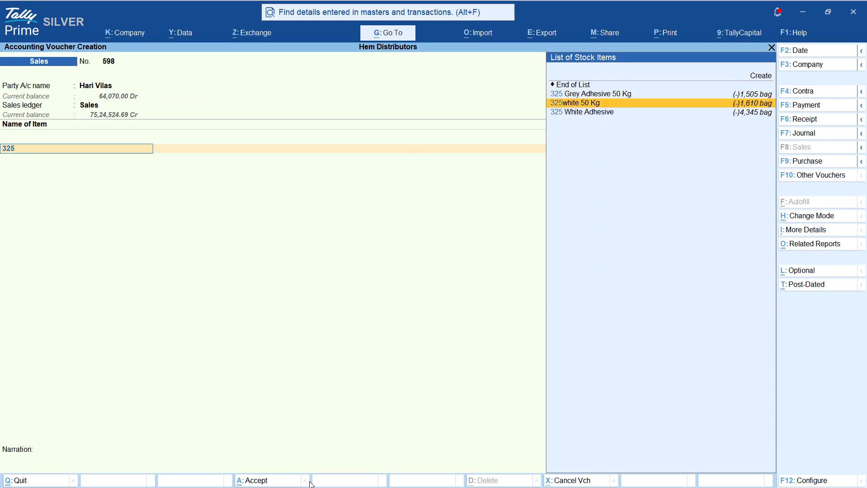
key("Return")
key("Return")
key("5")
key("Return")
key("Return")
key("Return")
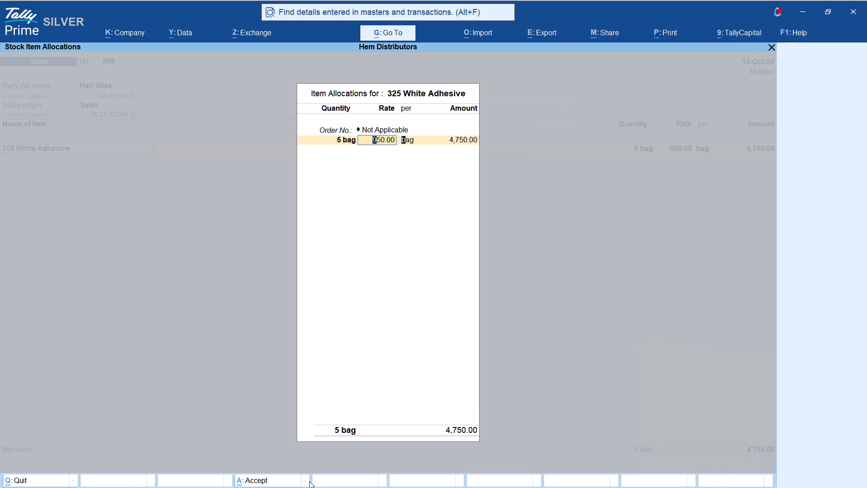
key("Return")
key("Return")
key("Return")
key("Return")
key("Return")
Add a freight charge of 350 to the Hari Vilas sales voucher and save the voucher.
type("fre")
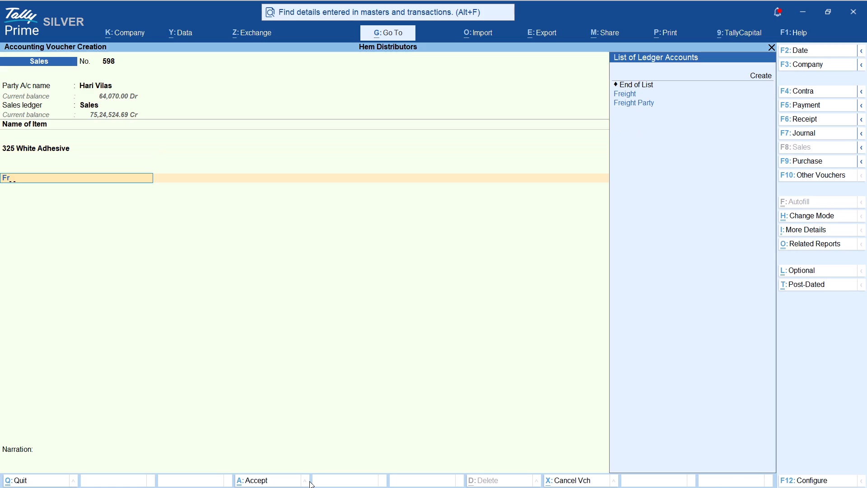
key("Down")
key("Return")
key("Return")
type("350")
key("Return")
key("ctrl+a")
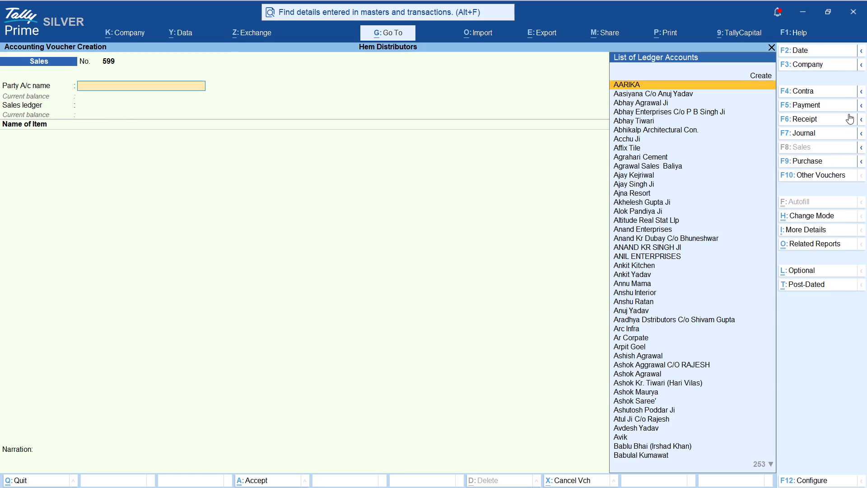
Start a credit note voucher with Rajesh as the party and Sales as the ledger, accepting the default receipt and party details.
left_click(859, 117)
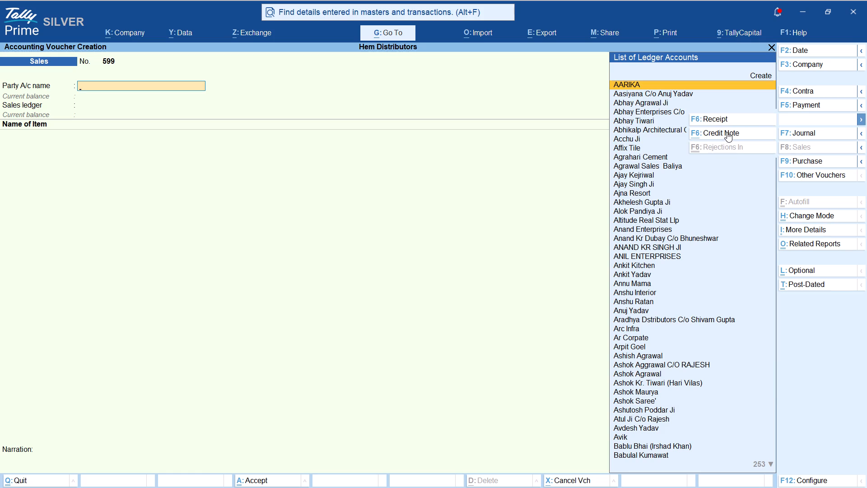
left_click(725, 133)
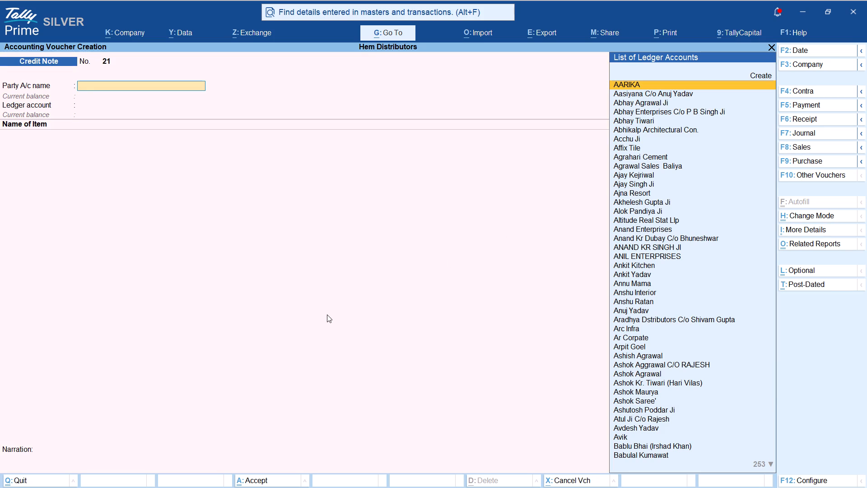
type("ra")
key("Down")
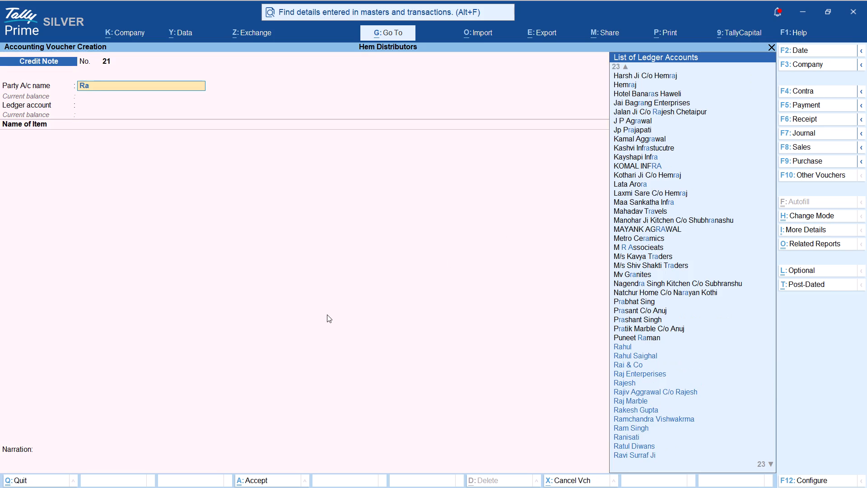
key("Down")
key("Down")
key("Down")
key("Down")
key("Return")
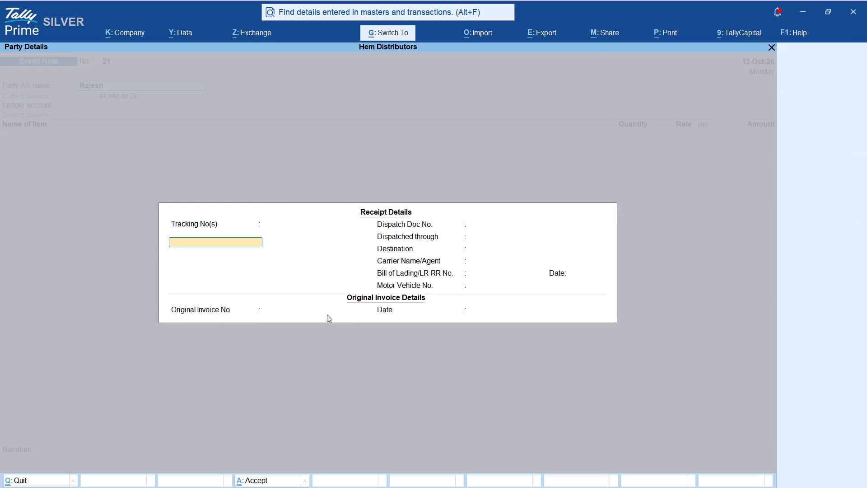
key("ctrl+a")
key("ctrl+a")
key("Return")
Add 6 pcs of Tc 1 Ltr at a rate of 140 to Rajesh's credit note and save it.
type("tc")
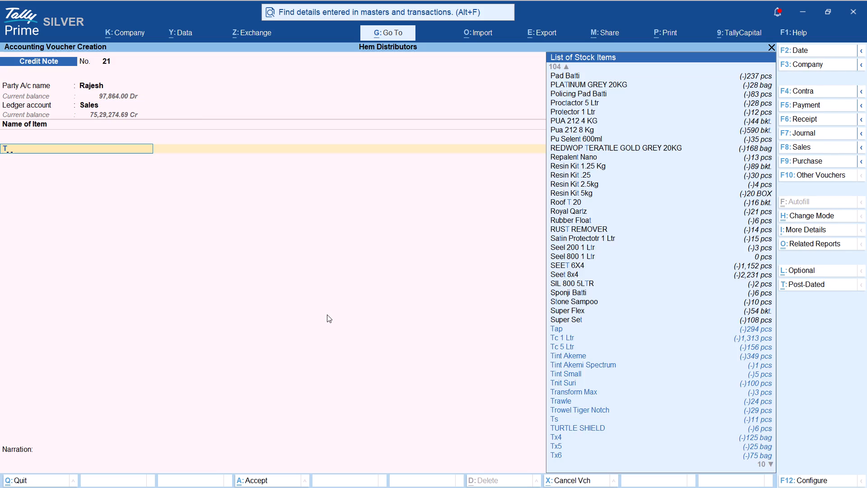
key("Down")
key("Return")
key("Return")
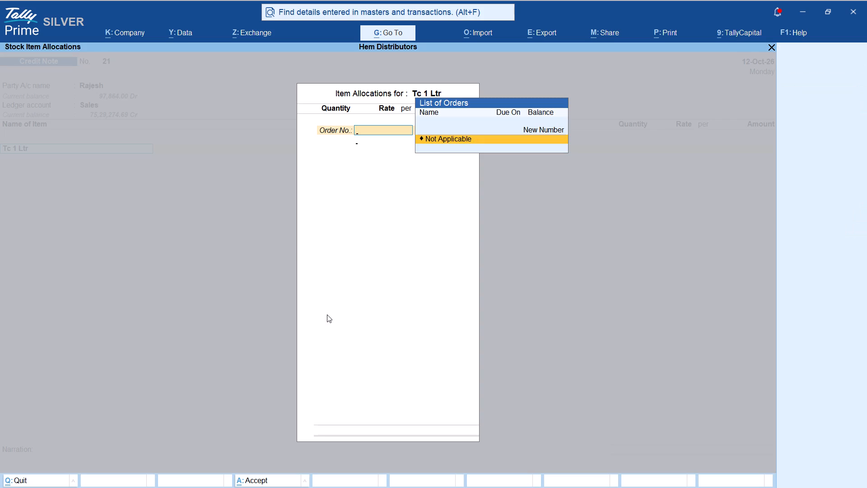
key("6")
key("Return")
key("Return")
type("140")
key("Return")
key("Return")
key("Return")
key("Return")
key("Return")
key("ctrl+a")
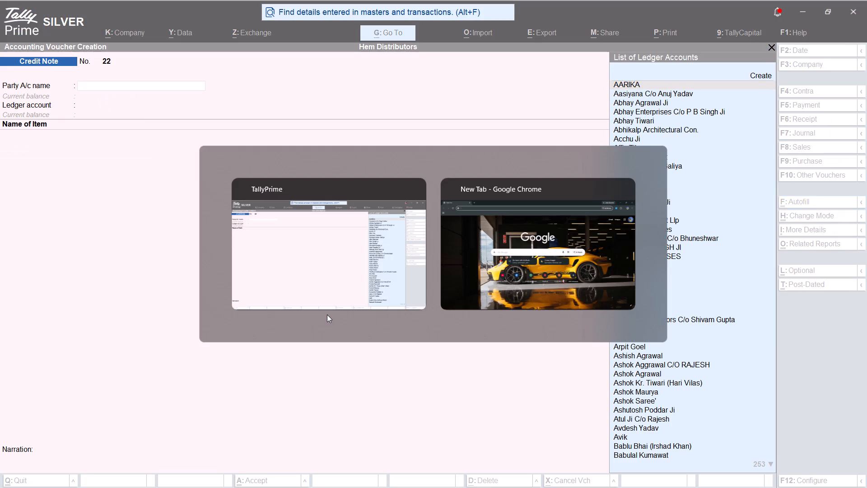
Switch to Google Chrome and close its window.
left_click(866, 0)
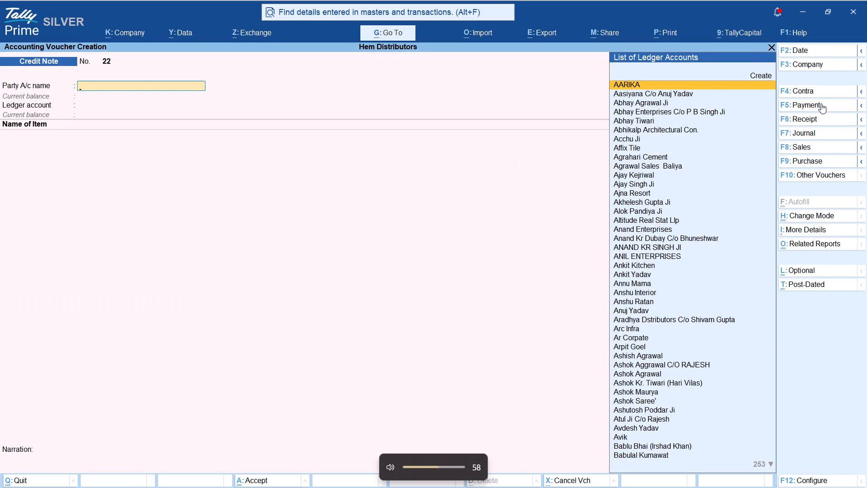
Switch TallyPrime from credit note entry to a new sales voucher.
left_click(805, 148)
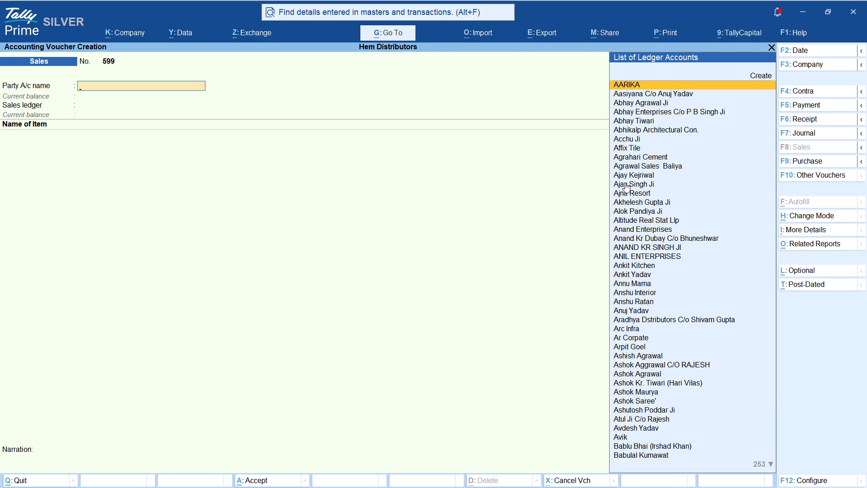
Search Windows for the Kuro app.
type("kur")
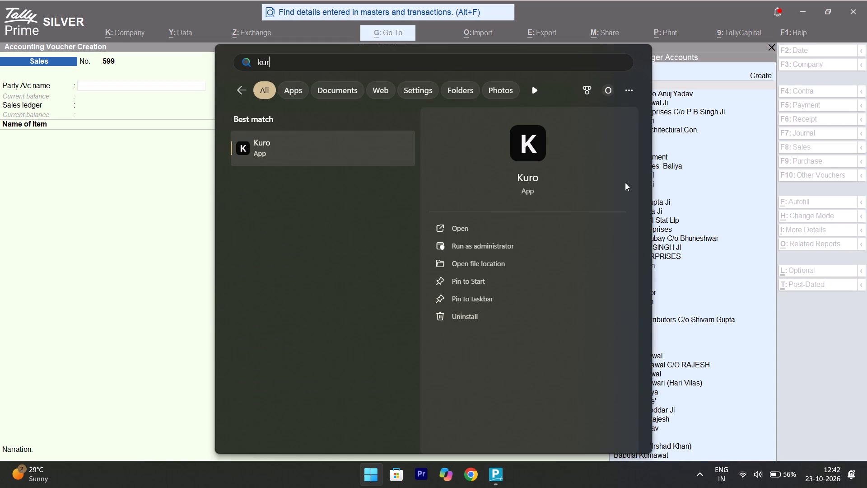
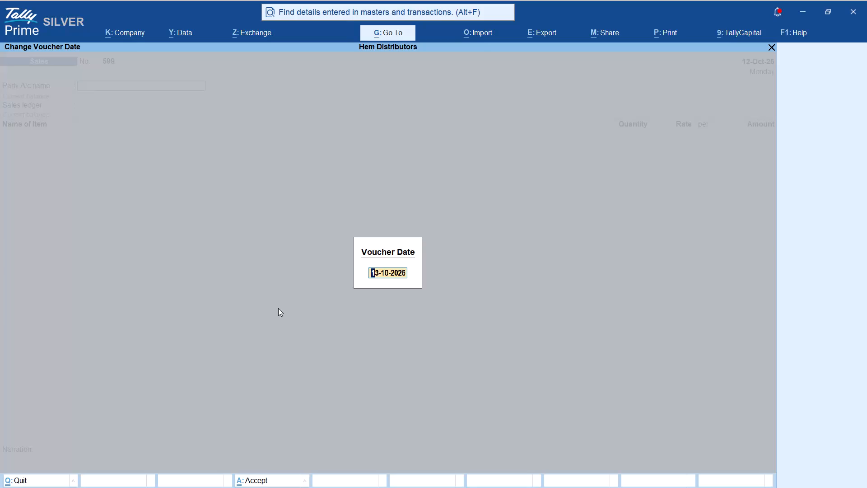
key("Return")
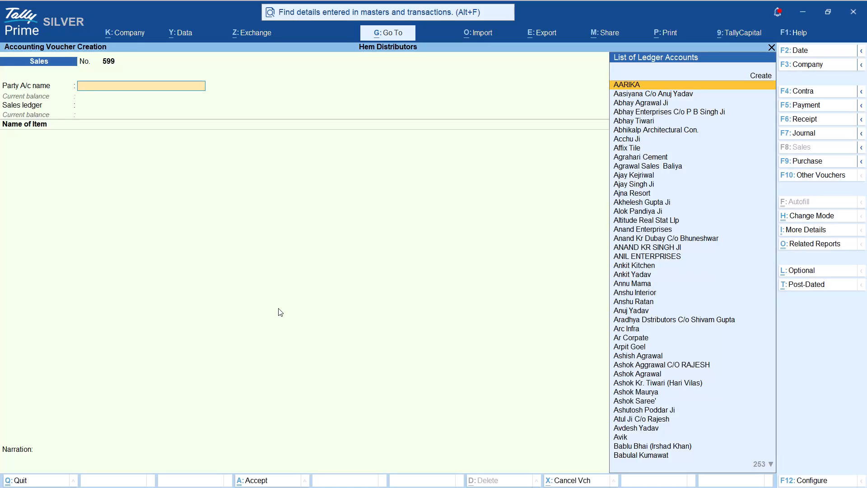
type("sky")
key("Return")
key("ctrl+a")
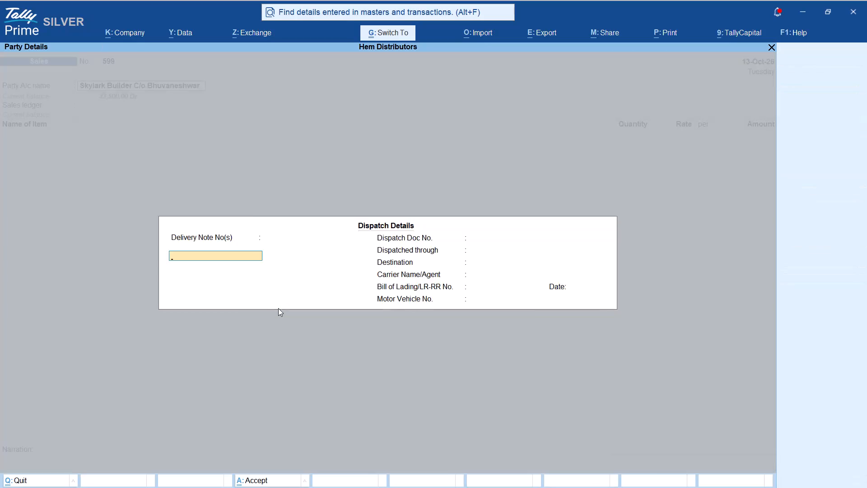
key("ctrl+a")
key("Return")
Add 25 bags of Tx4 at a rate of 590 to Skylark Builder's sales voucher.
type("tx")
key("Down")
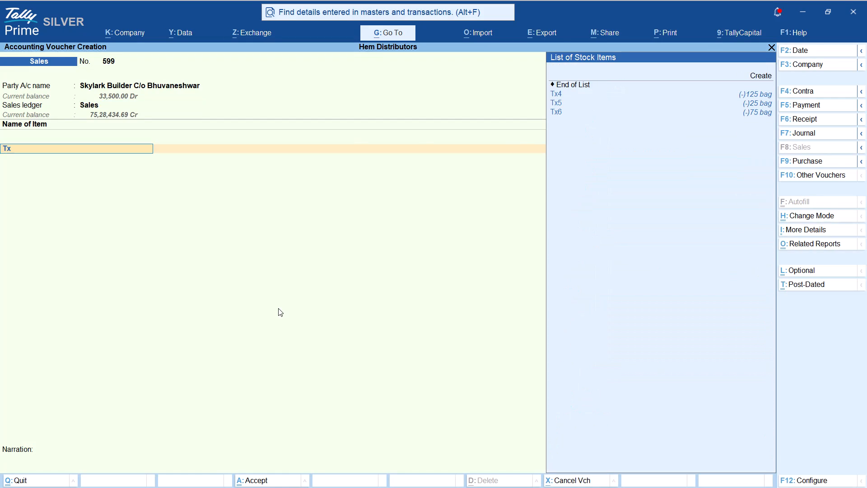
key("Return")
key("Return")
type("25")
key("Return")
key("Return")
key("Return")
key("Return")
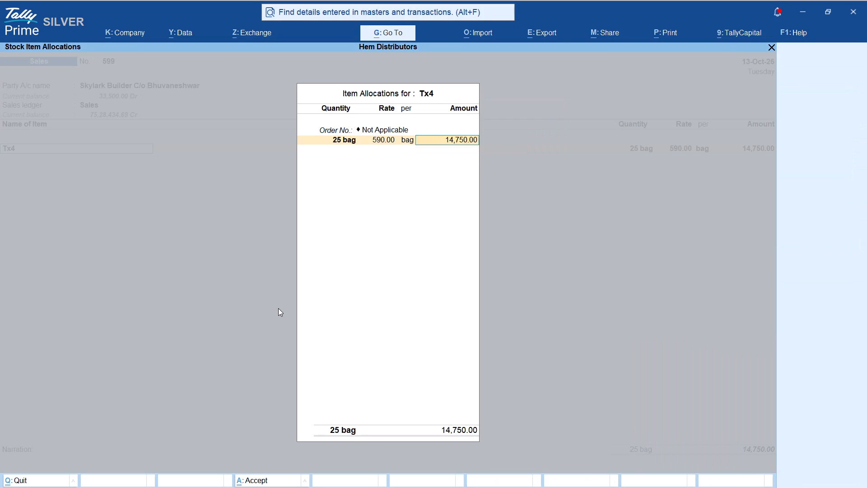
key("Return")
key("Return")
key("Return")
Add 25 bags of Tx5 at a rate of 750 to Skylark Builder's voucher and save it.
type("tx")
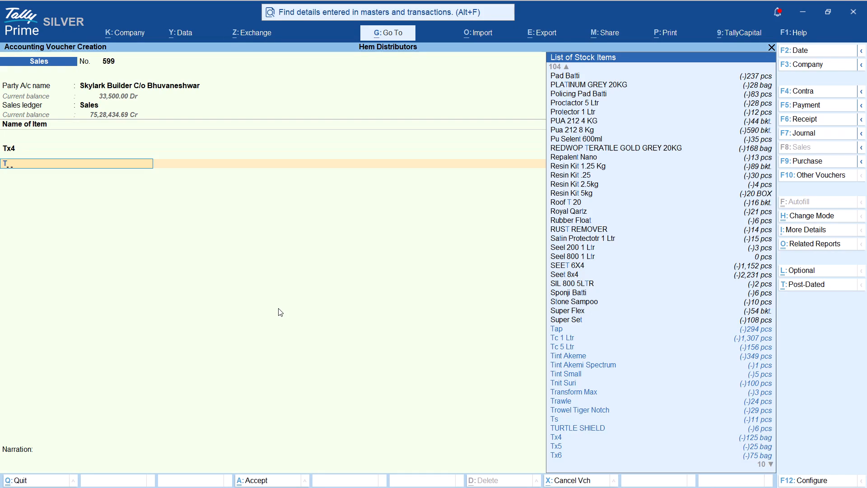
key("Down")
key("Down")
key("Return")
key("Return")
type("25")
key("Return")
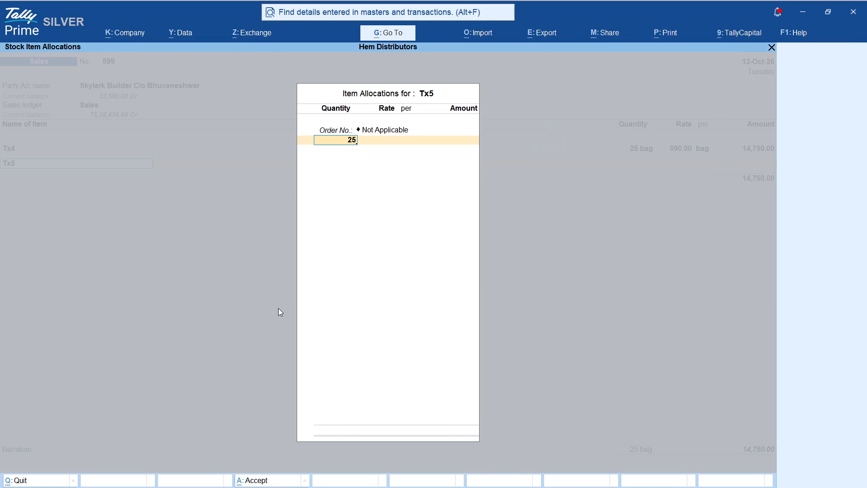
key("Return")
key("Return")
key("Return")
key("Return")
key("Return")
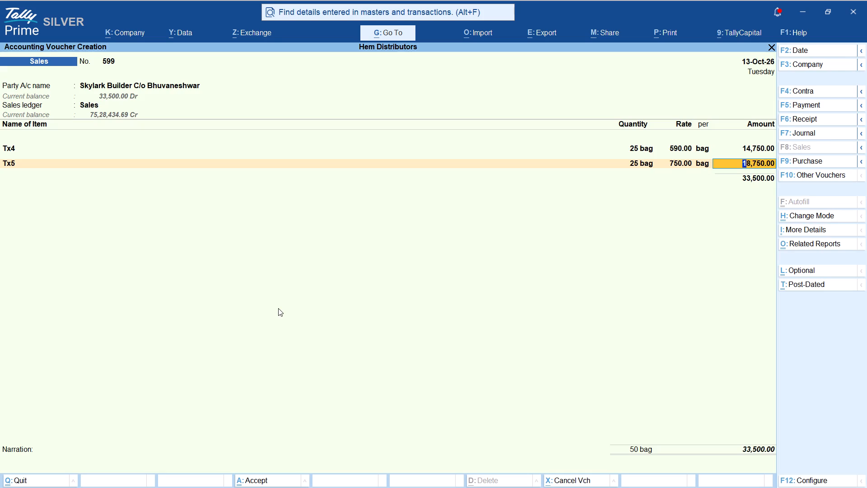
key("ctrl+a")
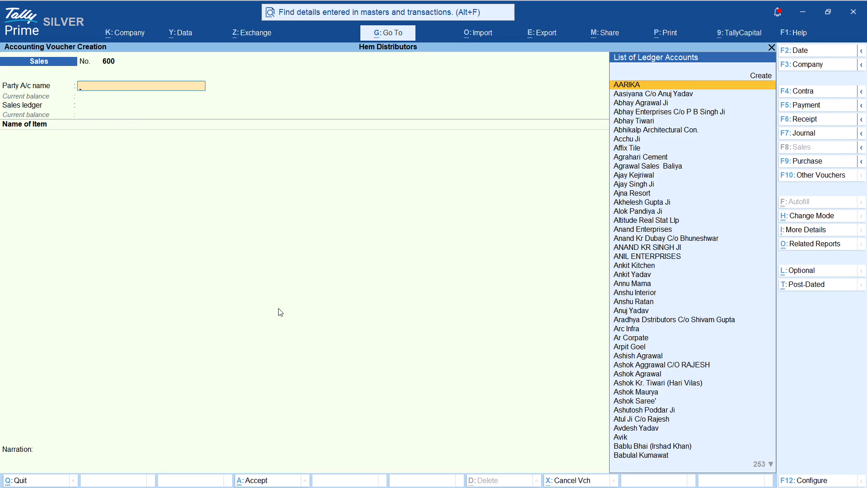
Choose Shristi Paint as the party for the new sales voucher, with default party details and the Sales ledger.
type("shr")
key("Up")
key("Return")
key("ctrl+a")
key("ctrl+a")
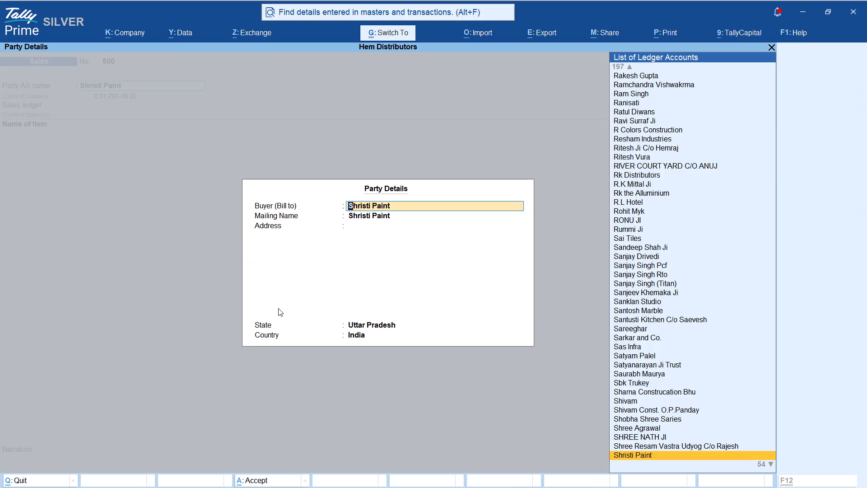
key("ctrl+Return")
key("Return")
Add 6 pcs of MASTIQ WHITE at a rate of 685 to Shristi Paint's sales voucher.
type("mast")
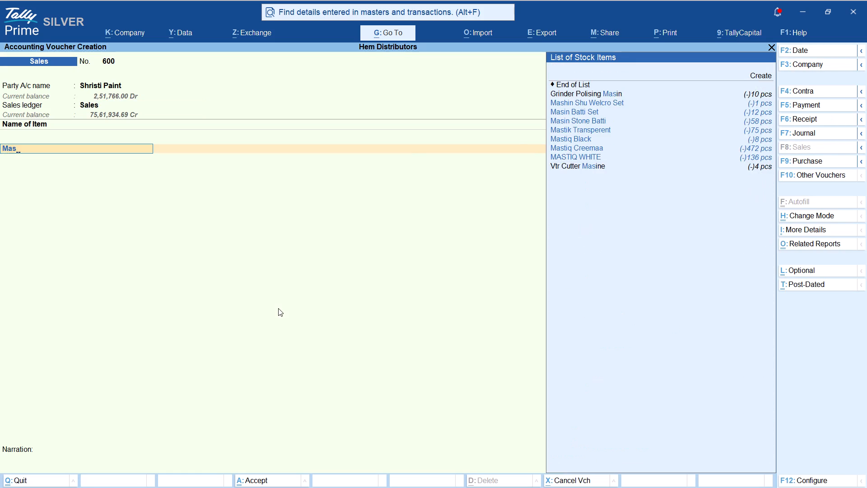
key("Up")
key("Return")
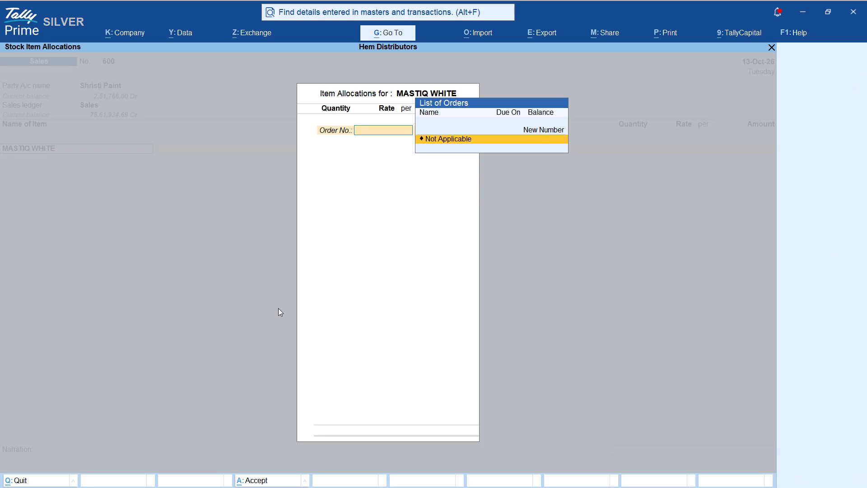
key("Return")
key("6")
key("Return")
key("Return")
key("Return")
key("Return")
key("Return")
key("Return")
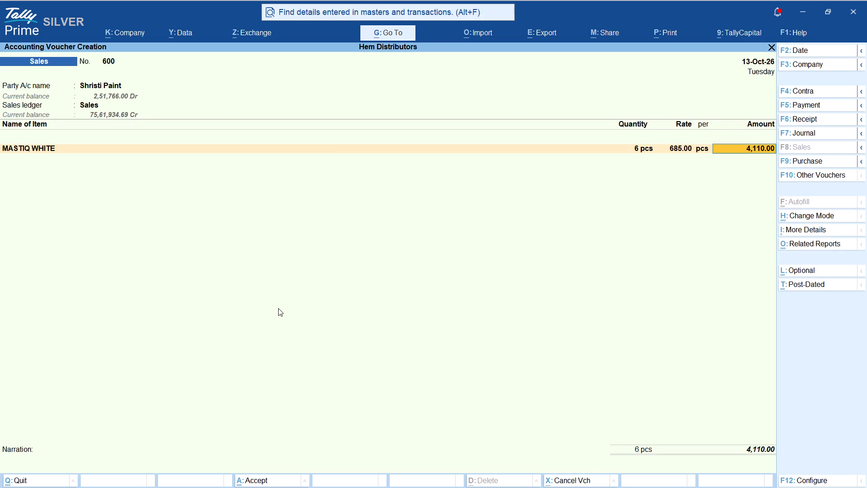
key("Return")
Add 6 pcs of Mastiq Creemaa at a rate of 620 to Shristi Paint's voucher and save it.
type("mast")
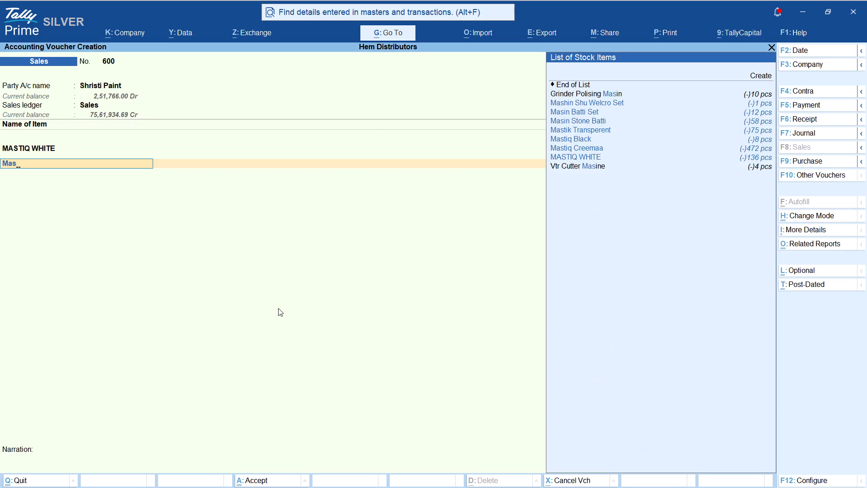
key("Up")
key("Up")
key("Return")
key("Return")
key("6")
key("Return")
key("Return")
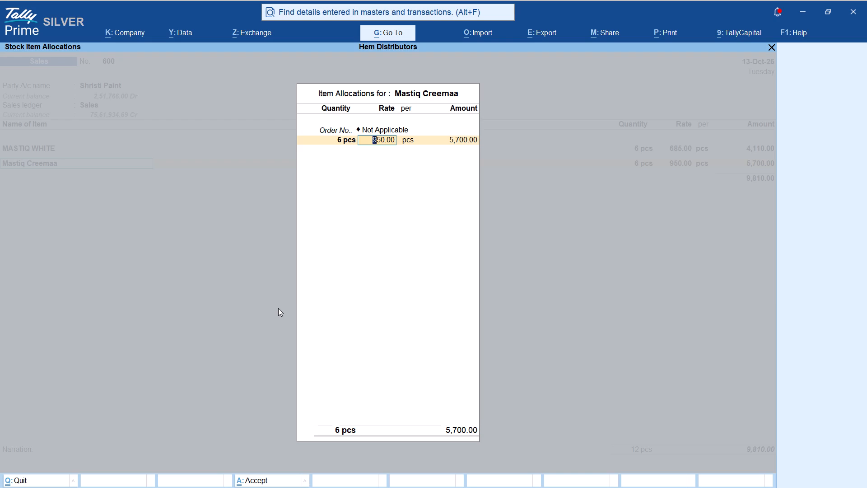
type("620")
key("Return")
key("Return")
key("Return")
key("Return")
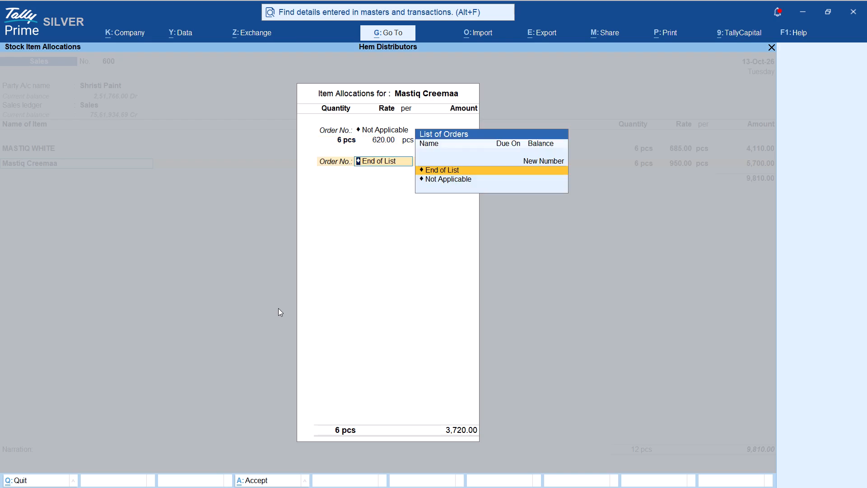
key("Return")
key("ctrl+a")
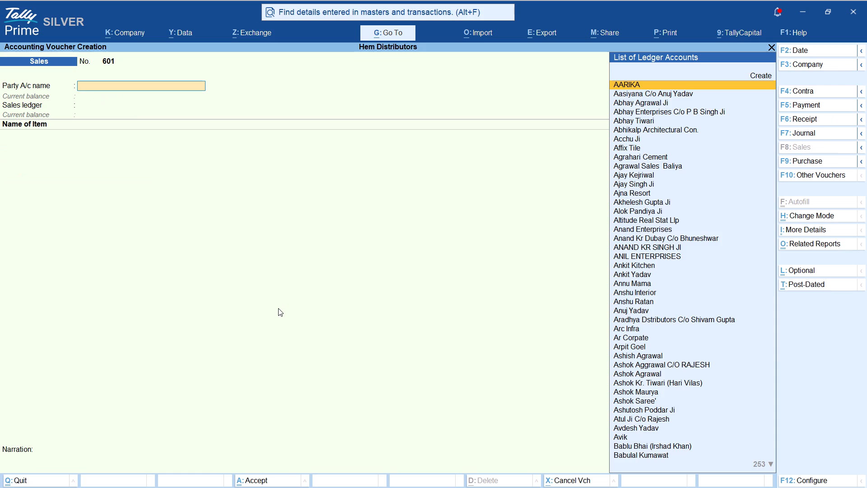
Choose KOMAL INFRA as the party for the new sales voucher, with default party details and the Sales ledger.
type("komala")
key("Return")
key("Return")
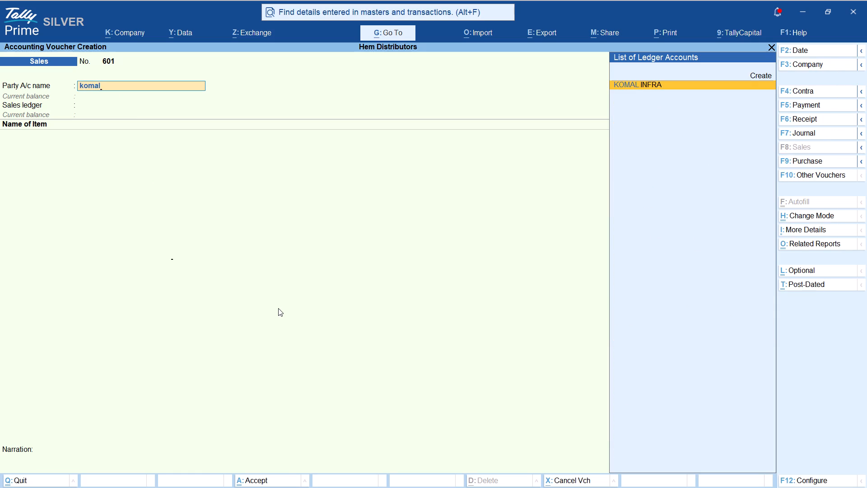
key("ctrl+a")
key("ctrl+a")
key("ctrl+Return")
key("Return")
Add 2 pcs of Mastik Transperent at a rate of 1350 to KOMAL INFRA's sales voucher.
type("tr")
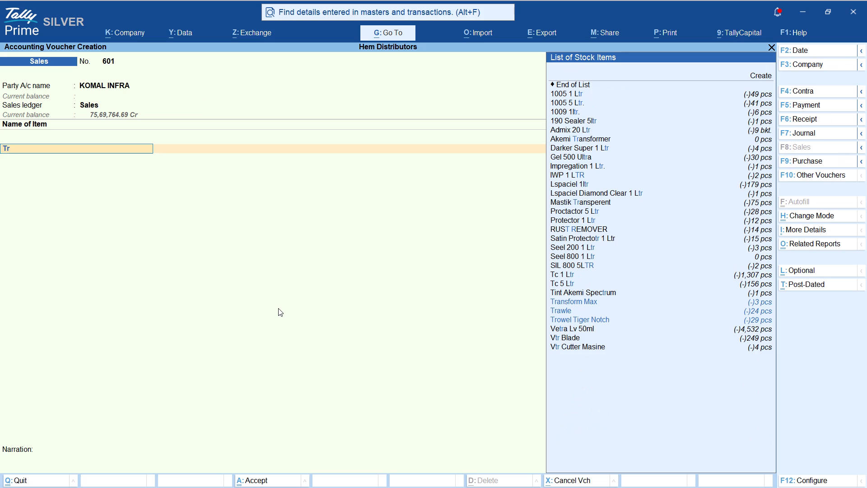
key("BackSpace")
key("BackSpace")
type("mast")
key("Down")
key("Return")
key("Return")
key("2")
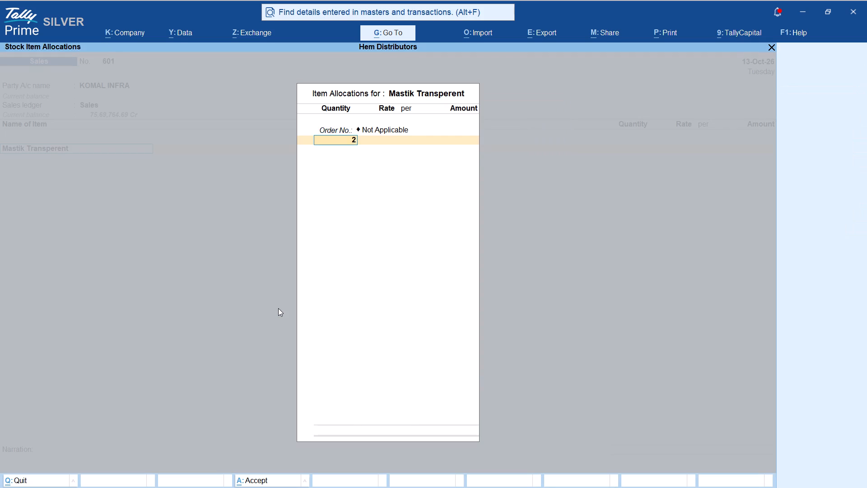
key("Return")
key("Return")
type("13500")
key("Return")
key("Return")
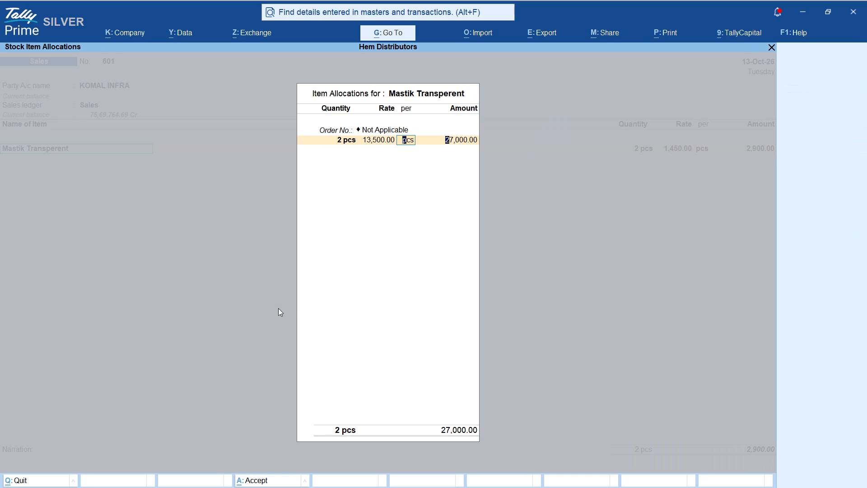
key("BackSpace")
key("BackSpace")
type("1350")
key("Return")
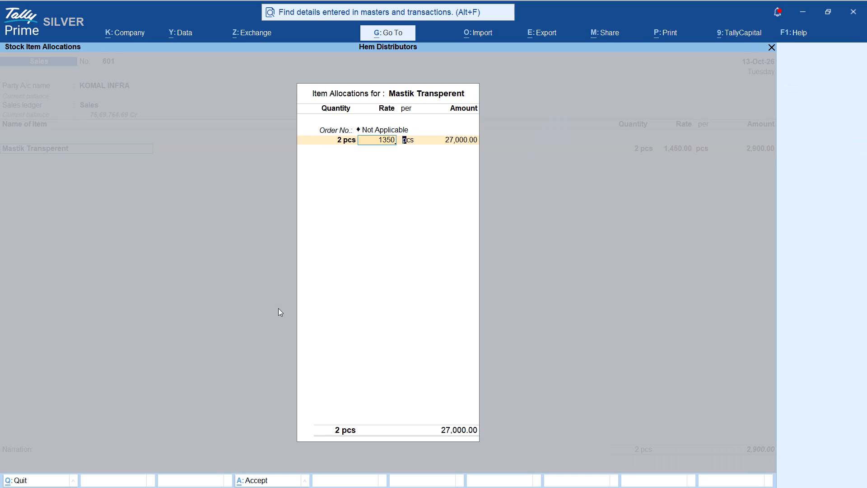
key("Return")
key("Return")
key("Return")
key("Return")
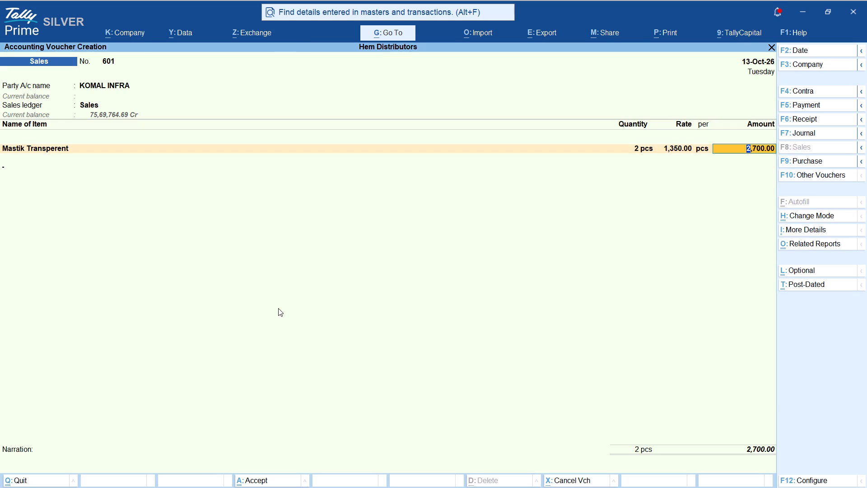
Add 2 pcs of Tint Akeme at a rate of 1,100 to KOMAL INFRA's voucher and save it.
type("tin")
key("Down")
key("Return")
key("Return")
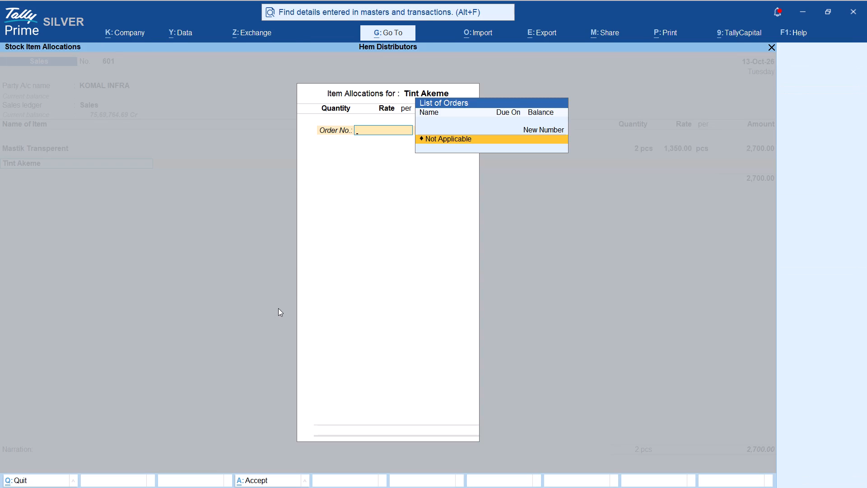
key("2")
key("Return")
key("Return")
key("Return")
key("Return")
key("Return")
key("Return")
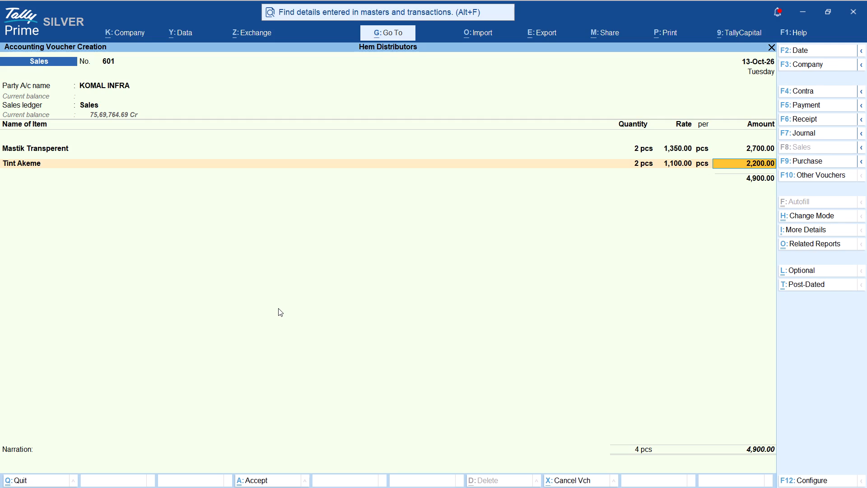
key("Return")
key("ctrl+a")
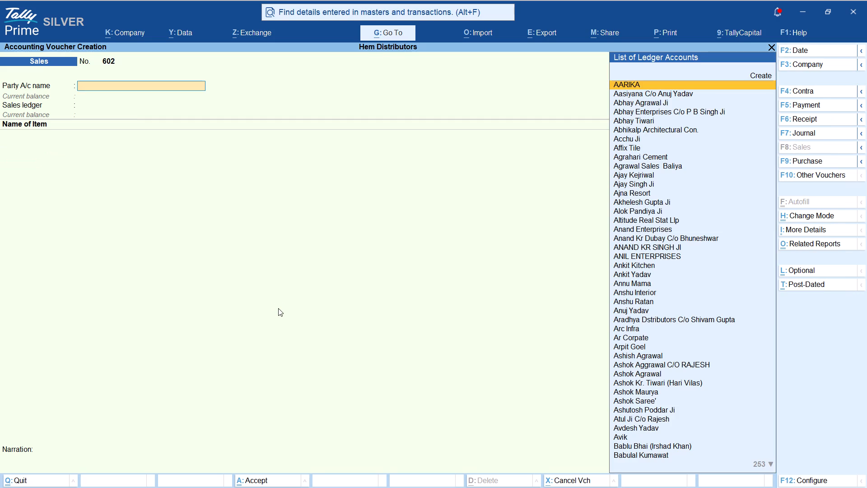
Choose Hotel Doplin International as the party for the new sales voucher, with default party details and the Sales ledger.
type("dolp")
key("Return")
key("ctrl+a")
key("ctrl+a")
key("Return")
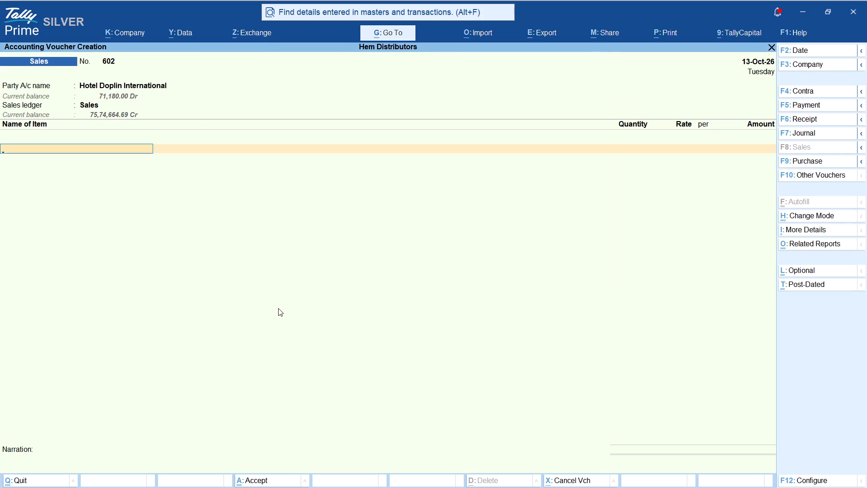
Add 3 pcs of Mastiq Creemaa at a rate of 950 to Hotel Doplin International's sales voucher.
type("mast")
key("Up")
key("Up")
key("Return")
key("Return")
key("3")
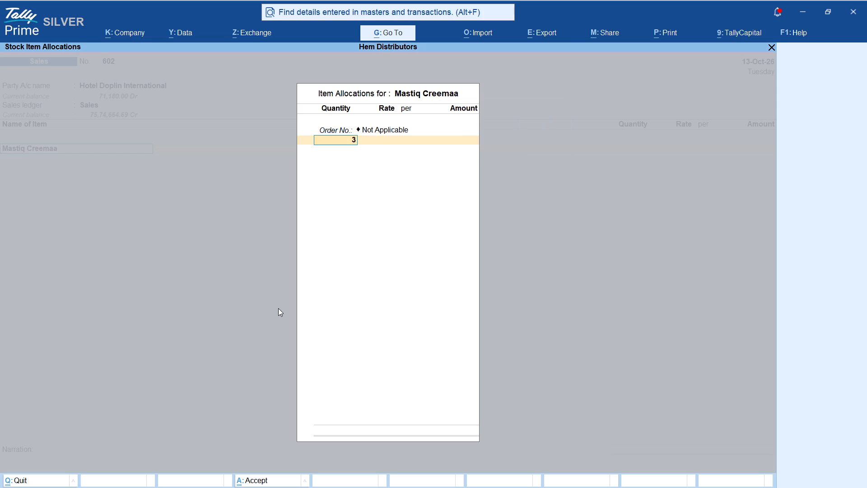
key("Return")
key("Return")
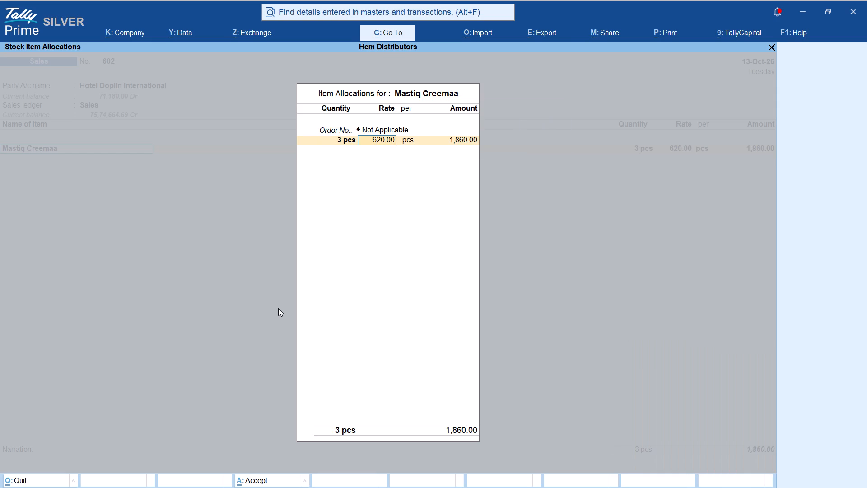
type("950")
key("Return")
key("Return")
key("Return")
key("Return")
key("Return")
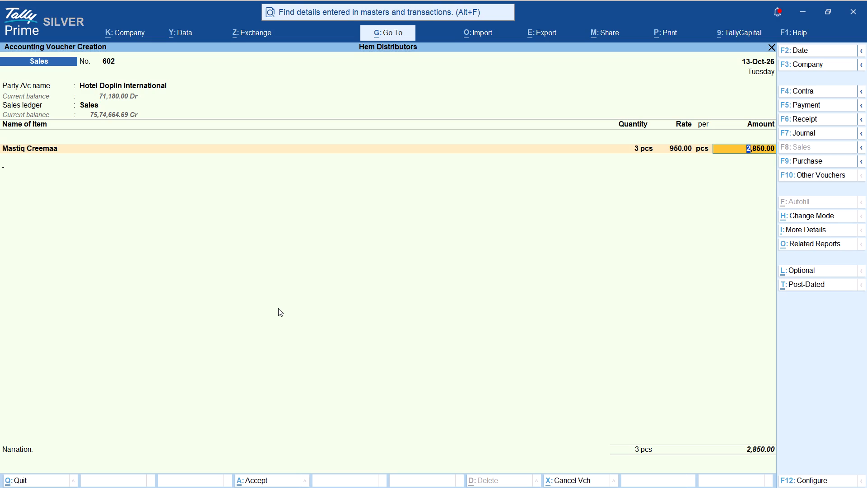
Add 6 kg of Grout at a rate of 80 to Hotel Doplin International's sales voucher.
type("gr")
key("Up")
key("Up")
key("Return")
key("Return")
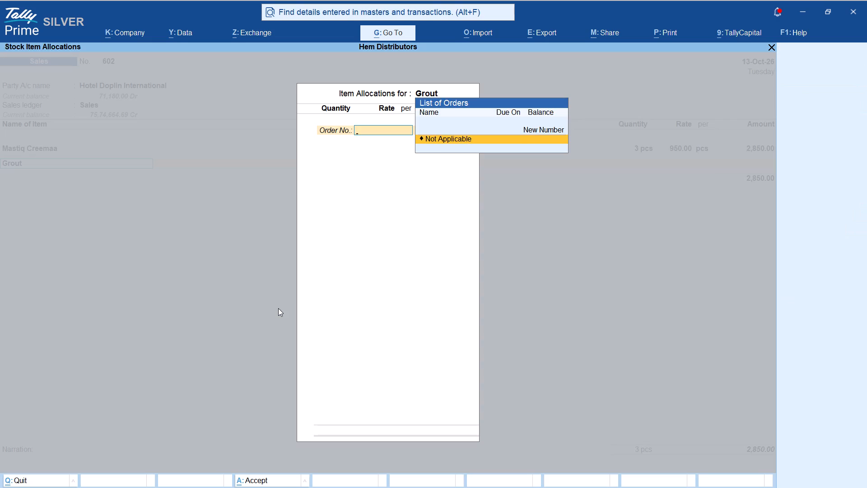
key("6")
key("Return")
key("Return")
type("80")
key("Return")
key("Return")
key("Return")
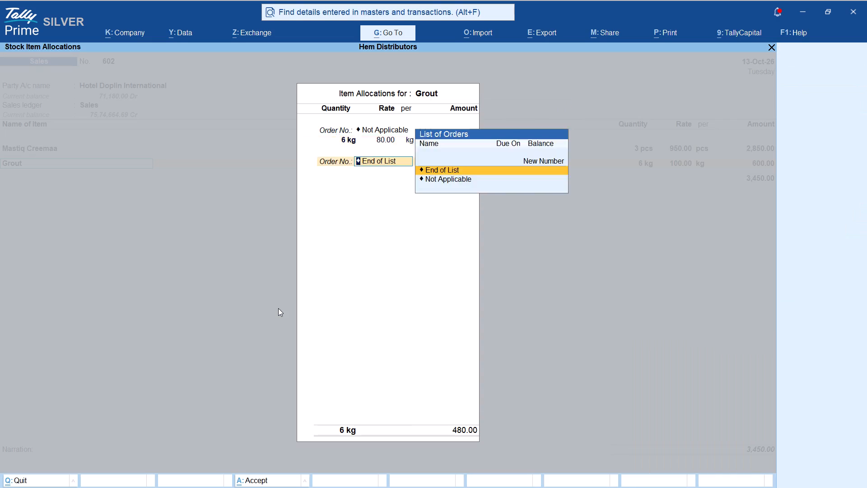
key("Return")
key("Return")
Add 10 pcs of Admix 200 Ml at a rate of 160 to Hotel Doplin International's voucher and save it.
type("admi")
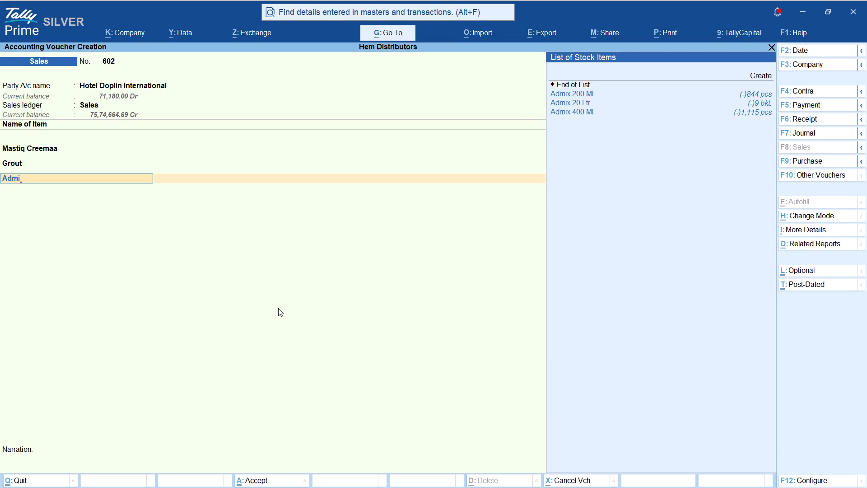
key("Down")
key("Return")
key("Return")
type("110")
key("Return")
key("BackSpace")
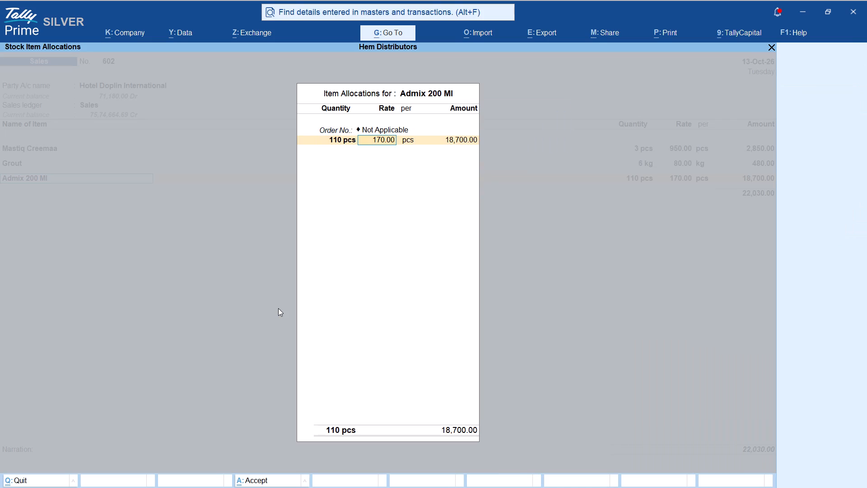
key("BackSpace")
type("10")
key("Return")
key("Return")
type("160")
key("Return")
key("Return")
key("Return")
key("Return")
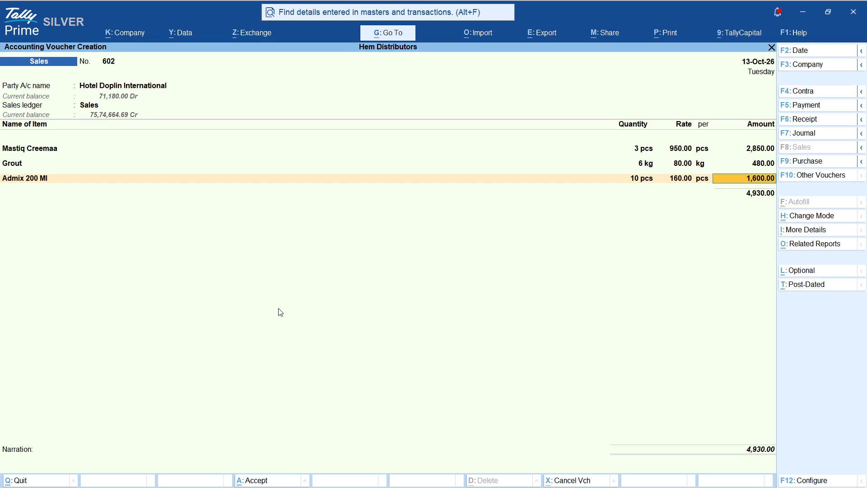
key("ctrl+a")
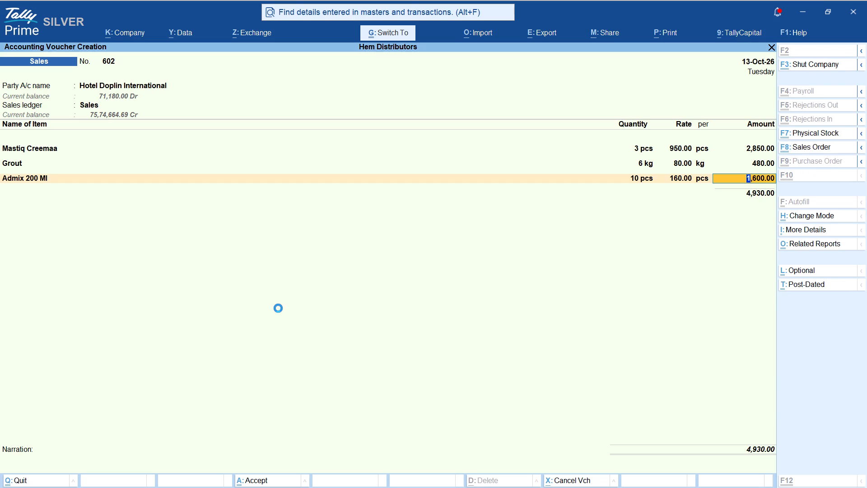
Choose Shristi Paint as the party for the new sales voucher, with default party details and the Sales ledger.
type("shi")
key("Up")
key("BackSpace")
key("Up")
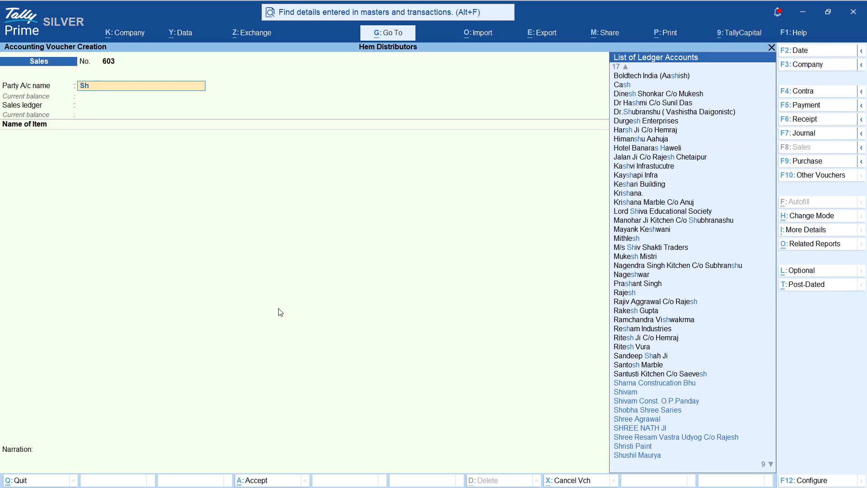
key("Up")
key("Return")
key("ctrl+a")
key("ctrl+a")
key("ctrl+Return")
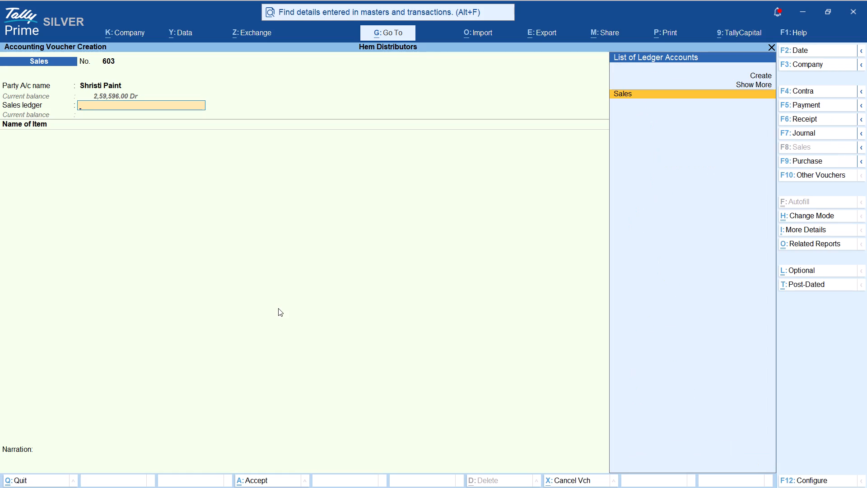
key("Return")
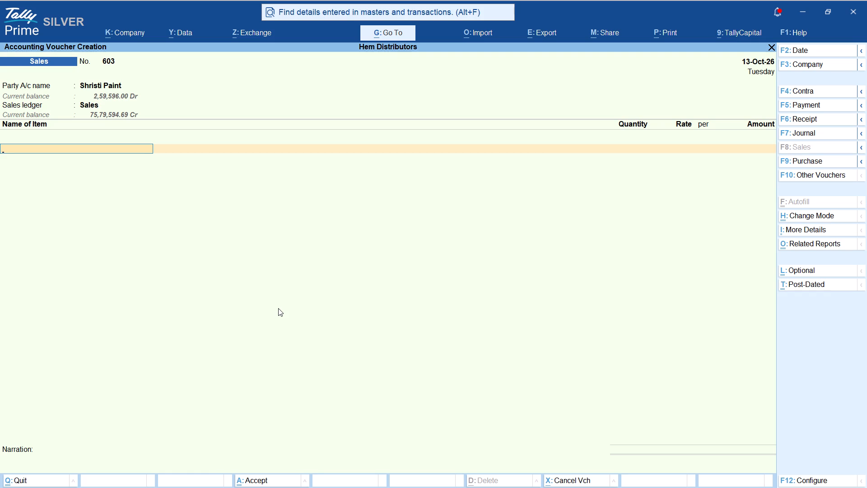
Add 2 pcs of Gel 500 Ultra at a rate of 6,200 to Shristi Paint's sales voucher.
type("ultr'")
key("Return")
key("Return")
key("Return")
key("2")
key("Return")
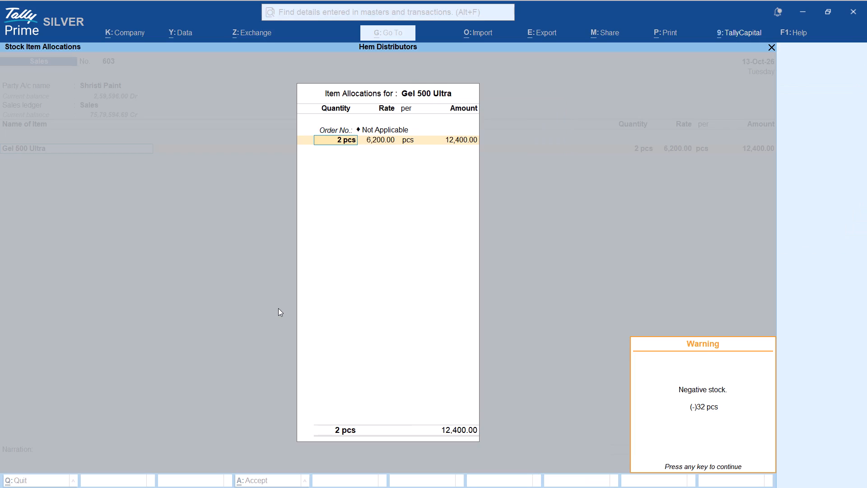
key("Return")
key("Return")
key("Return")
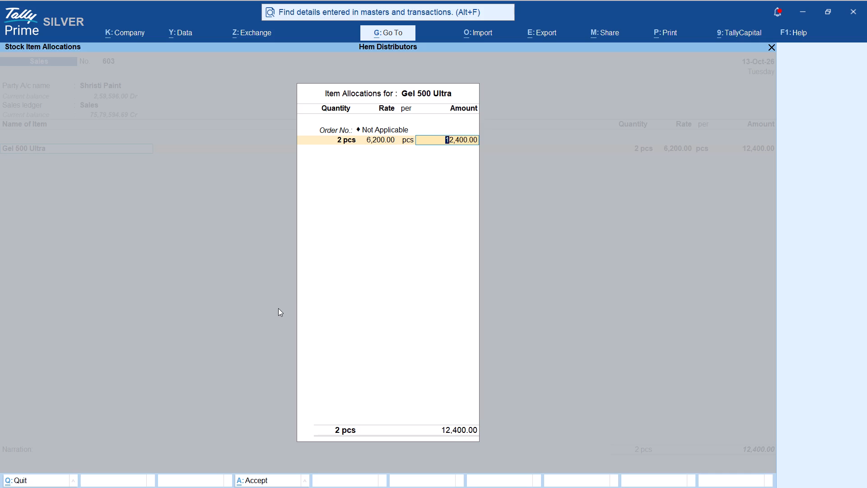
key("Return")
key("Return")
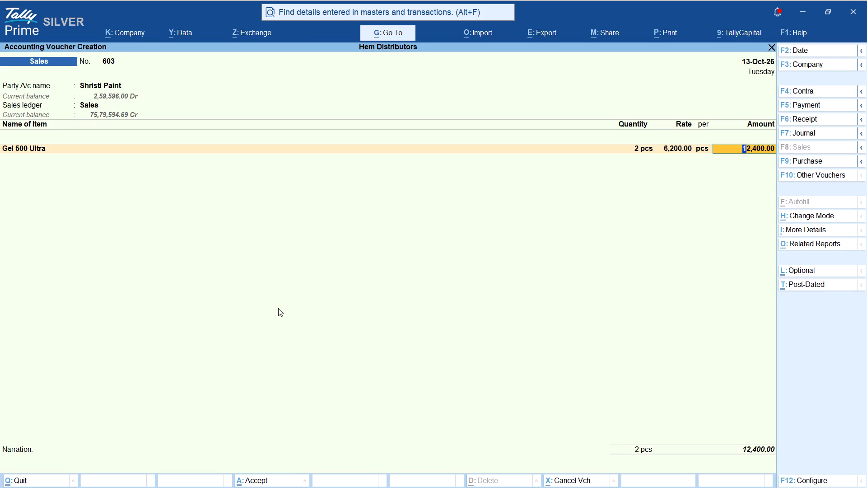
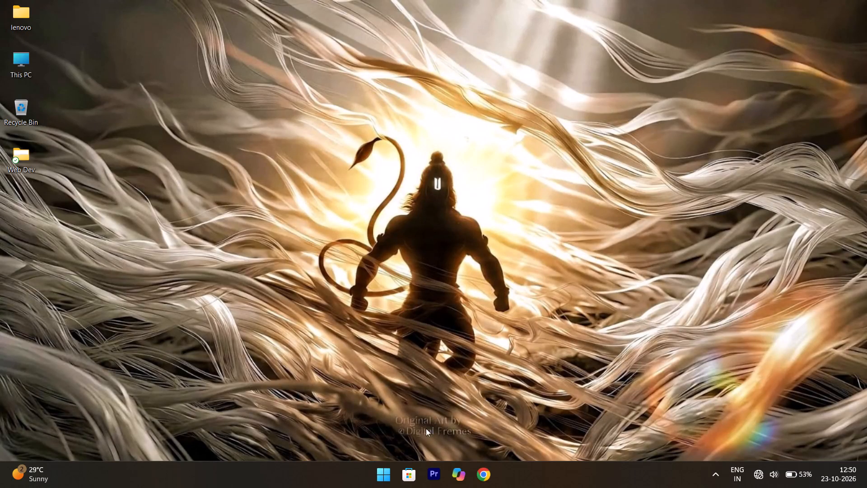
Launch TallyPrime with Hem Distributors loaded and open its Day Book.
left_click(380, 471)
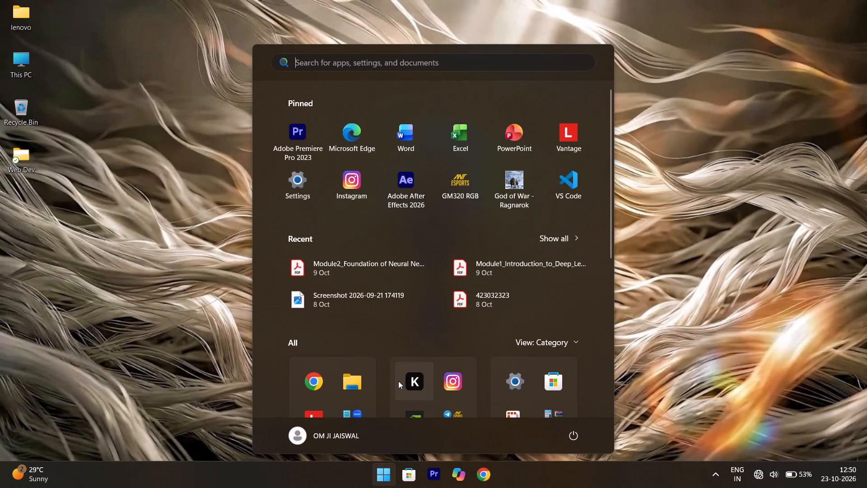
scroll(398, 381, "down", 1)
scroll(421, 347, "down", 1)
left_click(421, 347)
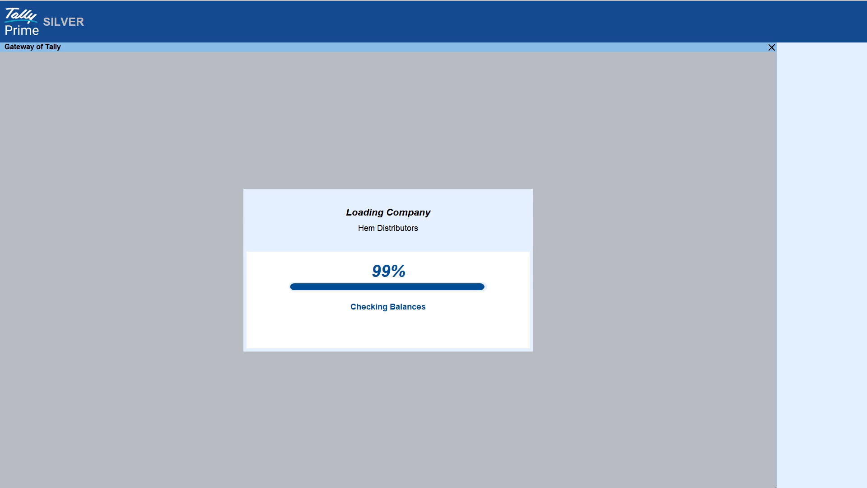
key("k")
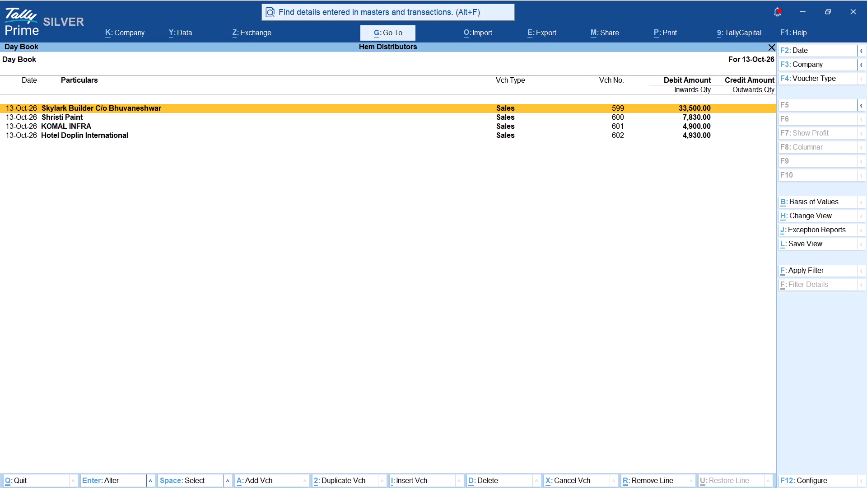
Start a new sales voucher for Shristi Paint with default party details and the Sales ledger.
key("Escape")
key("Escape")
key("Escape")
key("v")
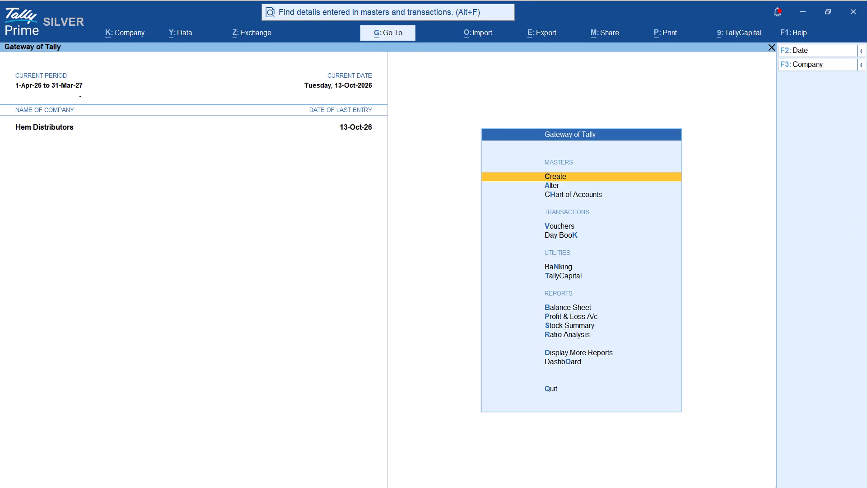
key("F8")
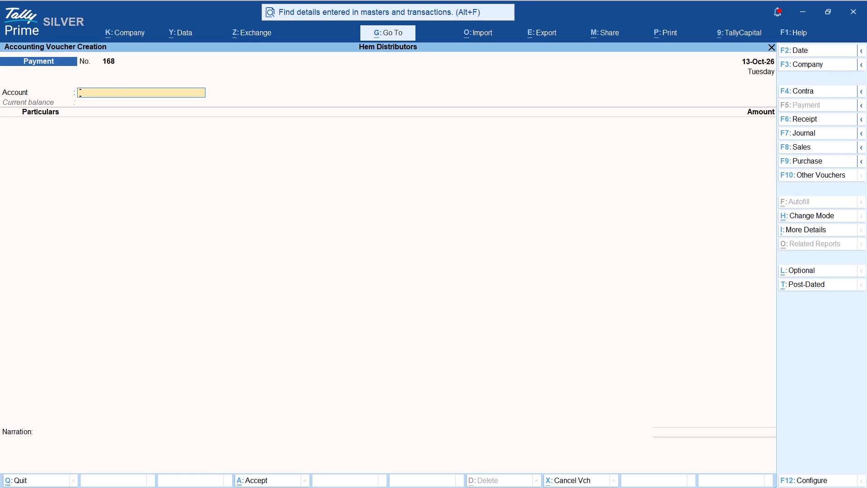
type("shr")
key("Up")
key("Return")
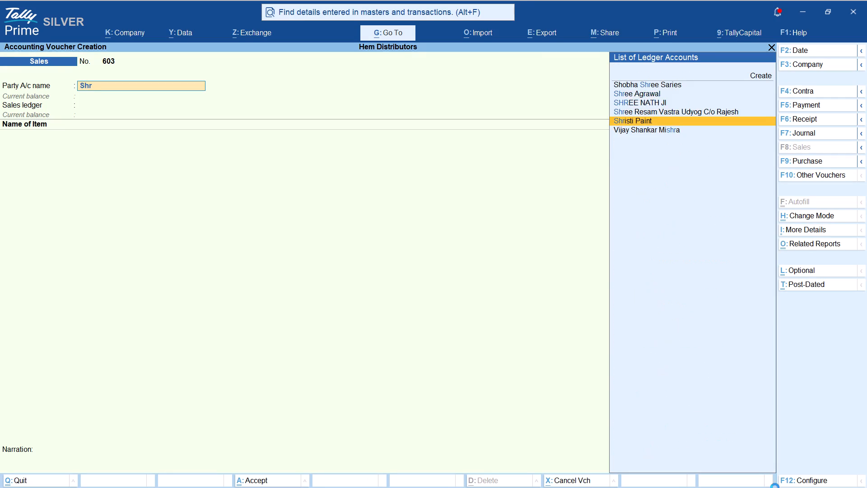
key("ctrl+a")
key("ctrl+a")
key("ctrl+Return")
key("Return")
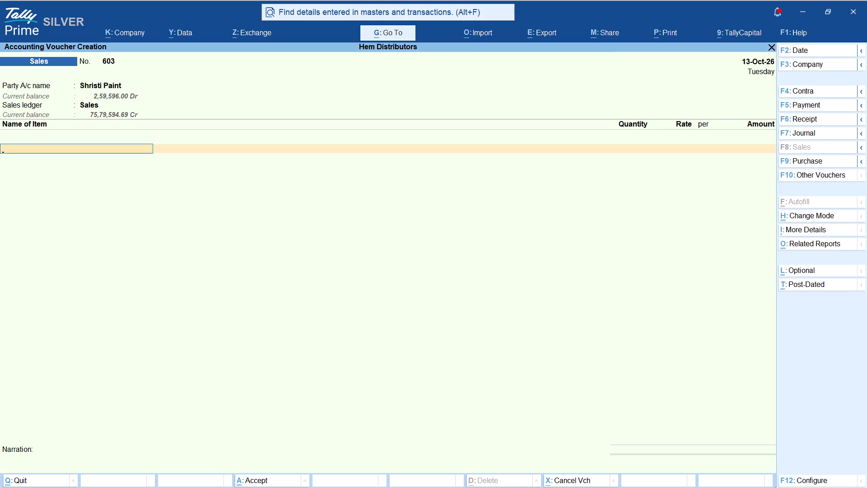
Add 2 pcs of Gel 500 Ultra at a rate of 5,700 to Shristi Paint's sales voucher.
type("ultra")
key("Return")
key("Return")
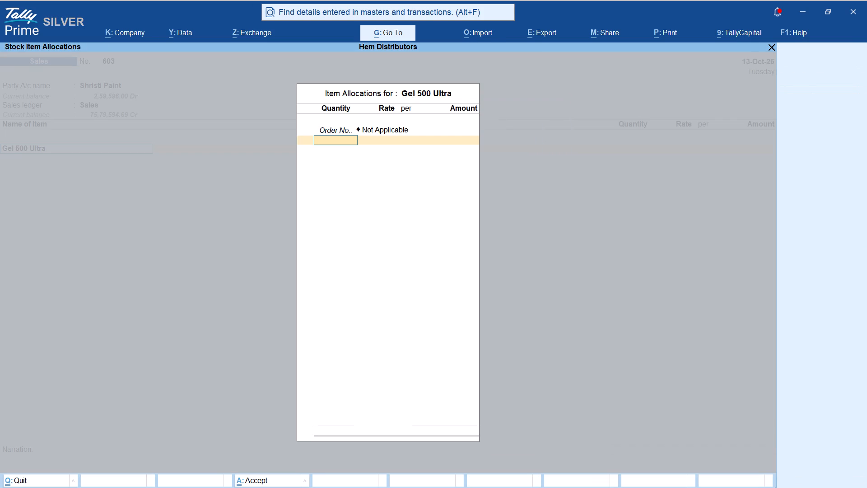
key("2")
key("Return")
key("Return")
key("Return")
key("BackSpace")
type("5700")
key("Return")
key("Return")
key("Return")
key("Return")
key("Return")
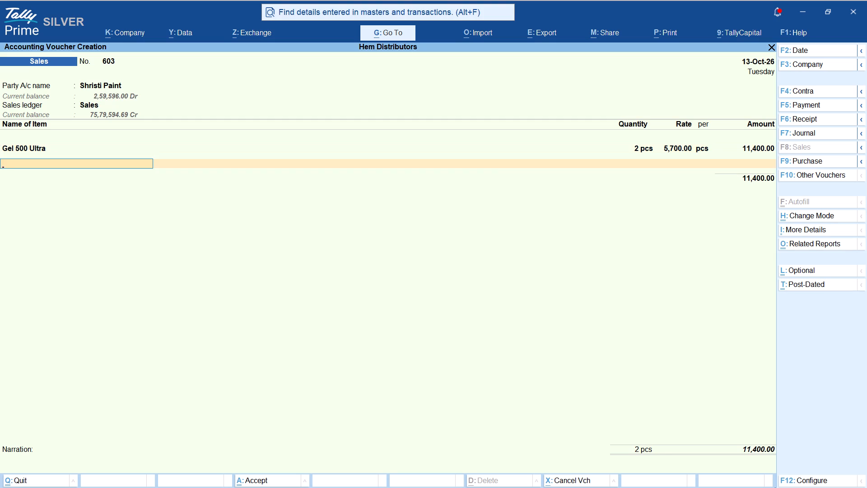
Add 2 pcs of Creck Bond Clear at the default rate of 2,365 to Shristi Paint's voucher and save it.
type("cra")
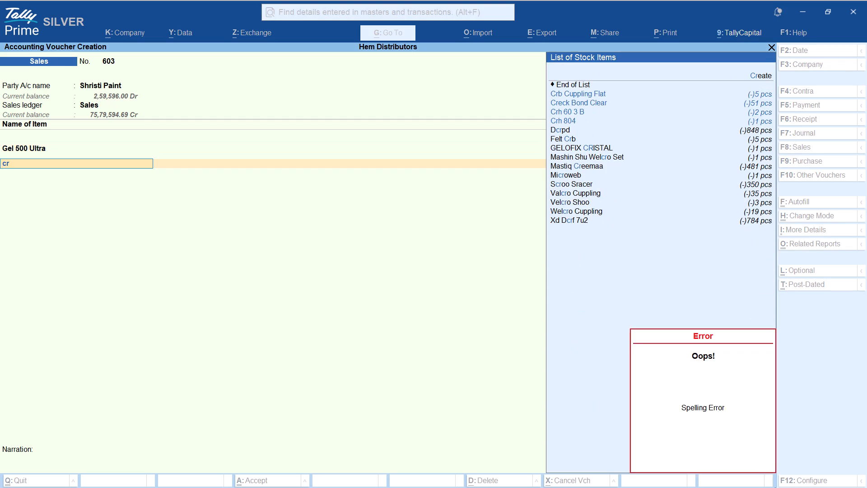
key("Down")
key("Down")
key("Return")
key("Return")
key("2")
key("Return")
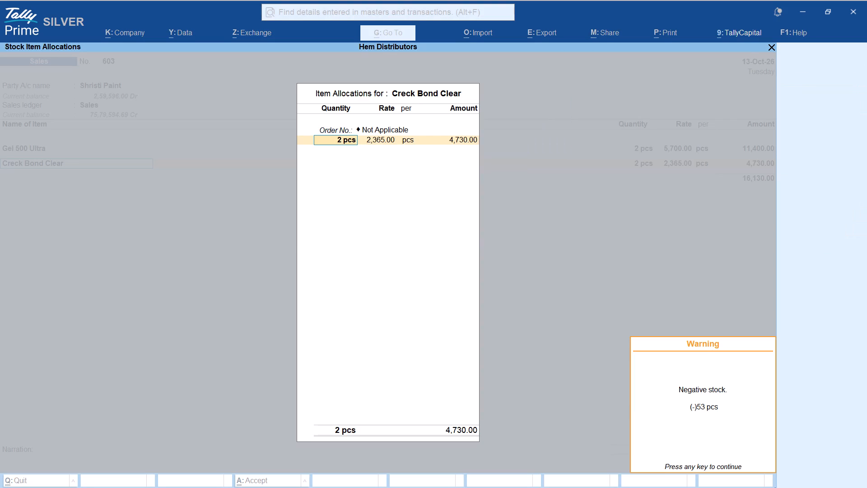
key("Return")
key("Return")
key("Return")
key("Return")
key("Return")
key("ctrl+a")
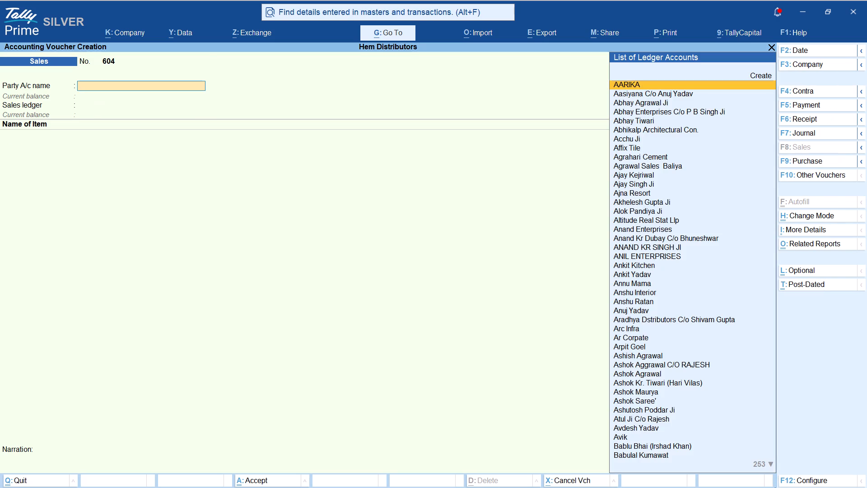
Create a party ledger named Vasu Contracts under Sundry Debtors from the new sales voucher.
key("alt+c")
type("va")
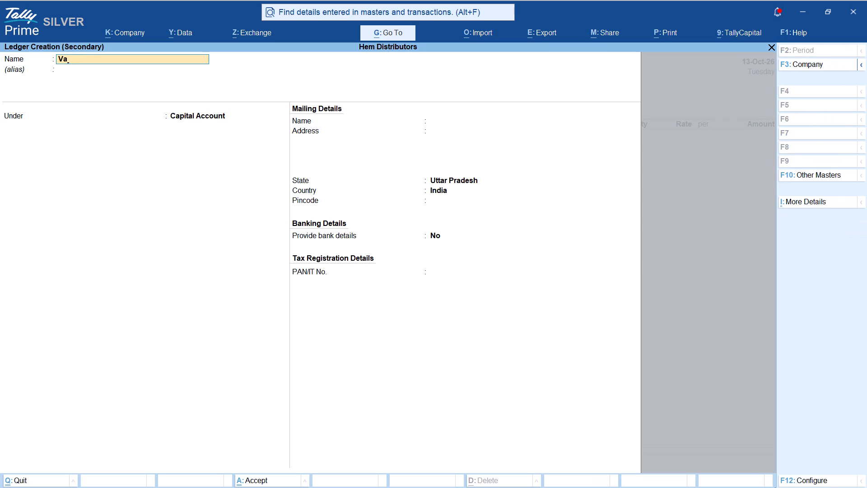
type("su ci")
key("BackSpace")
type("ontracts")
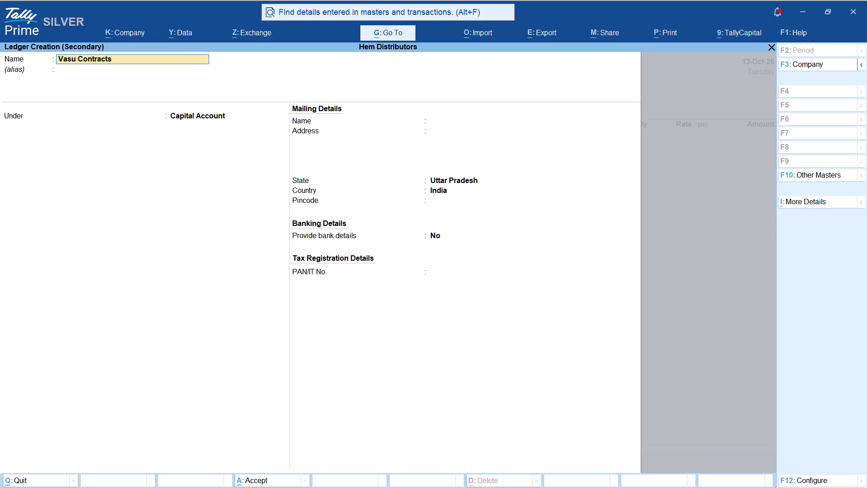
key("Return")
key("Return")
key("s")
key("Up")
key("Up")
key("Return")
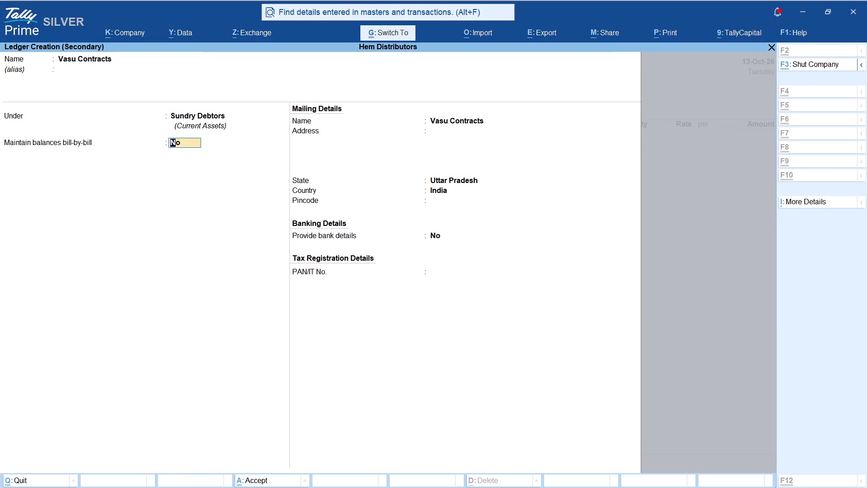
key("ctrl+a")
key("ctrl+a")
Use Vasu Contracts as the sales voucher's party, with default party details and the Sales ledger.
key("Return")
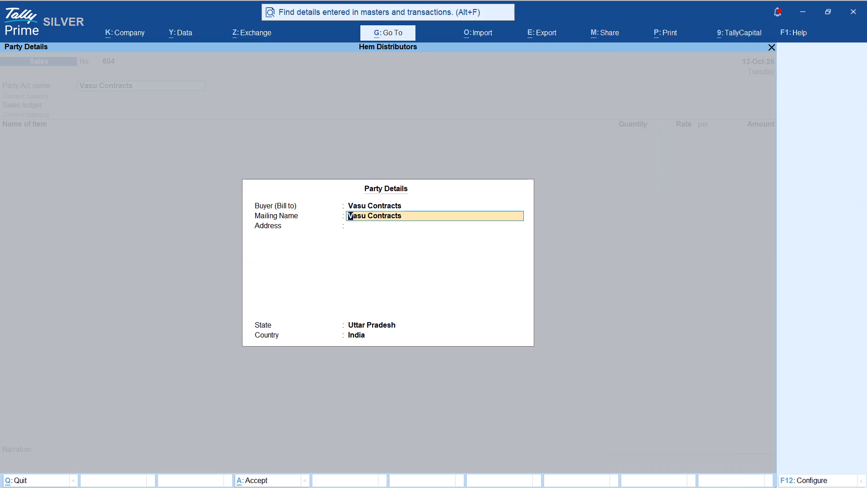
key("ctrl+a")
key("Return")
Add 3 bkt. of EPOXI 5 KG at a rate of 3,000 to Vasu Contracts' voucher and save it.
type("epox")
key("Up")
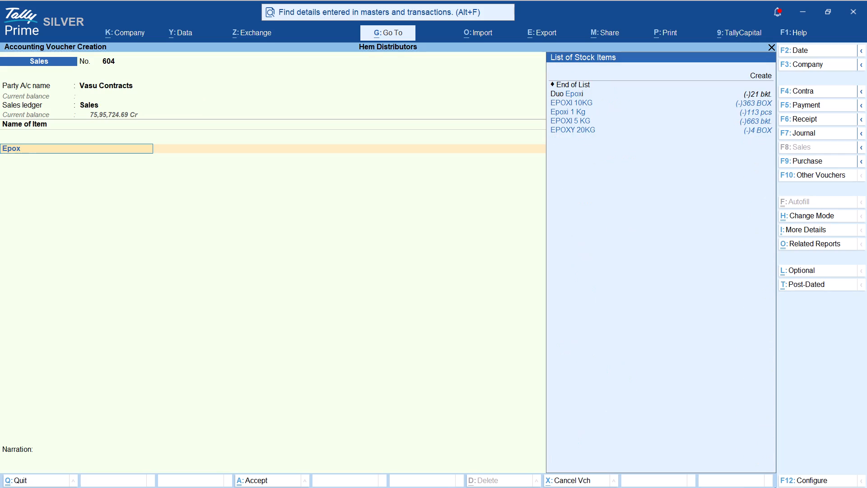
key("Up")
key("Return")
key("Return")
key("3")
key("Return")
key("Return")
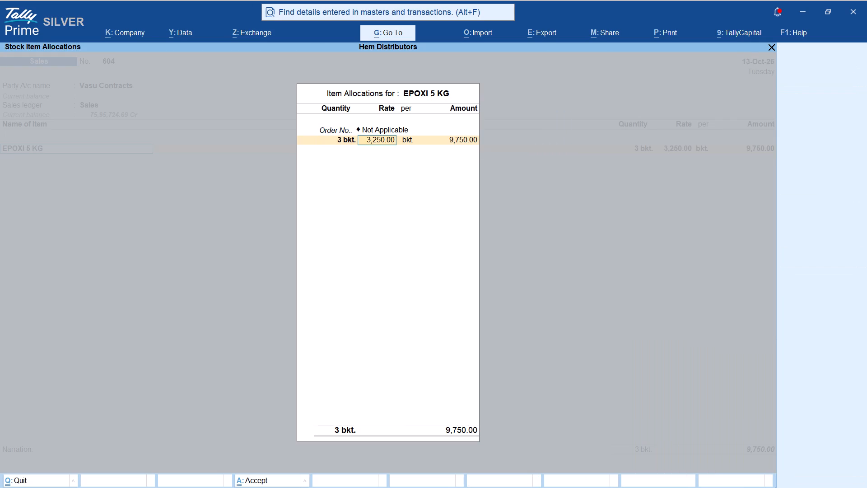
type("3000")
key("Return")
key("Return")
key("Return")
key("Return")
key("Return")
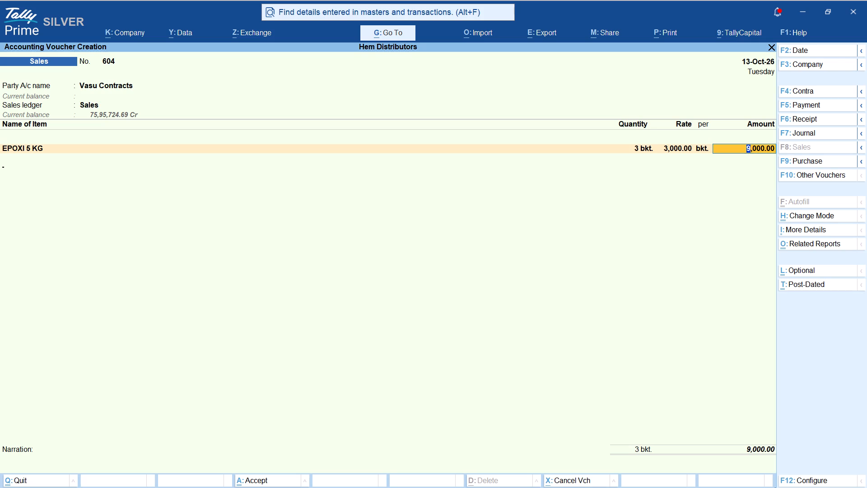
key("ctrl+a")
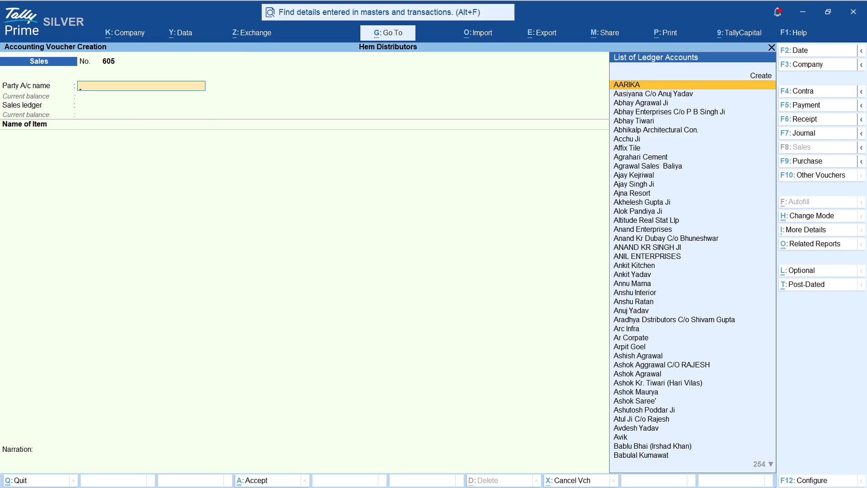
Start a receipt voucher into INDUSIND BANK and add Vijay & Sons with an amount of 17,385.
key("F6")
key("i")
key("Return")
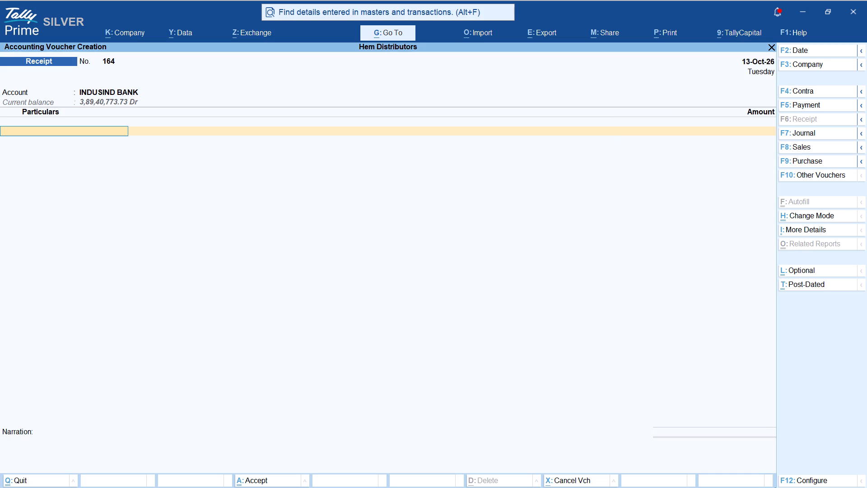
type("viij")
key("BackSpace")
key("BackSpace")
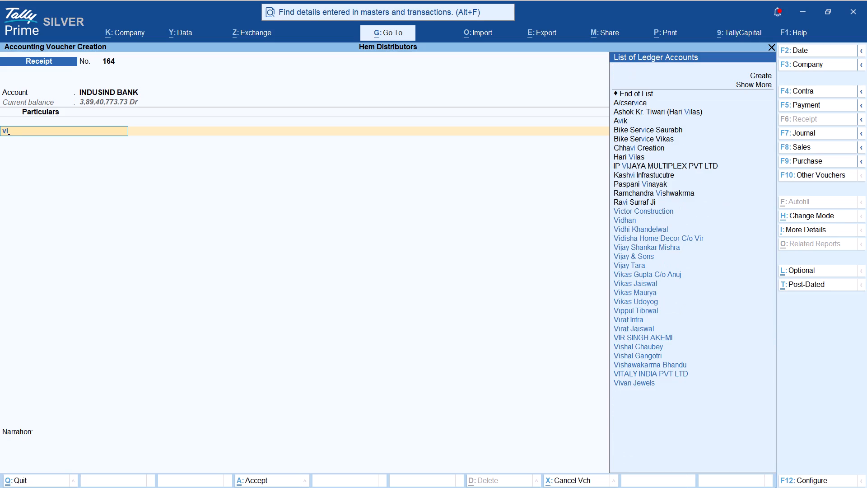
key("j")
key("Down")
key("Down")
key("Return")
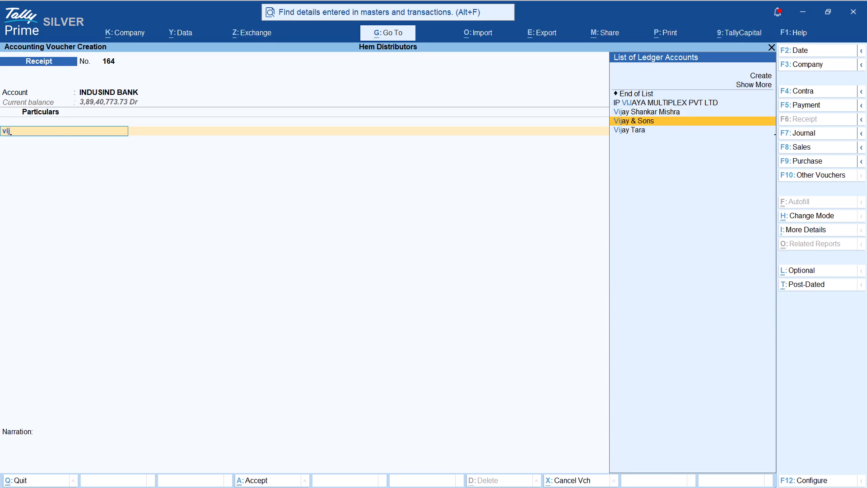
type("17385")
key("Return")
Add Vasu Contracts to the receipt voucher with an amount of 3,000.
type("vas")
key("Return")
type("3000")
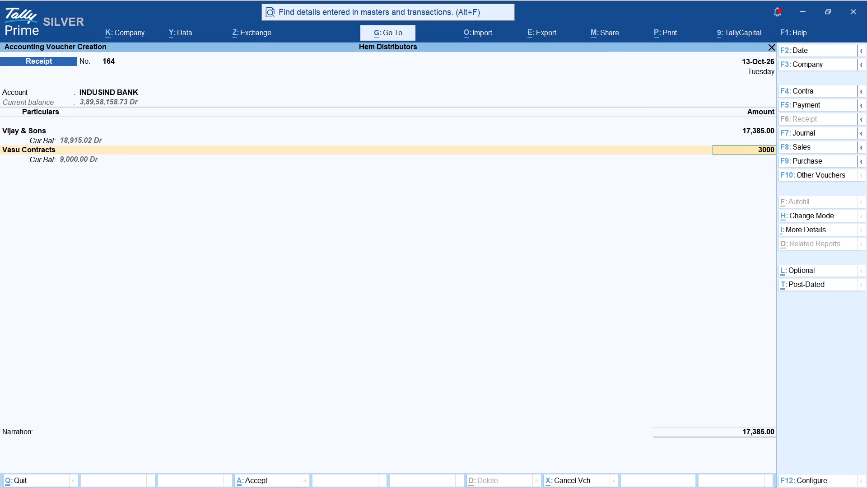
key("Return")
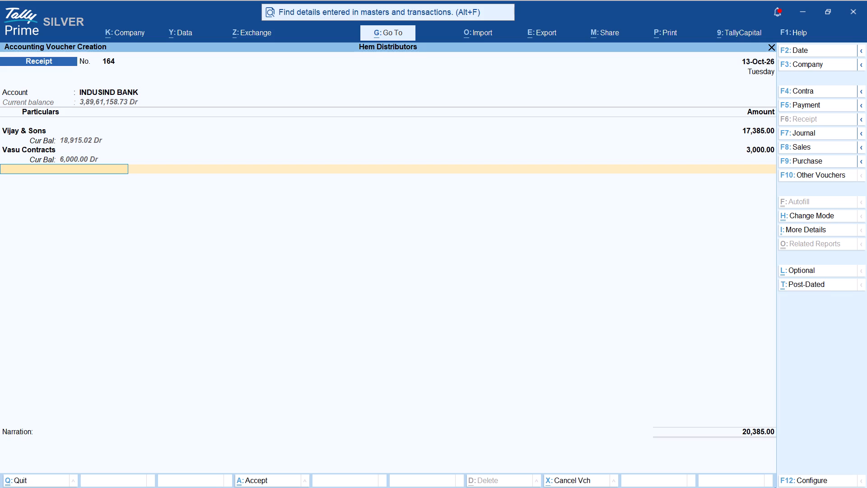
Replace Vasu Contracts in the receipt voucher's second line with Jss Enterprises and set the amount to 12,100.
key("BackSpace")
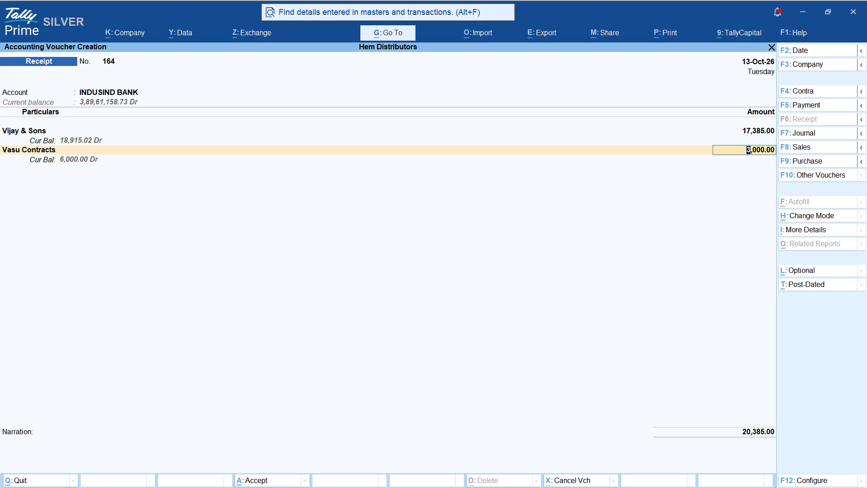
type("jss")
key("BackSpace")
key("BackSpace")
key("BackSpace")
key("BackSpace")
type("jss")
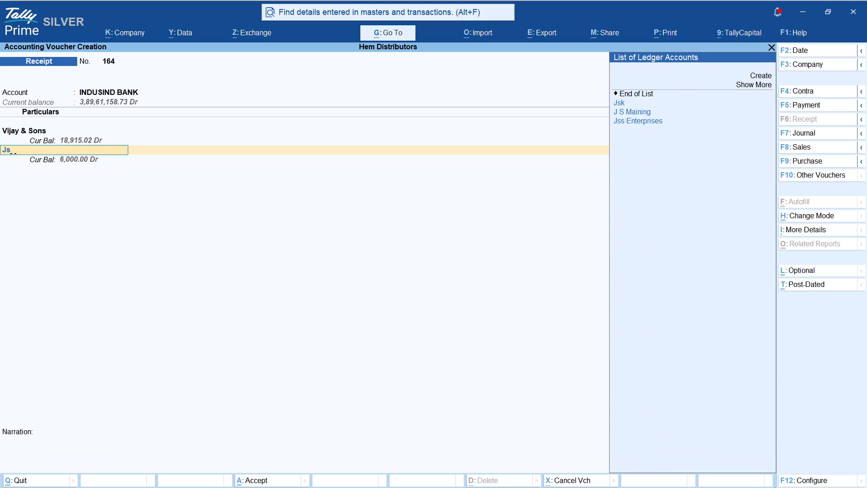
key("Return")
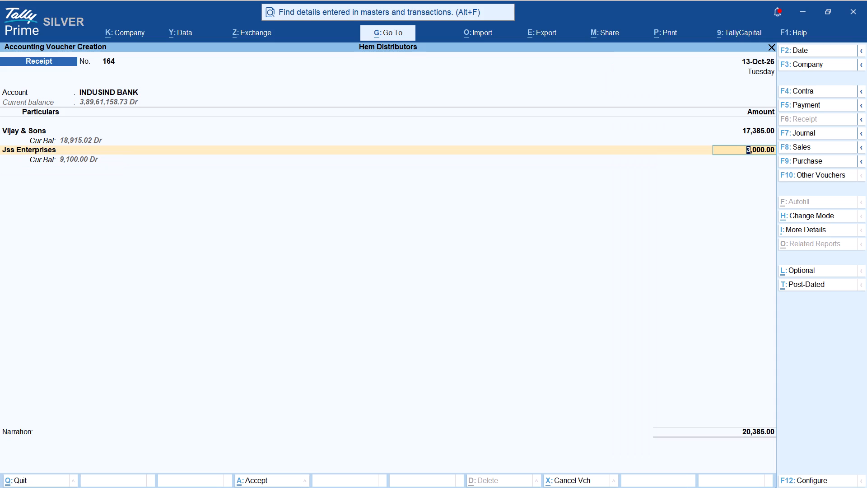
type("12100")
key("Return")
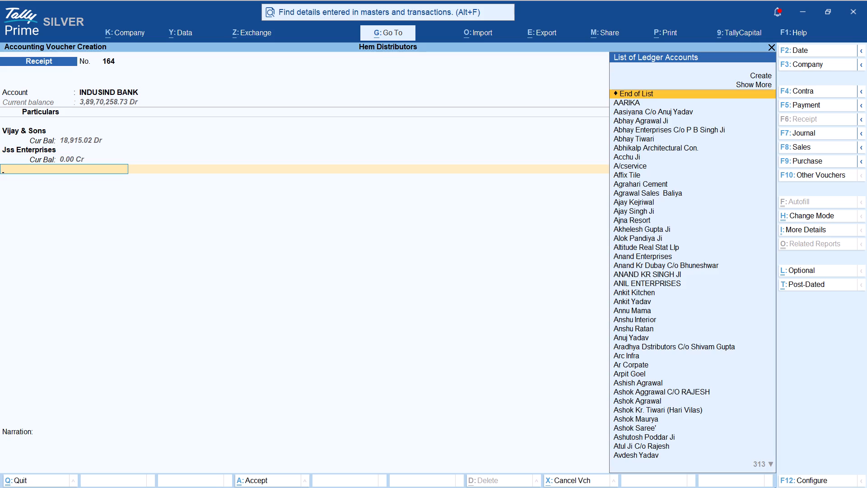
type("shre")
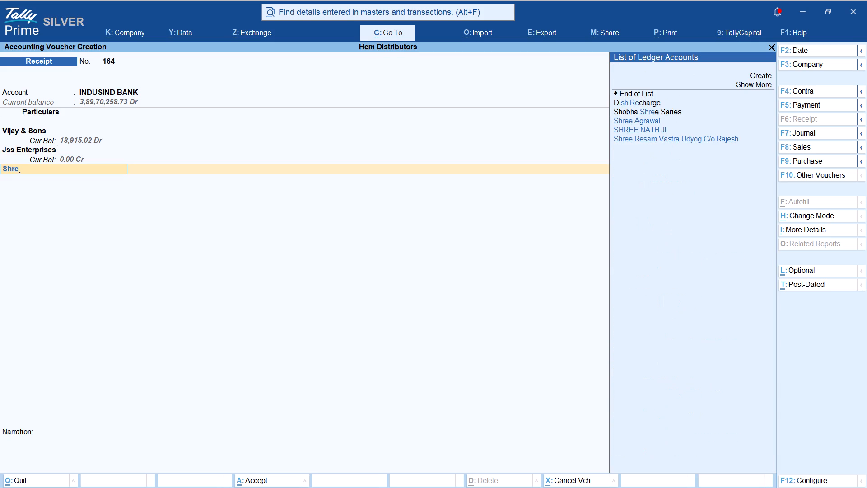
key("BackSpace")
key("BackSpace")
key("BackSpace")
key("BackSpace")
Add the customer ledger found by the first name Anuj to the receipt voucher with an amount of 1,710.
type("anuj")
key("Return")
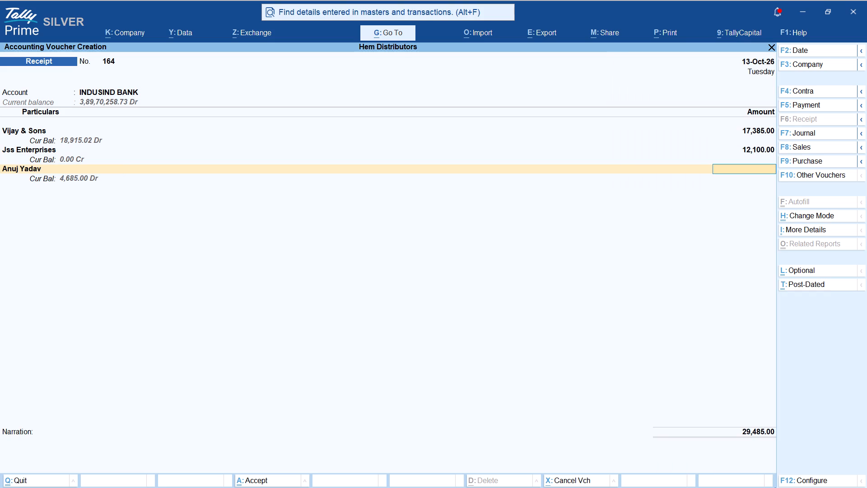
type("1710")
key("Return")
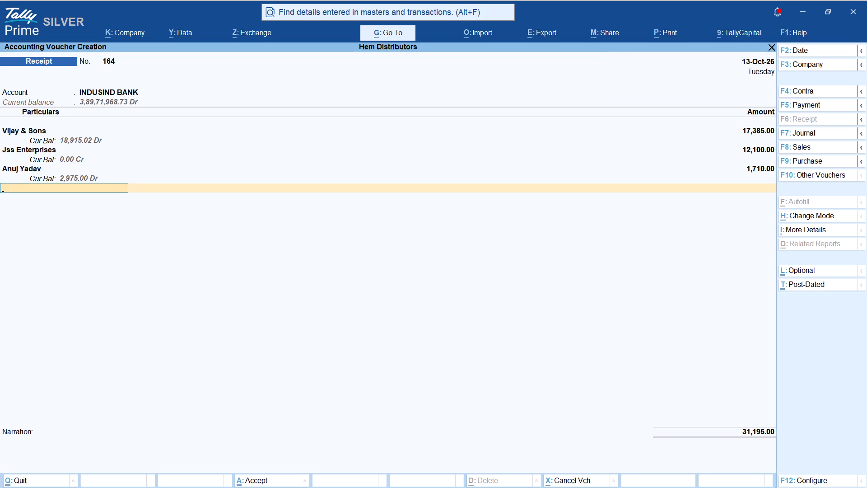
Add Jeevandeep Public School to the receipt voucher with an amount of 27,200 and save the voucher.
type("jee")
key("Return")
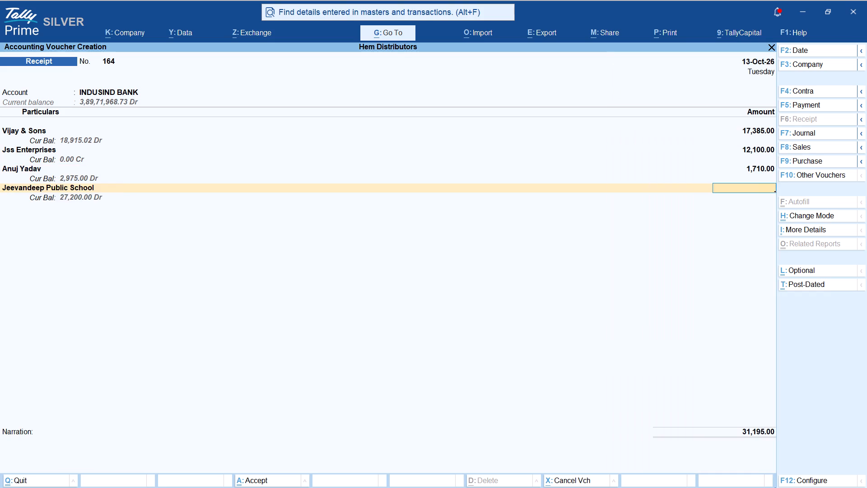
type("27200")
key("Return")
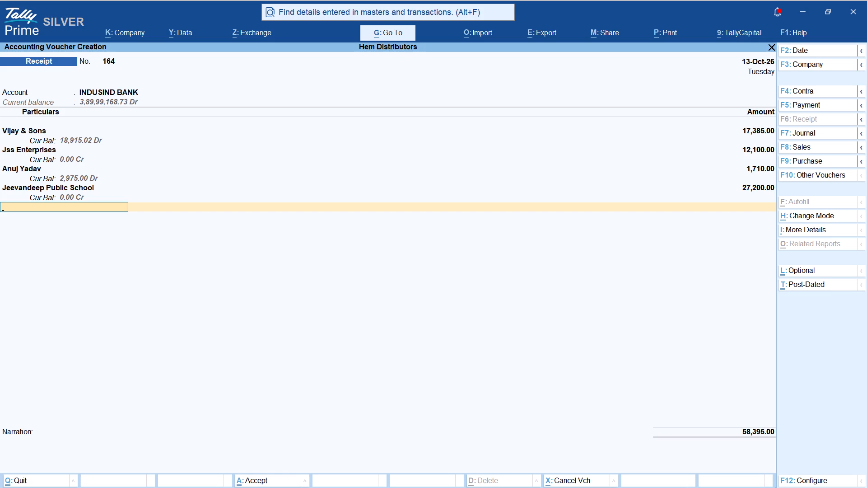
key("ctrl+a")
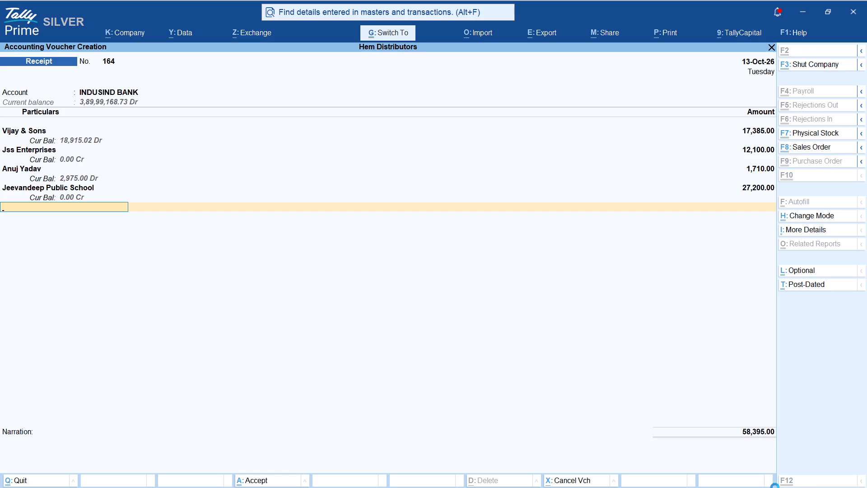
Record and save a receipt voucher into Cash from KOMAL INFRA for 4,900.
key("c")
key("Return")
type("kom")
key("Return")
type("4900")
key("Return")
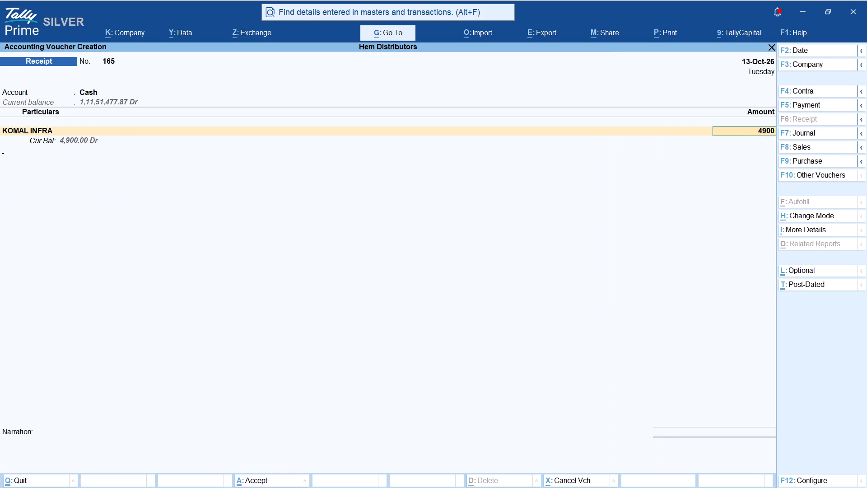
key("ctrl+a")
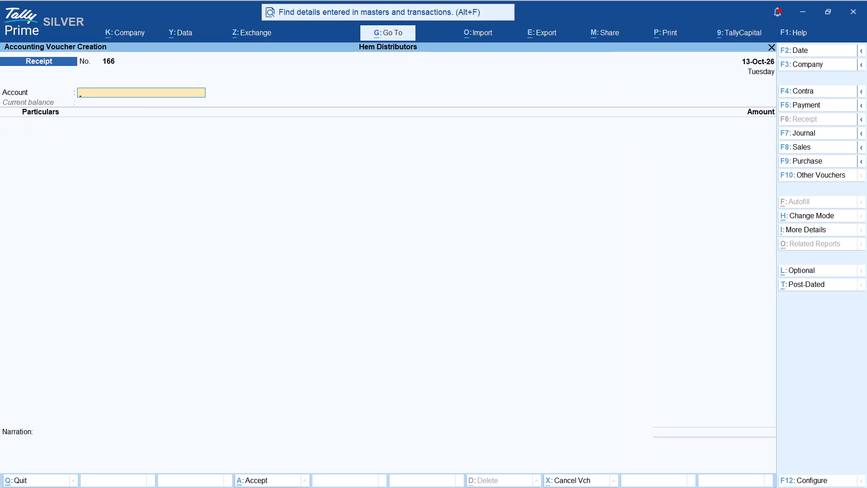
Start a payment voucher from Cash and add Petrol at 500 and Shop Exp. at 426.
key("F5")
key("c")
key("Return")
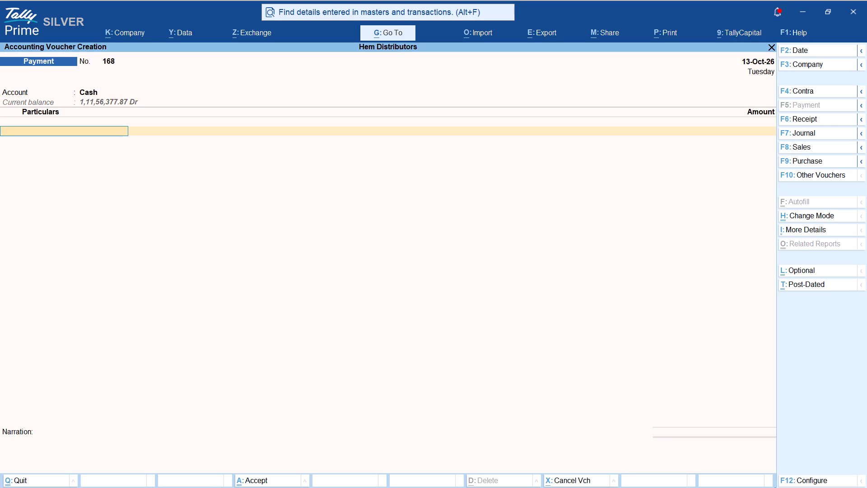
type("petr")
key("Return")
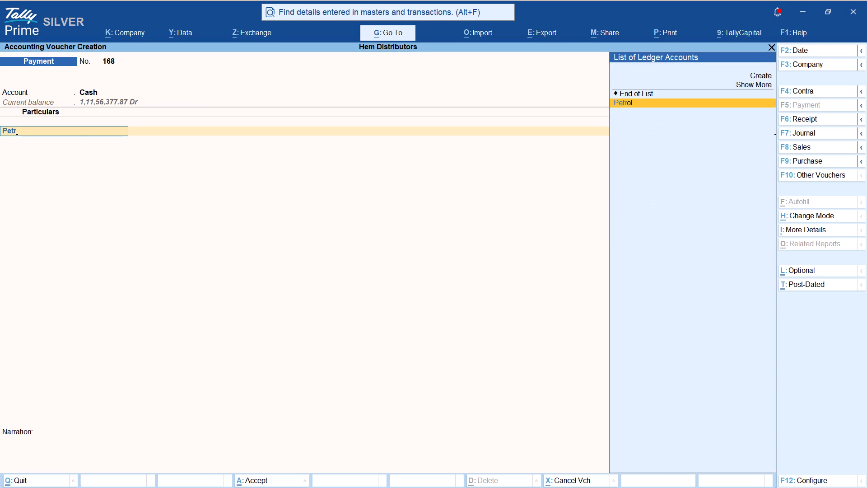
type("500")
key("Return")
type("shop")
key("Return")
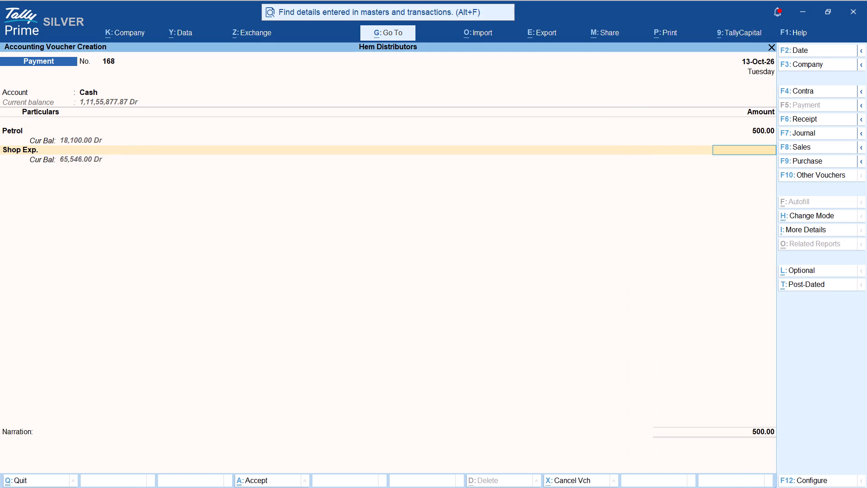
type("426")
key("Return")
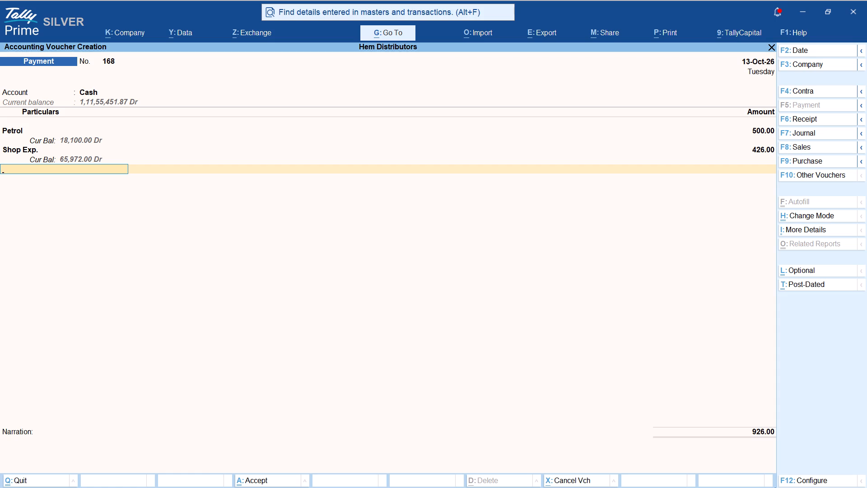
Add Freight Party to the payment voucher with an amount of 200 and save the voucher.
type("fr")
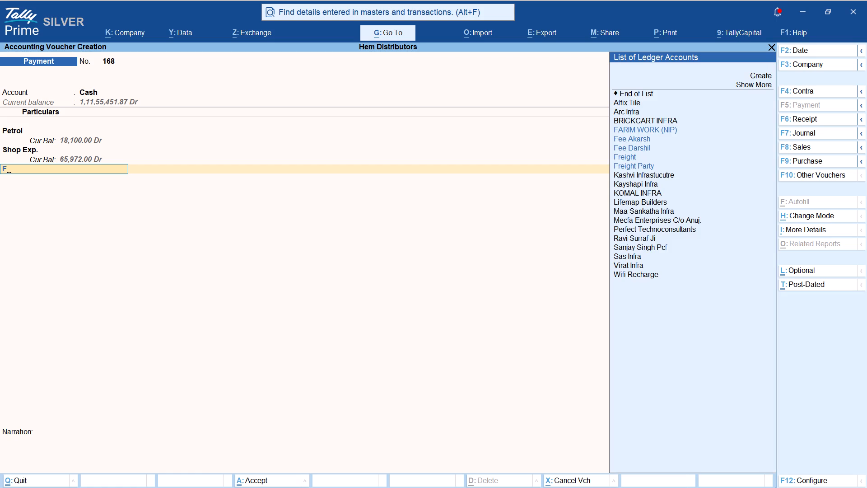
key("Down")
key("Down")
key("Return")
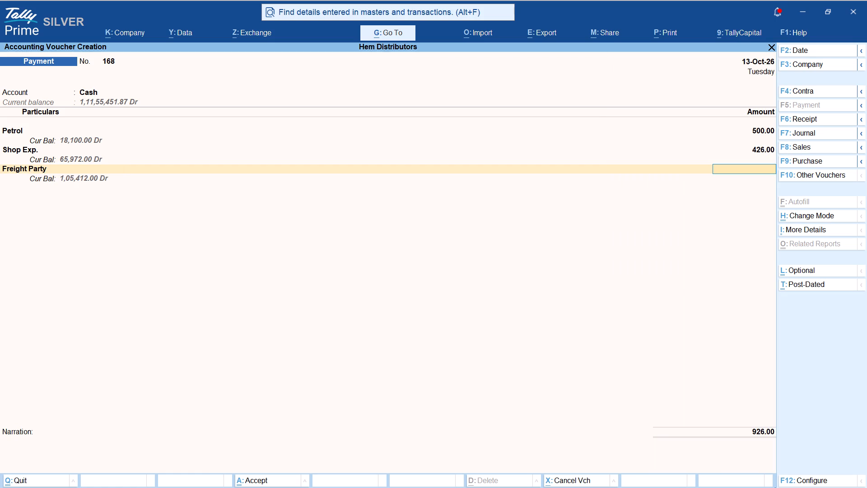
key("3")
key("BackSpace")
type("200")
key("Return")
key("ctrl+a")
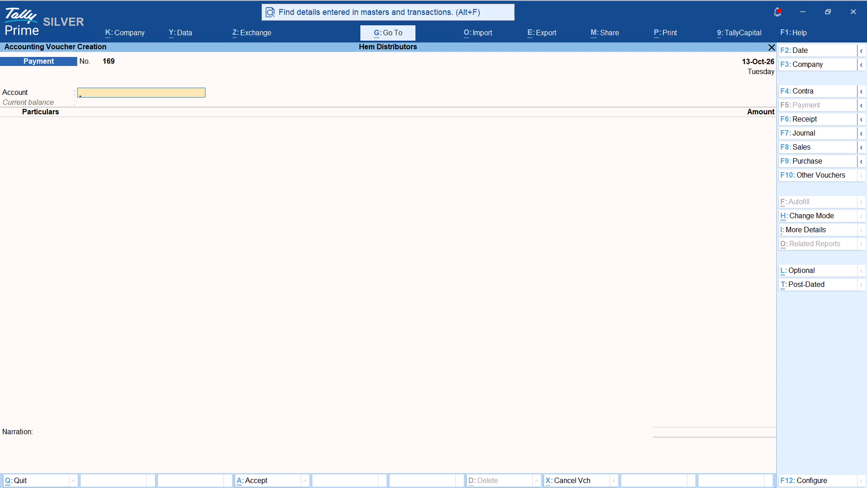
Start a payment voucher from Cash dated 14-Oct-26 and add Freight Party with an amount of 350.
key("F2")
key("Return")
type("c4")
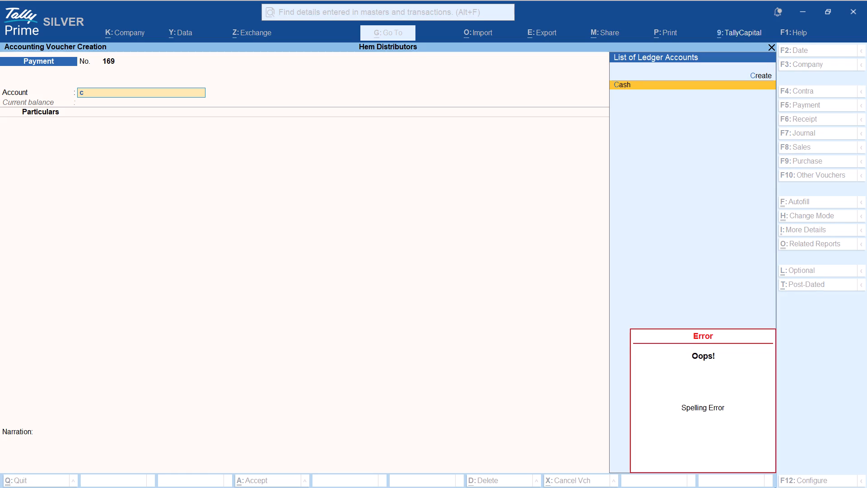
key("Return")
key("Return")
type("fr")
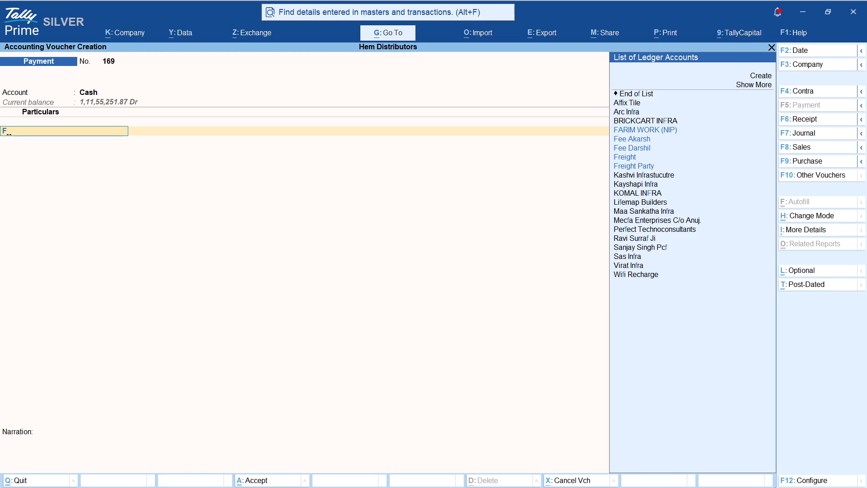
key("Up")
key("Return")
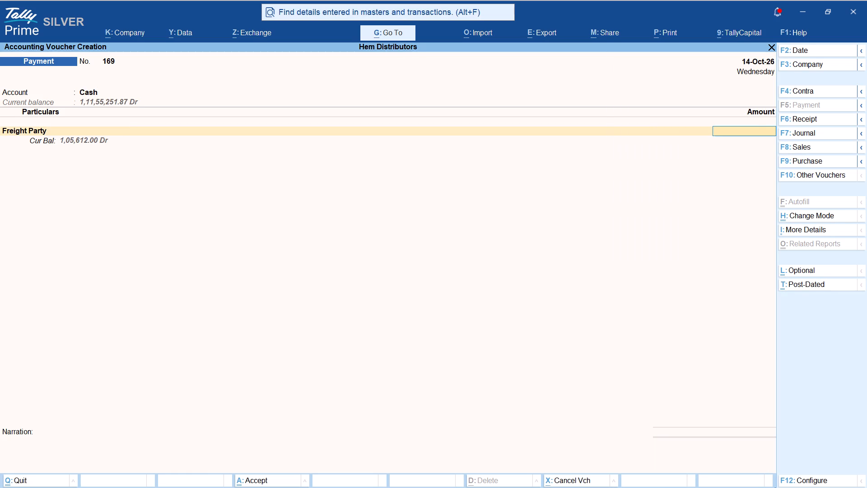
type("350")
key("Return")
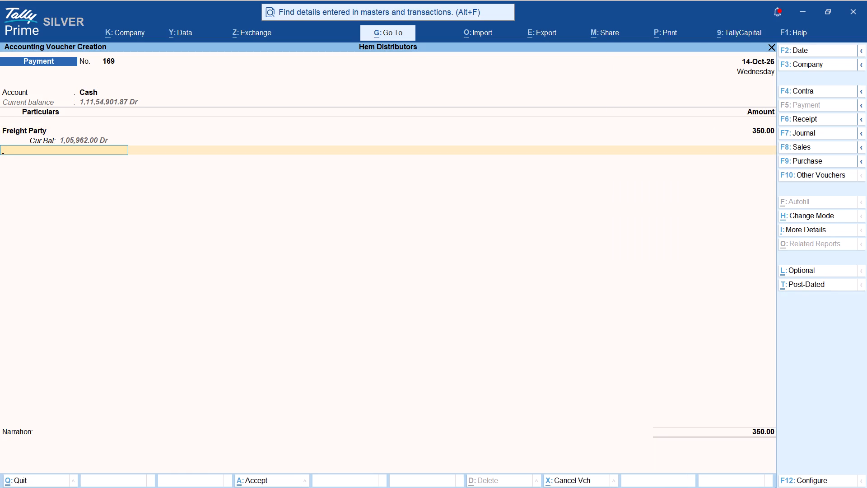
Add Shop Exp. to the 14-Oct-26 payment voucher with an amount of 482.
key("c")
key("BackSpace")
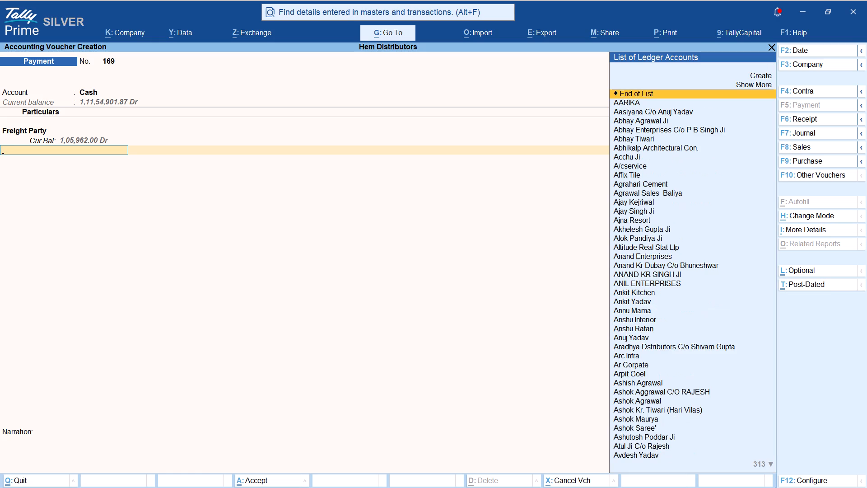
type("shop")
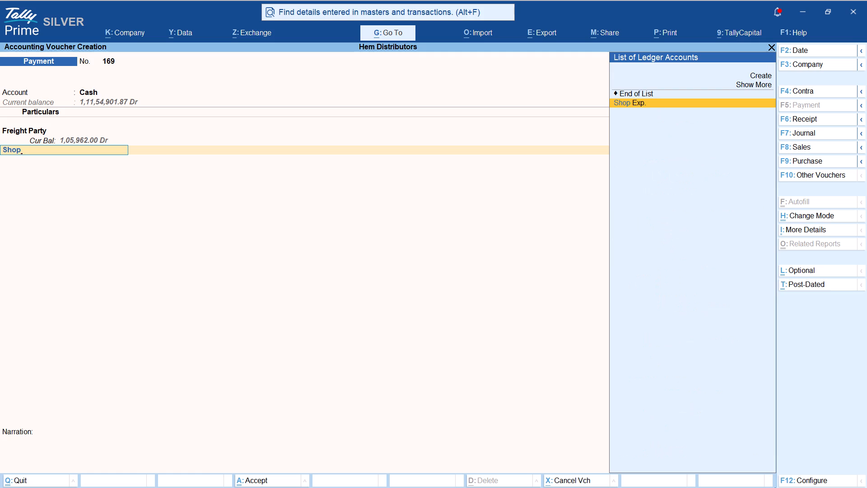
type("48")
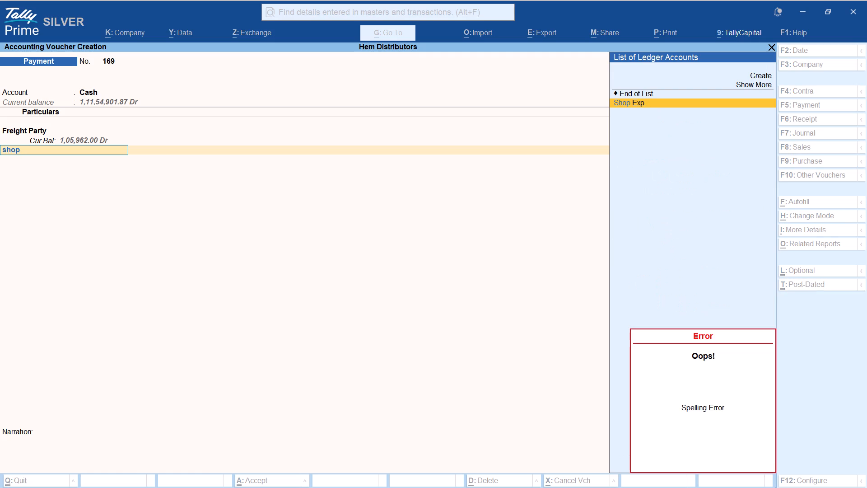
key("Return")
key("Return")
type("482")
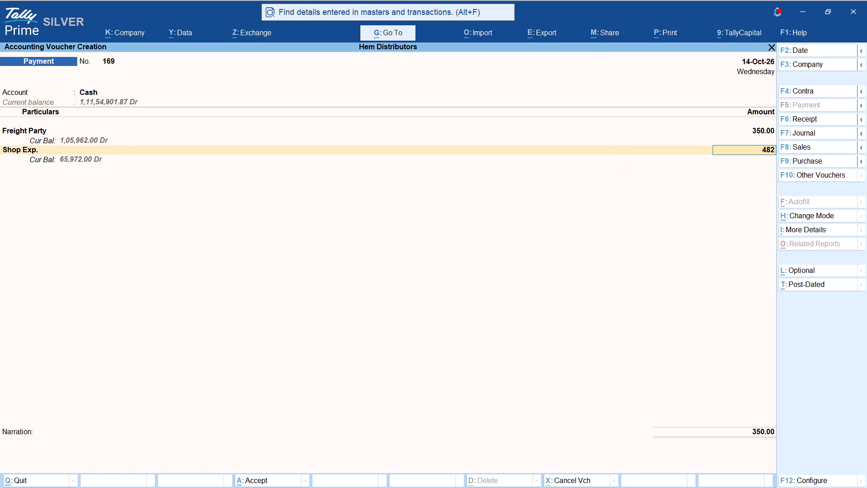
key("Return")
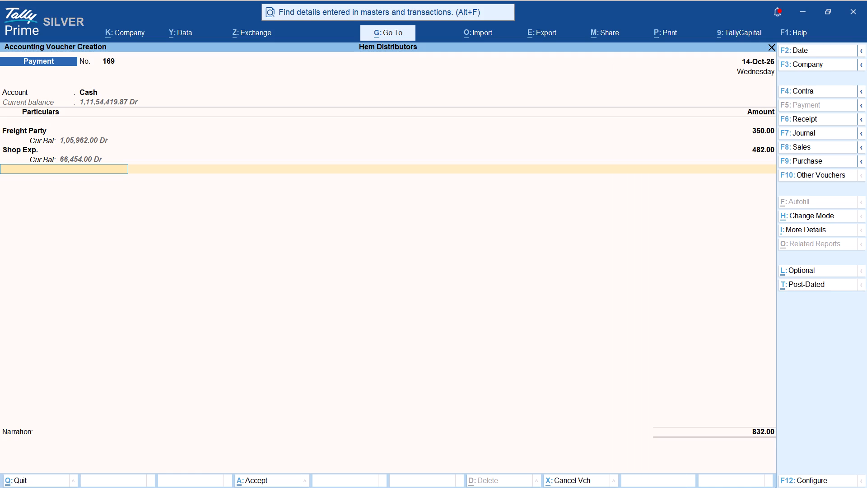
Add a second Shop Exp. line to the payment voucher with an amount of 2,500.
type("ship")
key("BackSpace")
key("BackSpace")
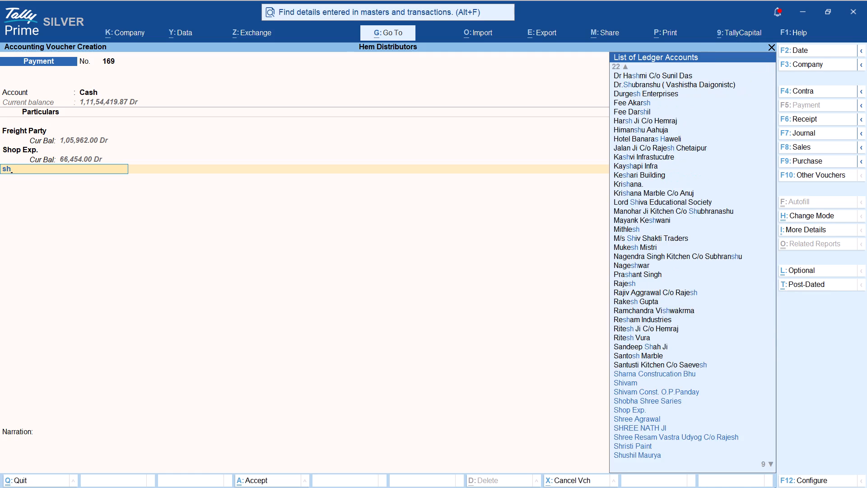
type("op")
key("Return")
type("2500")
key("Return")
Add the Fee Akarsh ledger to the payment voucher with an amount of 4,300.
type("fee")
key("Return")
key("Down")
key("Return")
type("4300")
key("Return")
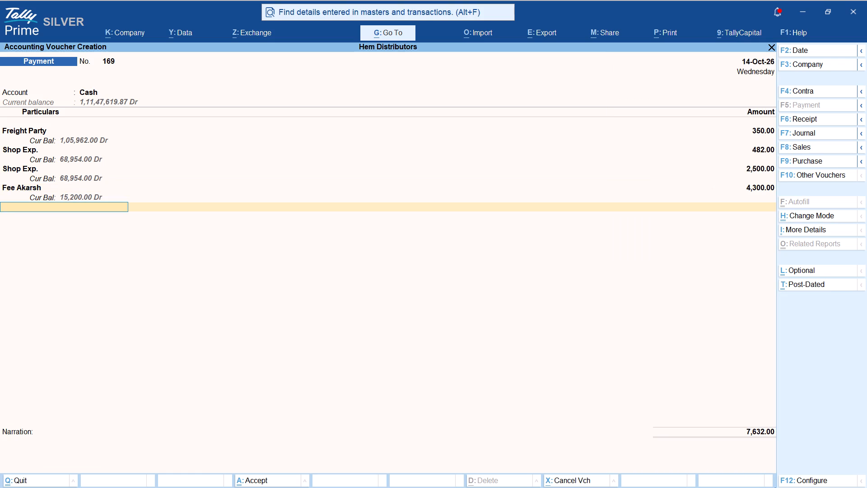
Add another Freight Party line to the payment voucher with an amount of 1,300 and save the voucher.
type("fr")
key("Up")
key("Return")
type("1300")
key("Return")
key("ctrl+a")
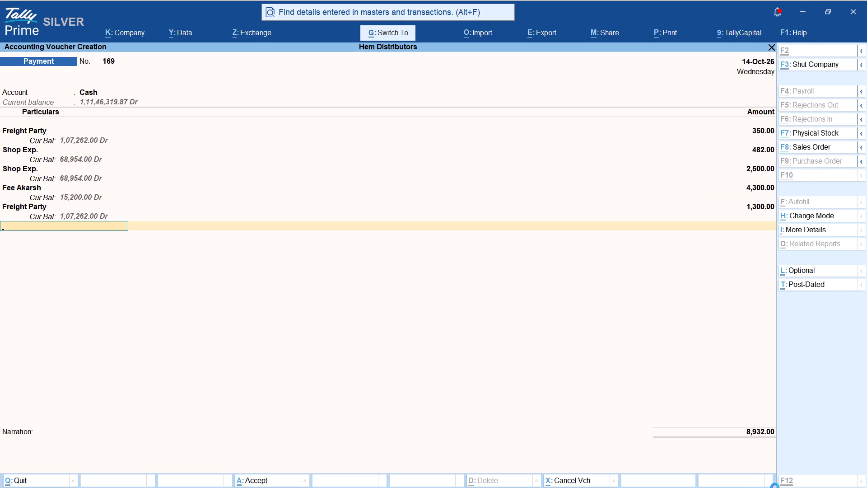
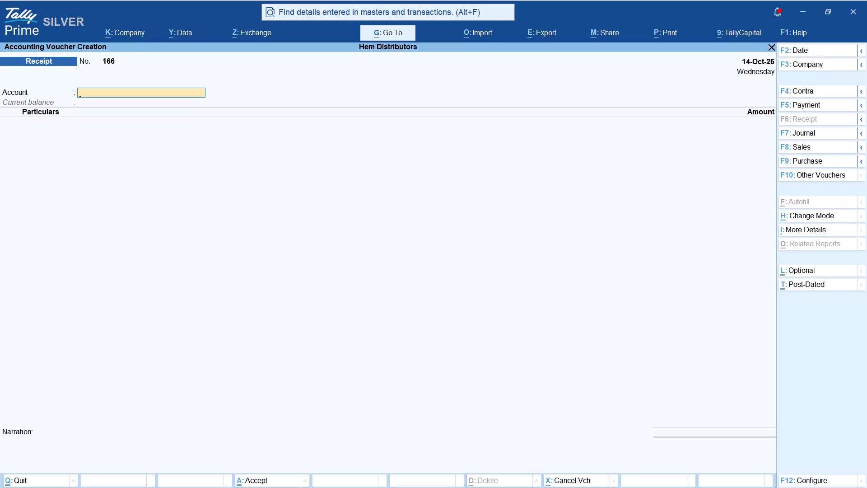
Record a 9,000 receipt into INDUSIND BANK from the party ledger matching "vas" and save the voucher.
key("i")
key("Return")
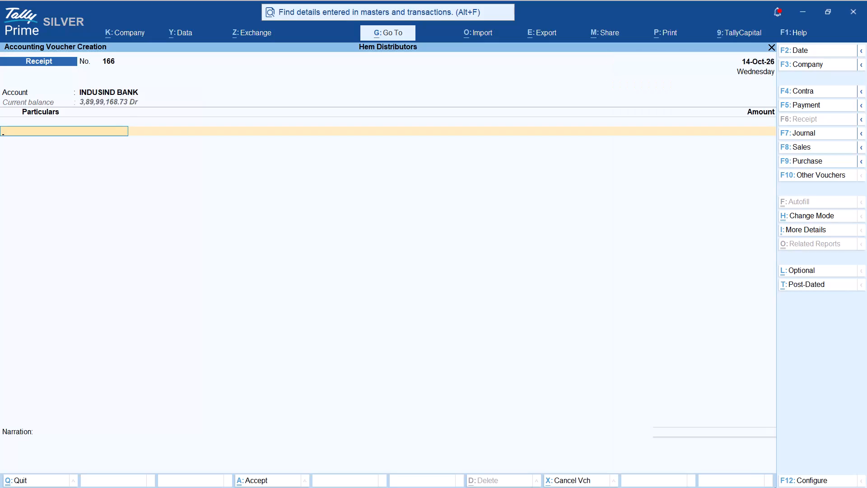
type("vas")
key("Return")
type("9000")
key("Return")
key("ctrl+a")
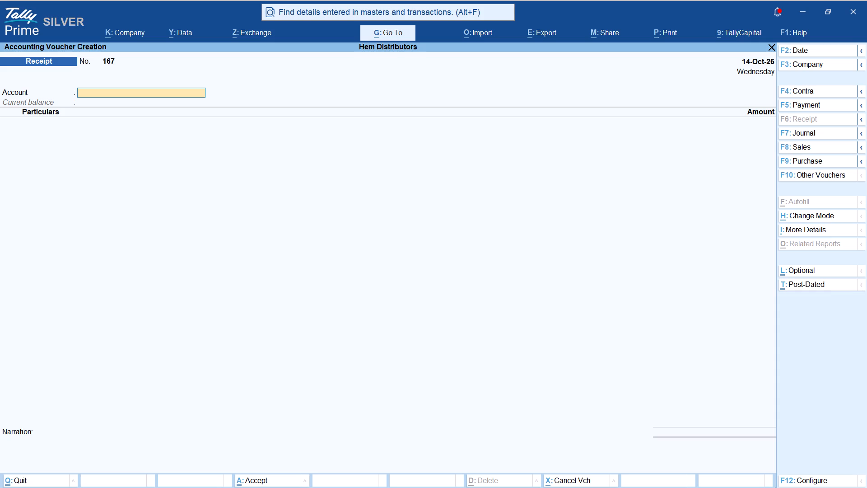
Start a sales voucher for party Rajesh with "tanveer bhai" as the delivery note entry and Sales as the sales ledger.
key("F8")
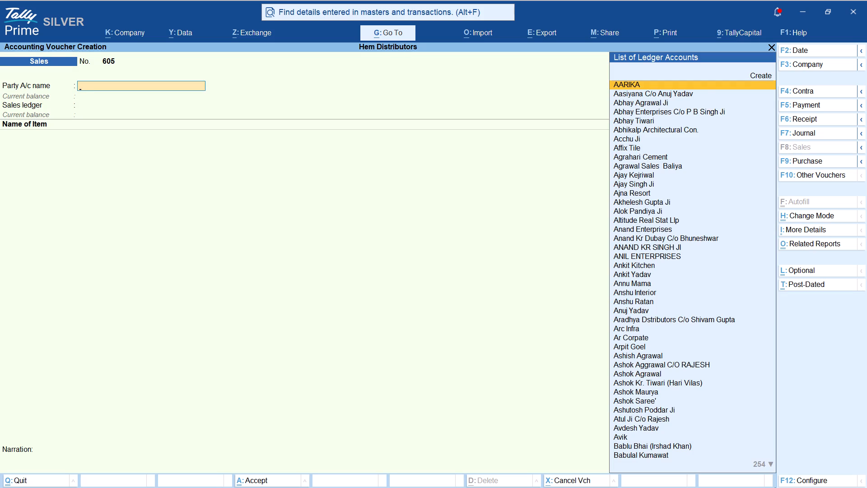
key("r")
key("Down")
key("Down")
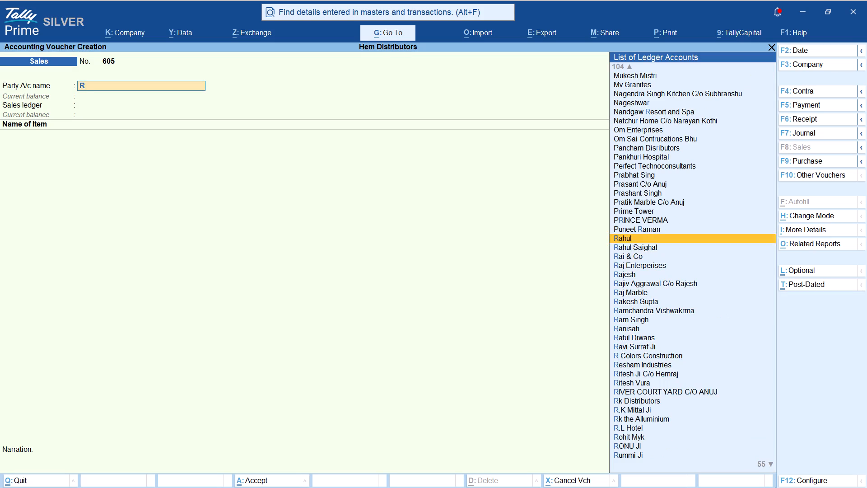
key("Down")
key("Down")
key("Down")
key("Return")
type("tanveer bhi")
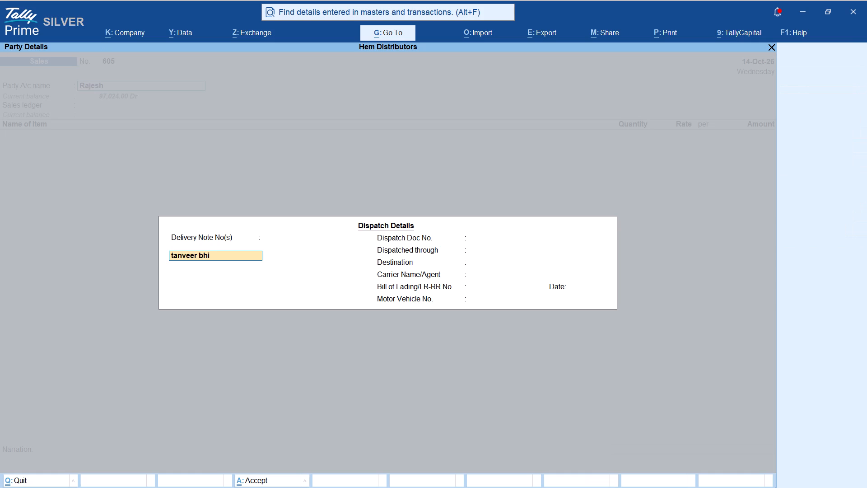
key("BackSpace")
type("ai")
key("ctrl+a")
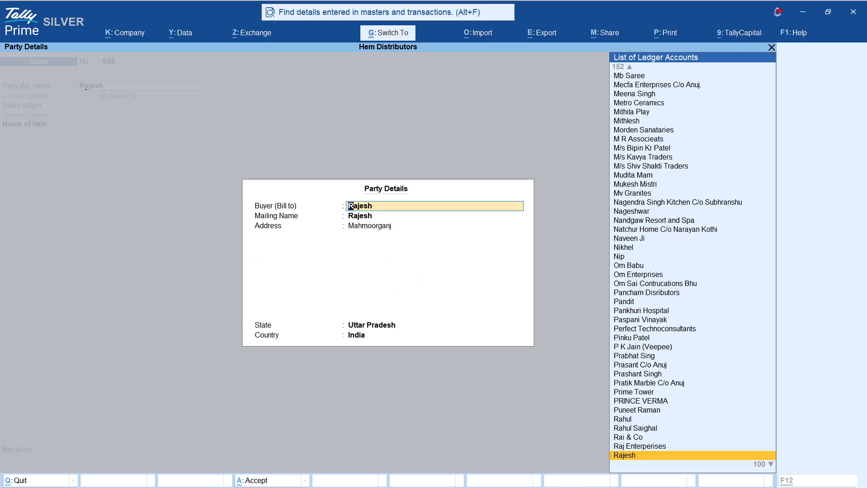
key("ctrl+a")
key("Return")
Add the item 315 Gray to the sales voucher with 20 bags at a rate of 560, order not applicable.
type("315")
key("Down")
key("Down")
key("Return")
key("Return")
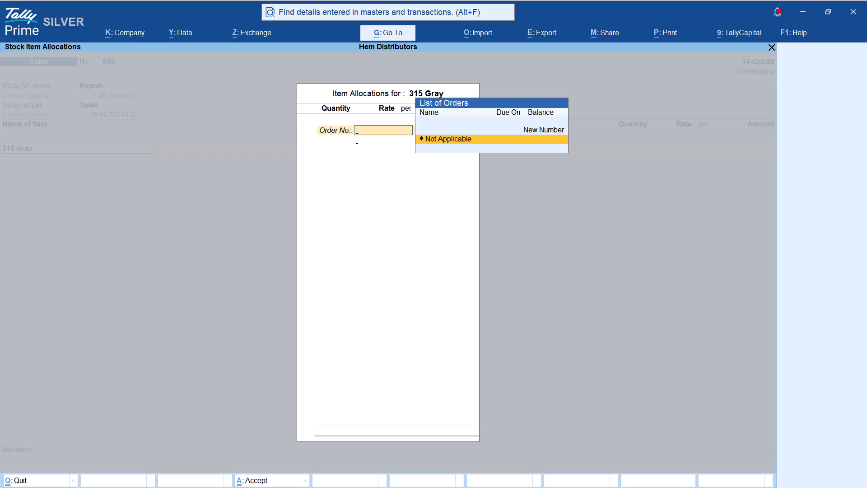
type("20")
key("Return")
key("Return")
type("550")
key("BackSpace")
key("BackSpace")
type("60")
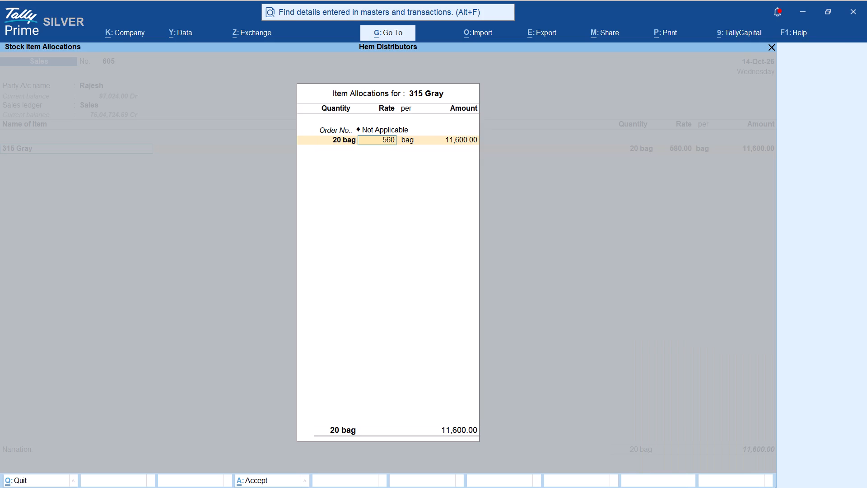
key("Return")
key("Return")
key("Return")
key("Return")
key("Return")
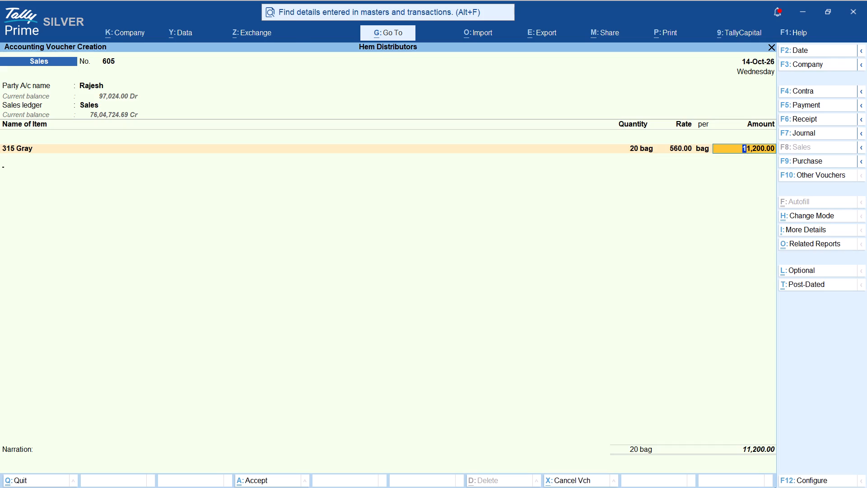
Add the item Clip 3 mm to the sales voucher with 500 pcs at a rate of 6.
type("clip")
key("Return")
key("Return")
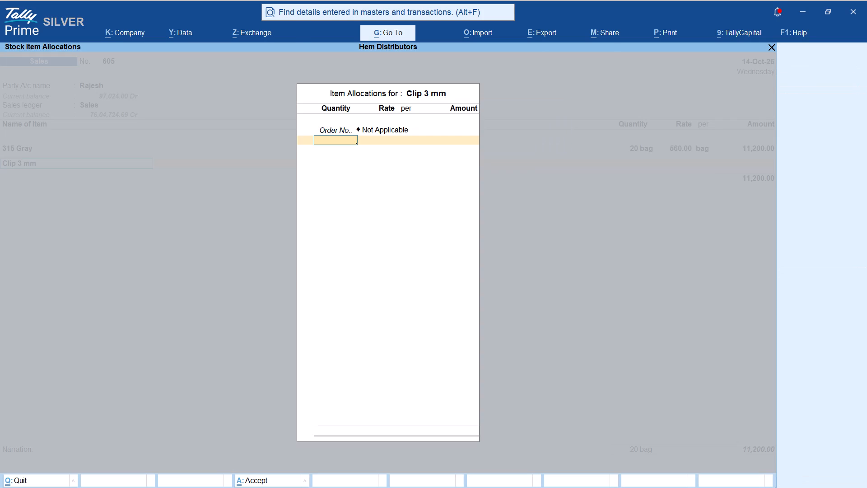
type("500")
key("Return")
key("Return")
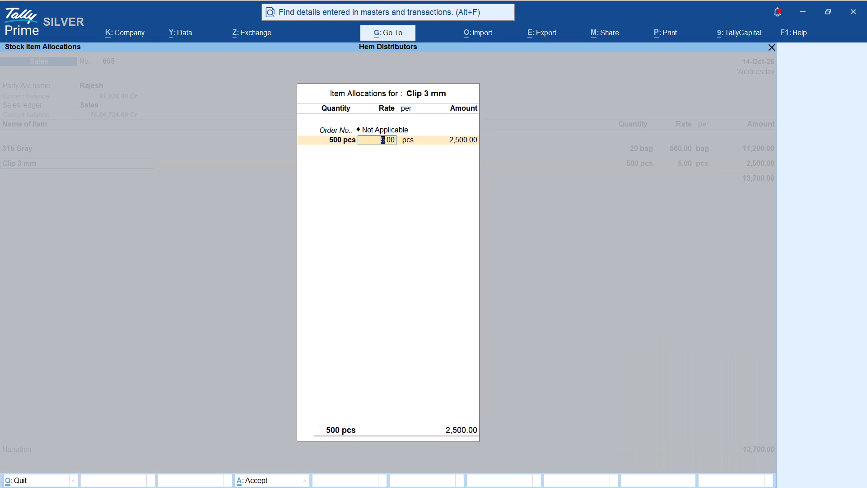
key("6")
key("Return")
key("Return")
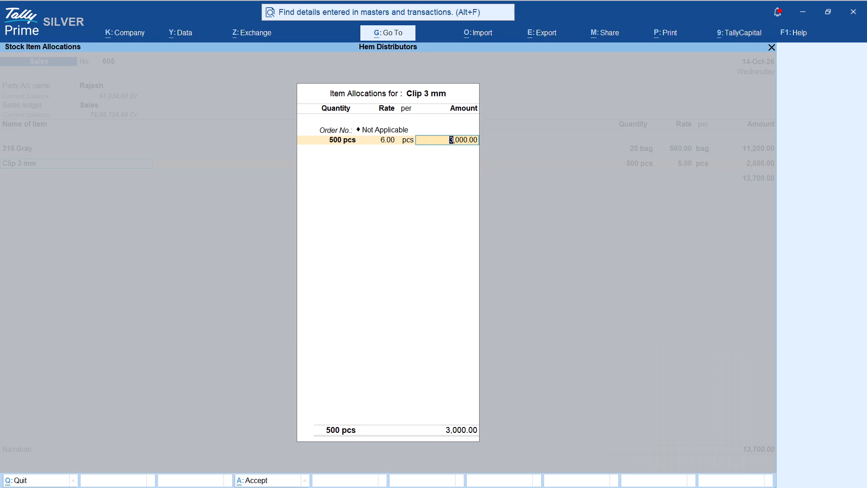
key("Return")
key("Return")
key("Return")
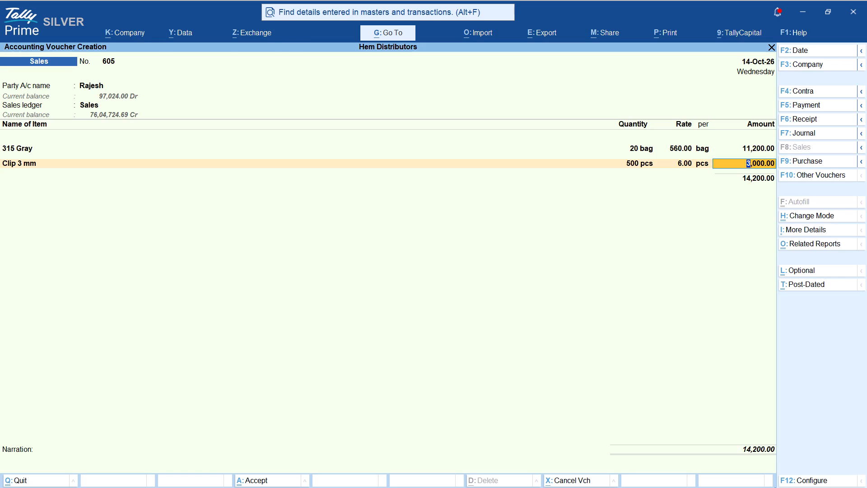
Add the item Vetra Lv 50ml to the sales voucher with 5 pcs at the default rate of 120.
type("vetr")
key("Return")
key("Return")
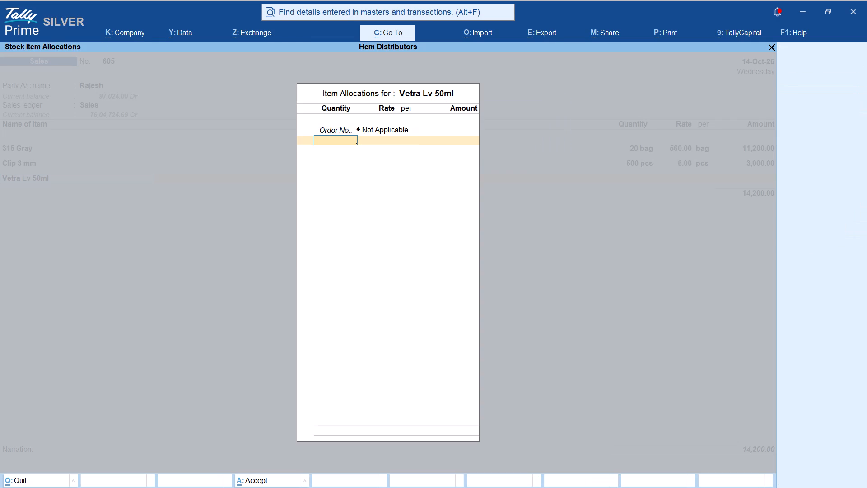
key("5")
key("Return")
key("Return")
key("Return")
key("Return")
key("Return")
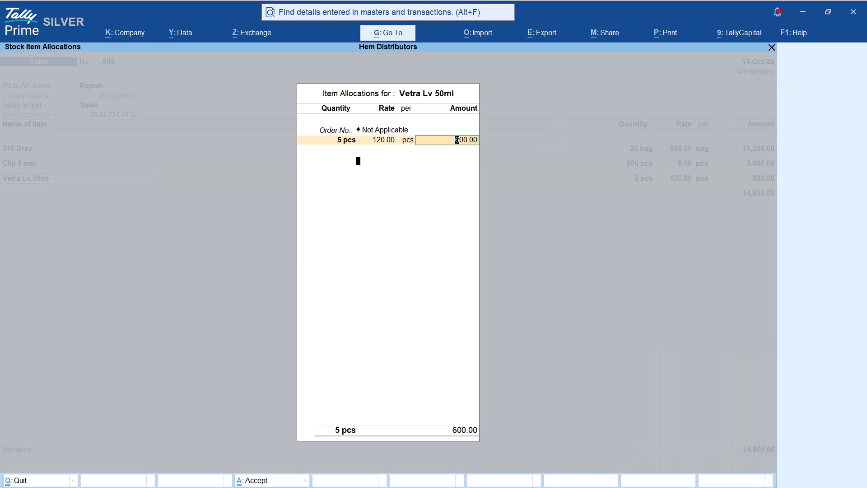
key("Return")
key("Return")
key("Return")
Add the Freight ledger below the items of the sales voucher with an amount of 500.
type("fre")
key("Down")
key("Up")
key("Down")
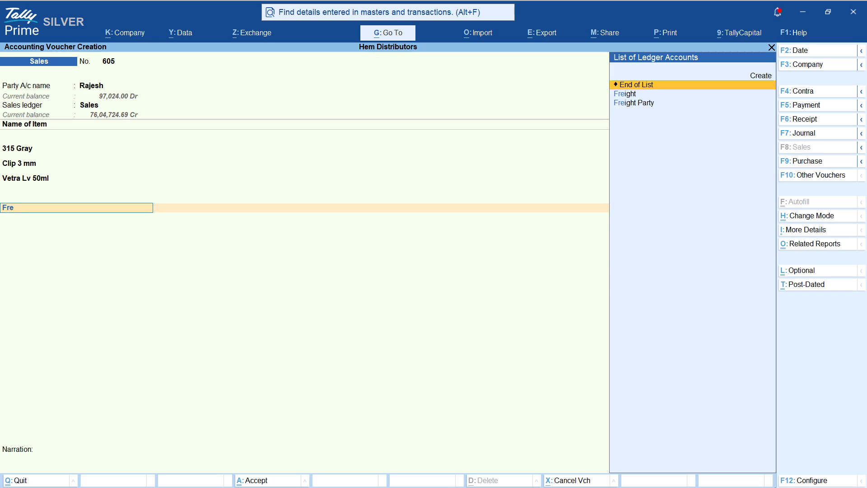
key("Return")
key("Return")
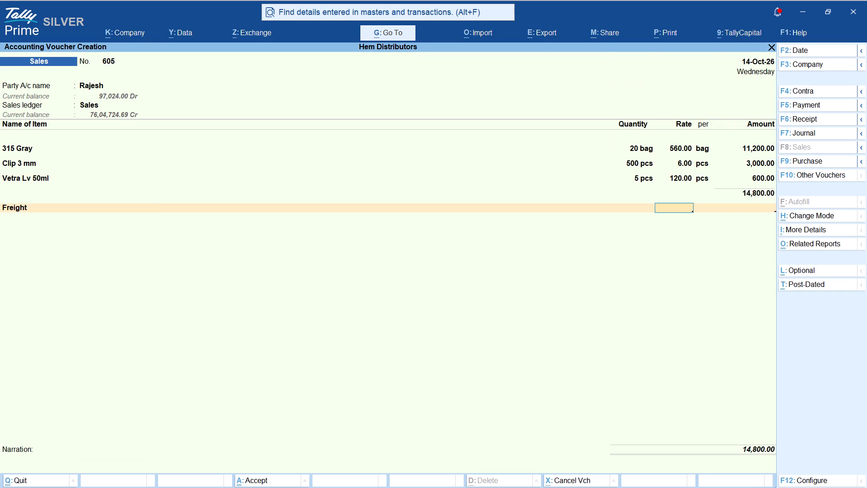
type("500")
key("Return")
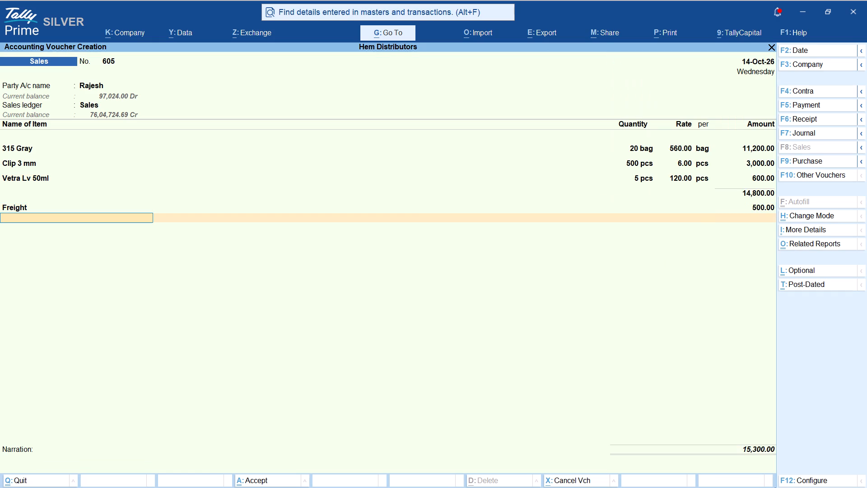
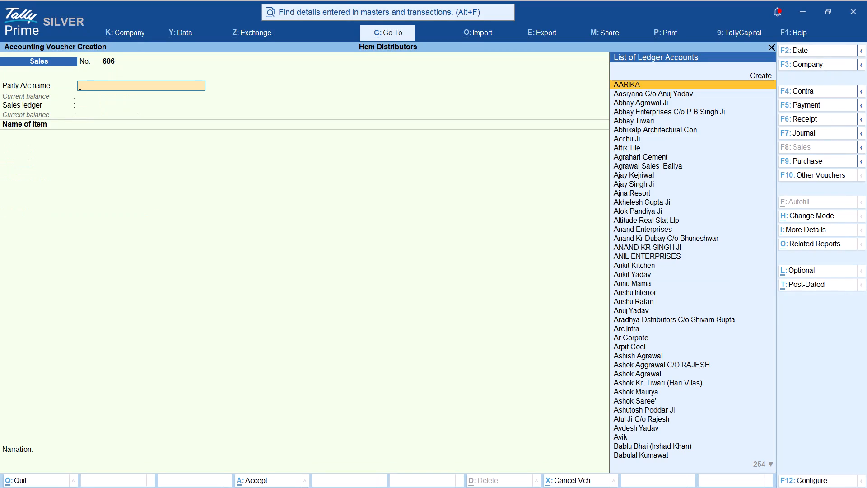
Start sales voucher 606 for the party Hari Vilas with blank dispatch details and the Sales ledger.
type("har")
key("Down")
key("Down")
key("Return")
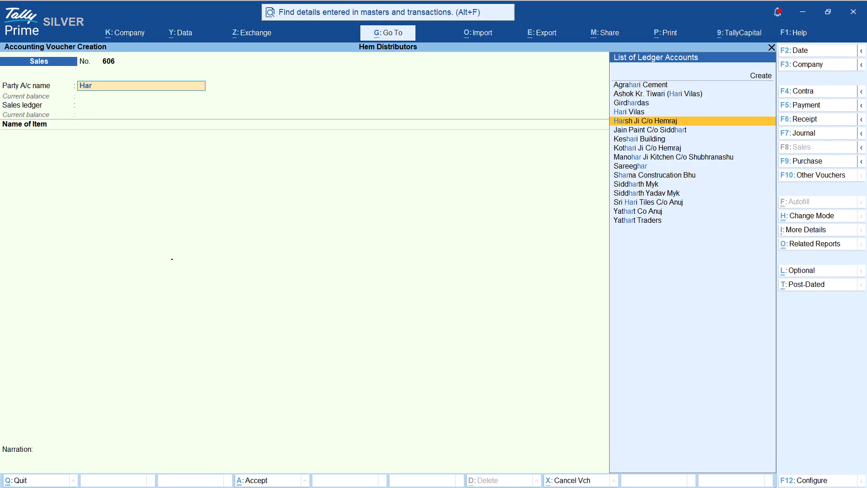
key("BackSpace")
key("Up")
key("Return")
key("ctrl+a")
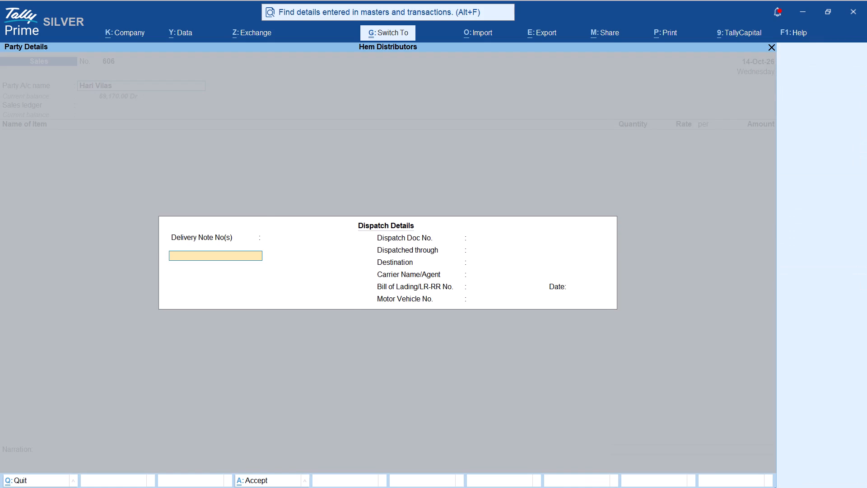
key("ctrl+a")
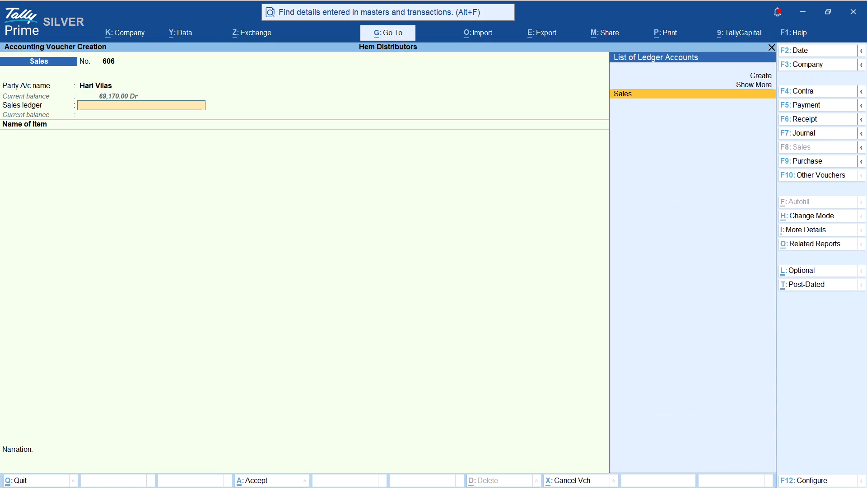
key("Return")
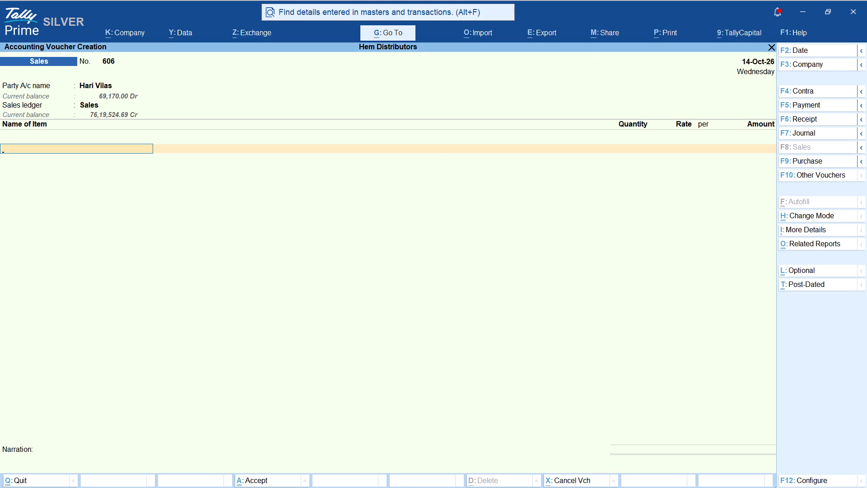
Add the item 325 White Adhesive to the sales voucher with 5 bags at the default rate of 950.
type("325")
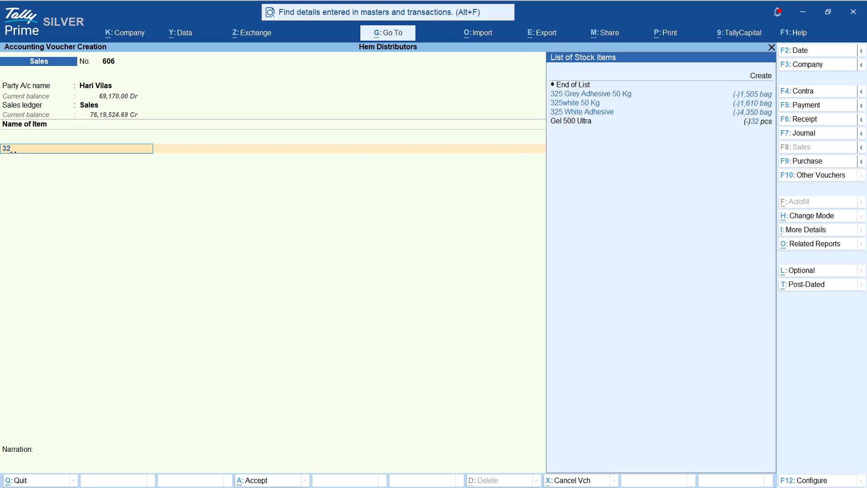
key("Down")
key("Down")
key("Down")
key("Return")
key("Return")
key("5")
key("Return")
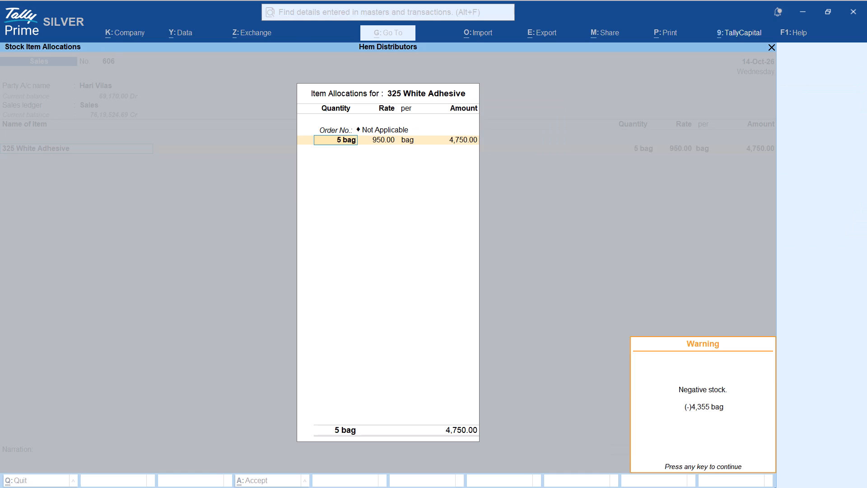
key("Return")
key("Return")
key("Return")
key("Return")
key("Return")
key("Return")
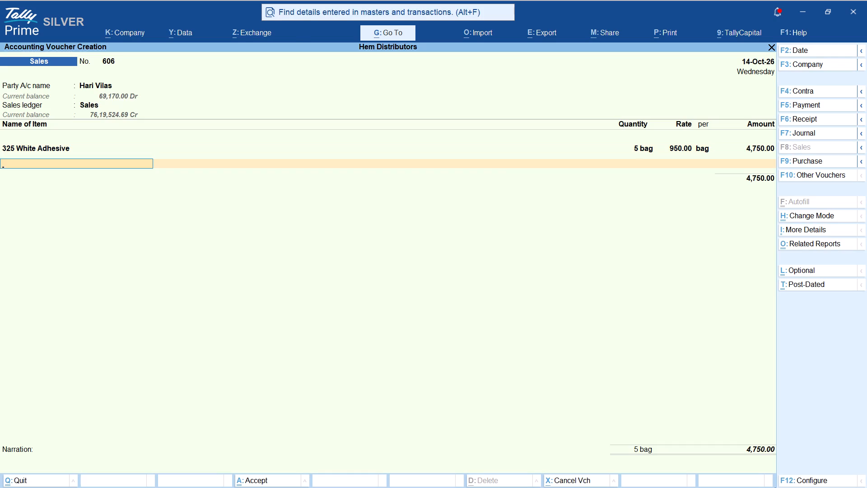
Add the Freight ledger with an amount of 350 below the items and save the sales voucher.
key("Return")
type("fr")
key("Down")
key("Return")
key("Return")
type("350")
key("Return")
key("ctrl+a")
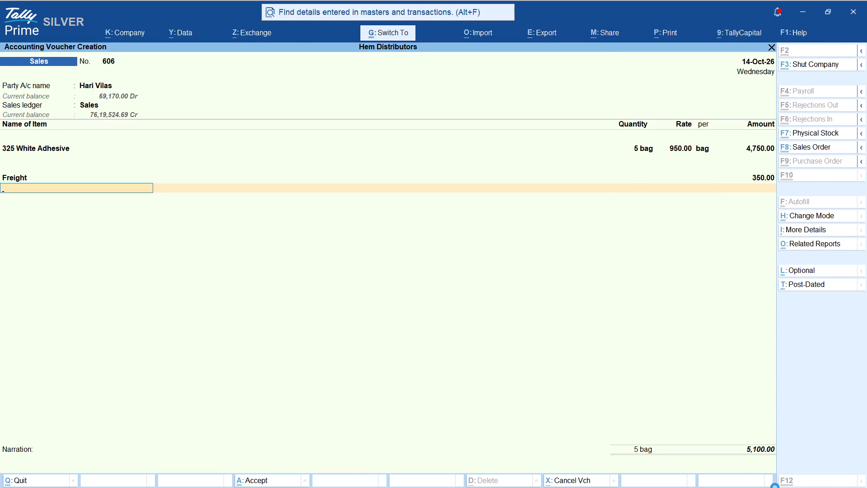
Start sales voucher 607 with Cash as the party account, blank dispatch details and the Sales ledger.
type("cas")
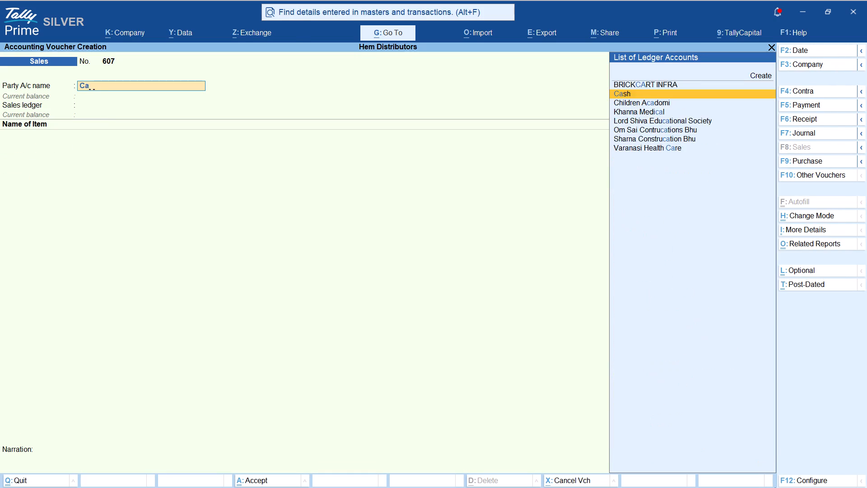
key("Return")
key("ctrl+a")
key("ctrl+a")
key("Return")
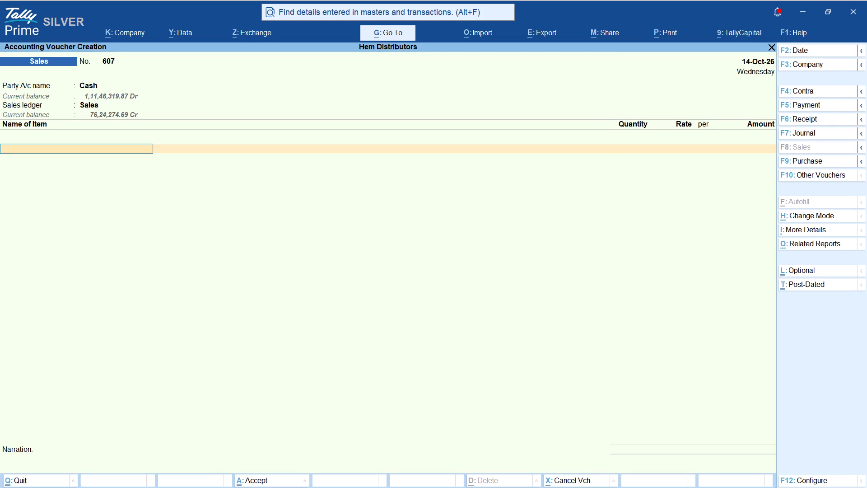
Add the item Grout to the cash sales voucher with 9 kg and a total amount of 660.
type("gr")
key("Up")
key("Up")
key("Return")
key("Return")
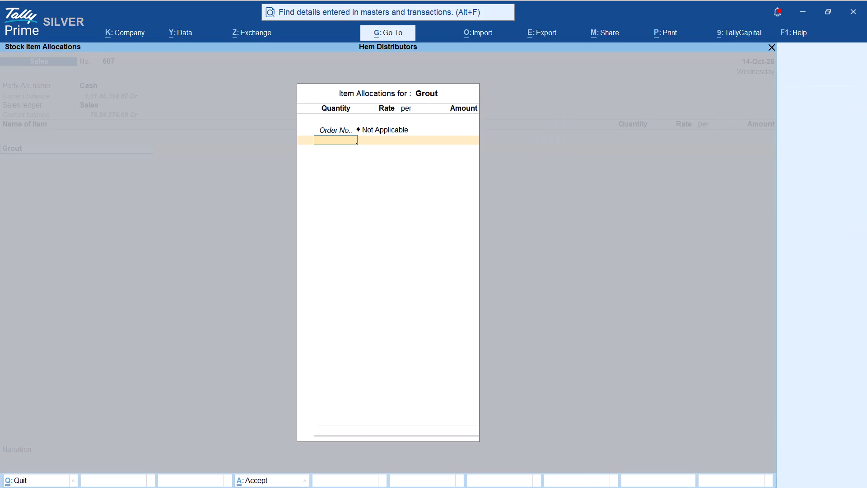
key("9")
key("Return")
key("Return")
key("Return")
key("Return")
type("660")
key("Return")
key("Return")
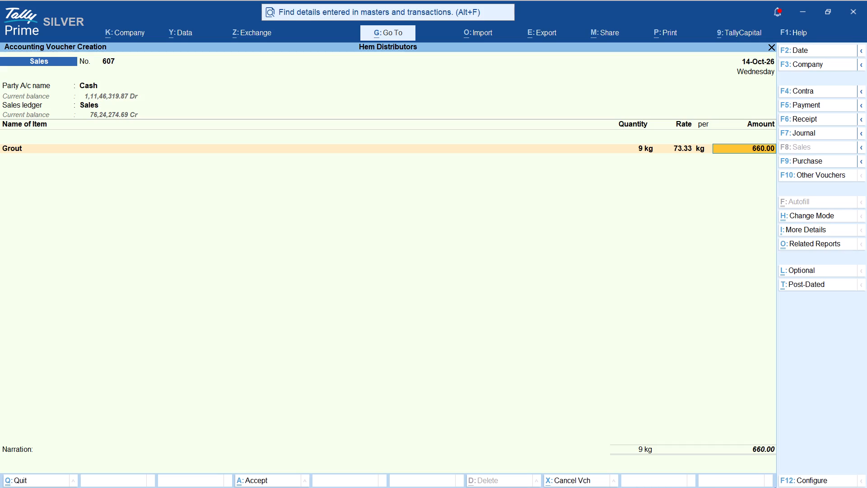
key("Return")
Add the item Rubber Float with 1 pcs at a rate of 250 and save the cash sales voucher.
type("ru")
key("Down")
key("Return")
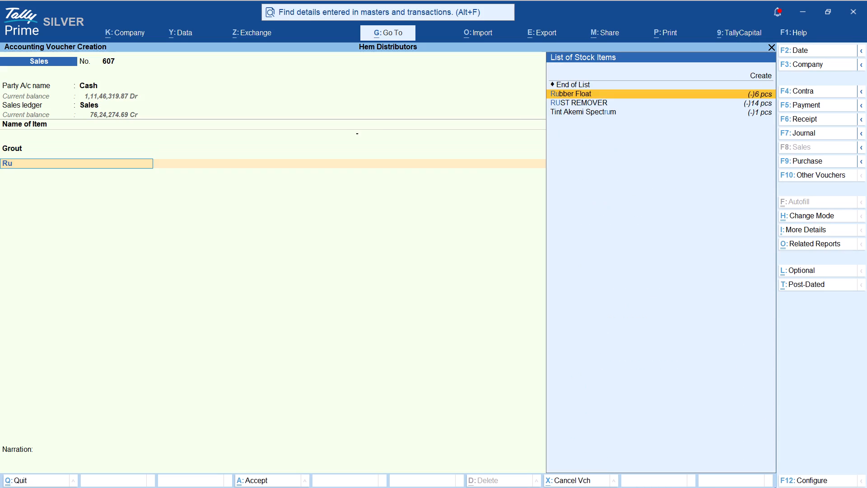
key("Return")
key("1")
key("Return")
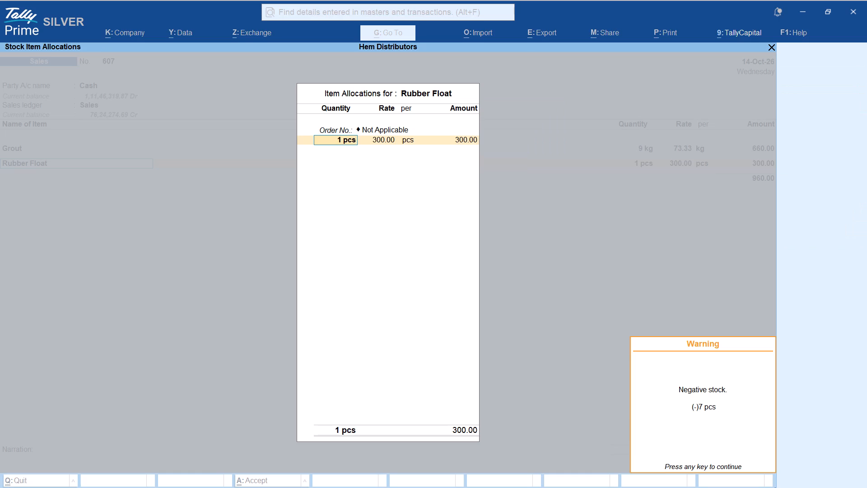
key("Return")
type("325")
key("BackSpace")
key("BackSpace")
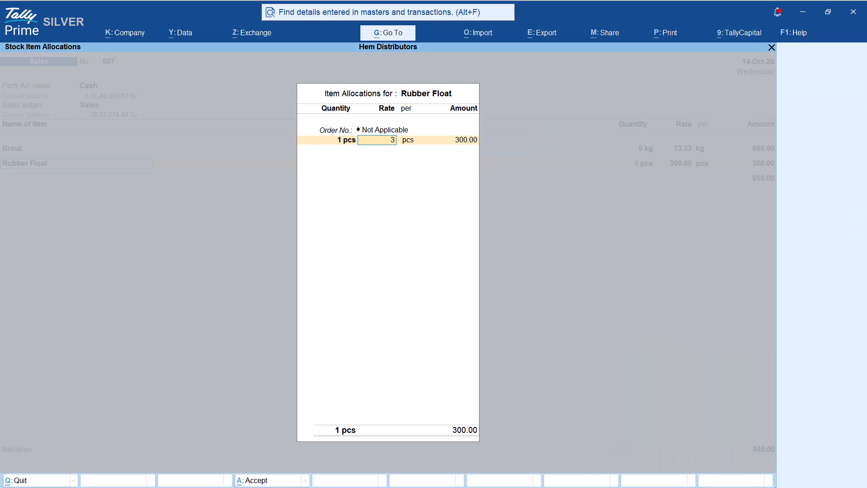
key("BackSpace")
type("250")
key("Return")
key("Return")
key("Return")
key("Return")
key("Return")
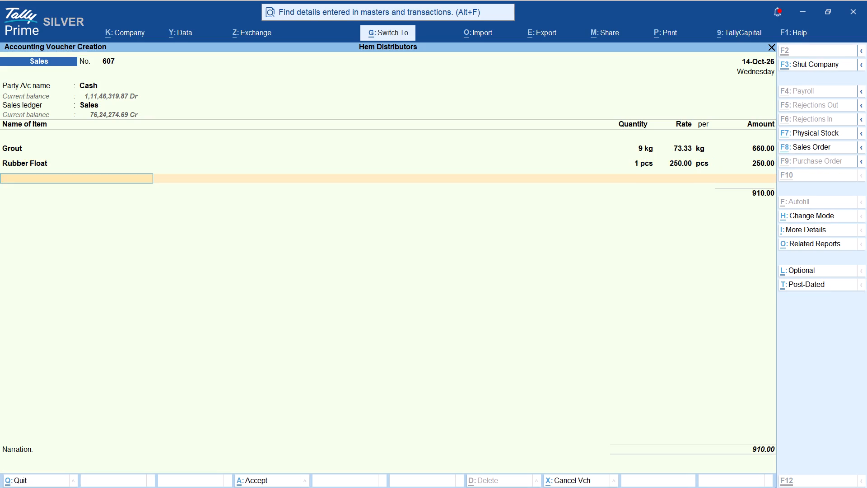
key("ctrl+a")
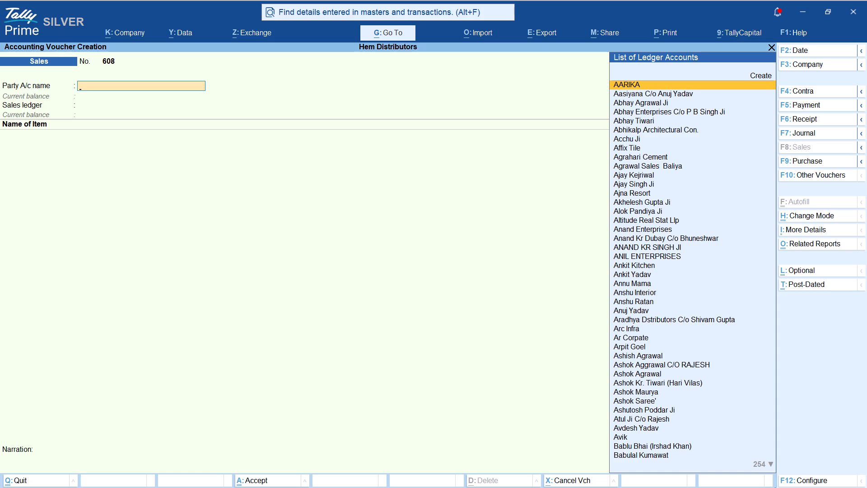
Start sales voucher 608 for the party Rajesh, entering the customer's name as the delivery note number, with the Sales ledger.
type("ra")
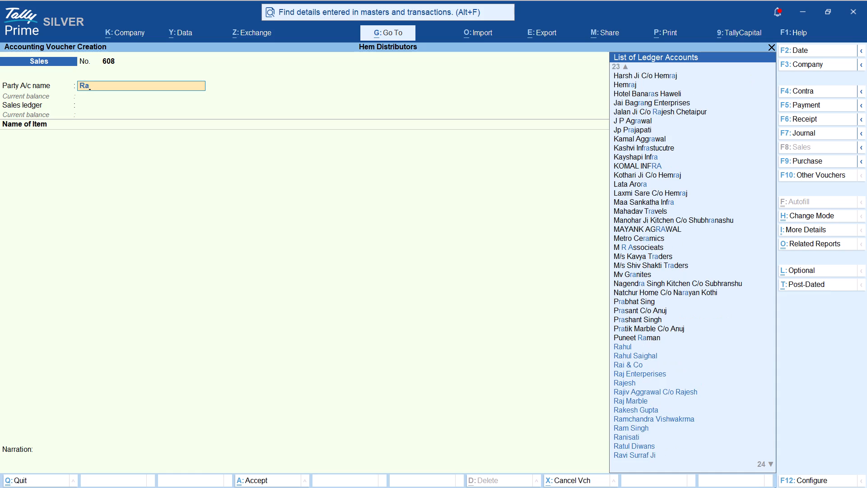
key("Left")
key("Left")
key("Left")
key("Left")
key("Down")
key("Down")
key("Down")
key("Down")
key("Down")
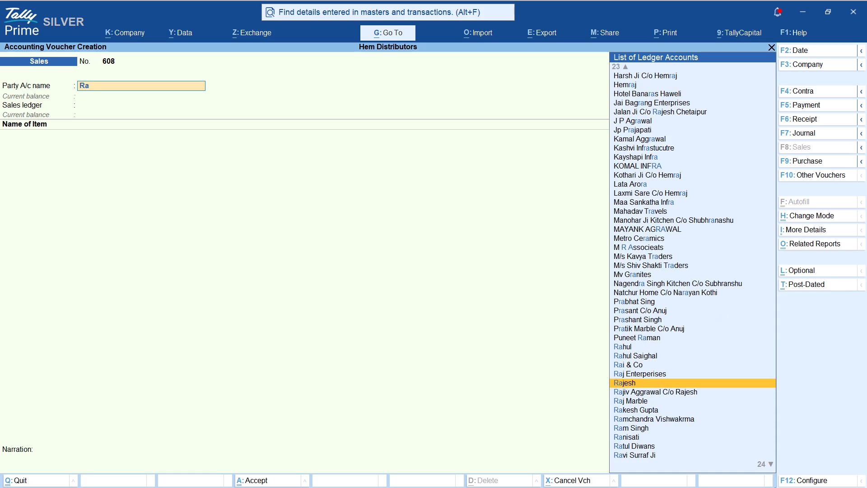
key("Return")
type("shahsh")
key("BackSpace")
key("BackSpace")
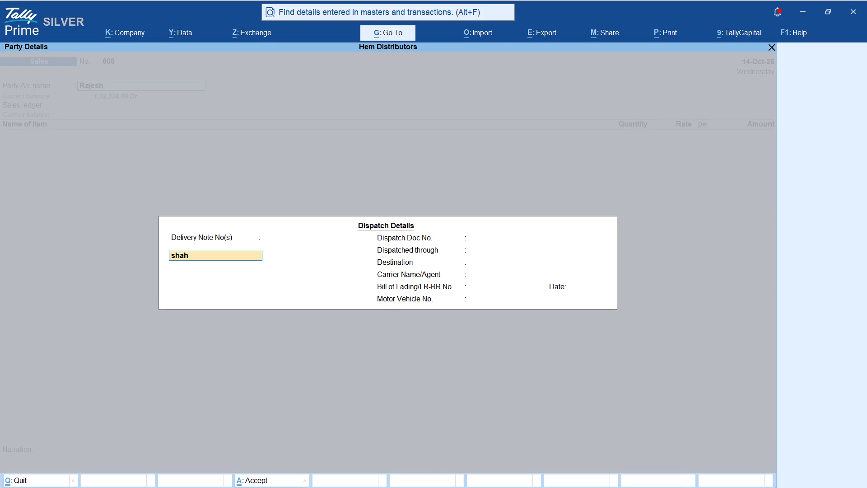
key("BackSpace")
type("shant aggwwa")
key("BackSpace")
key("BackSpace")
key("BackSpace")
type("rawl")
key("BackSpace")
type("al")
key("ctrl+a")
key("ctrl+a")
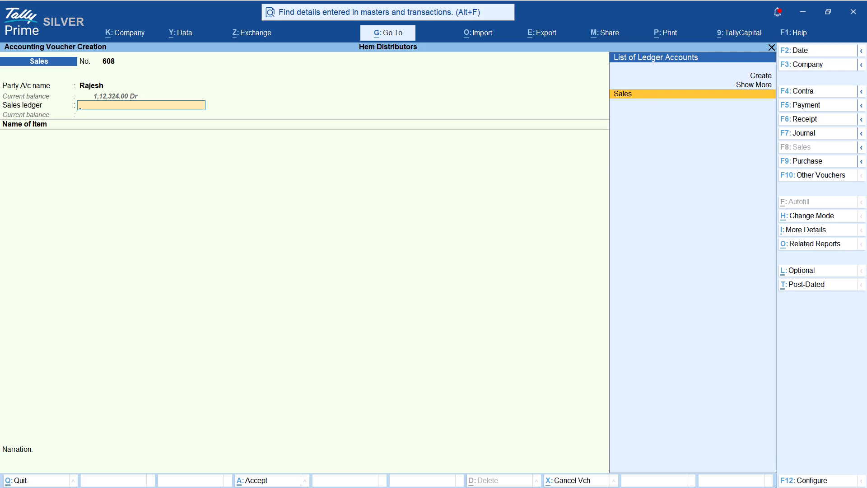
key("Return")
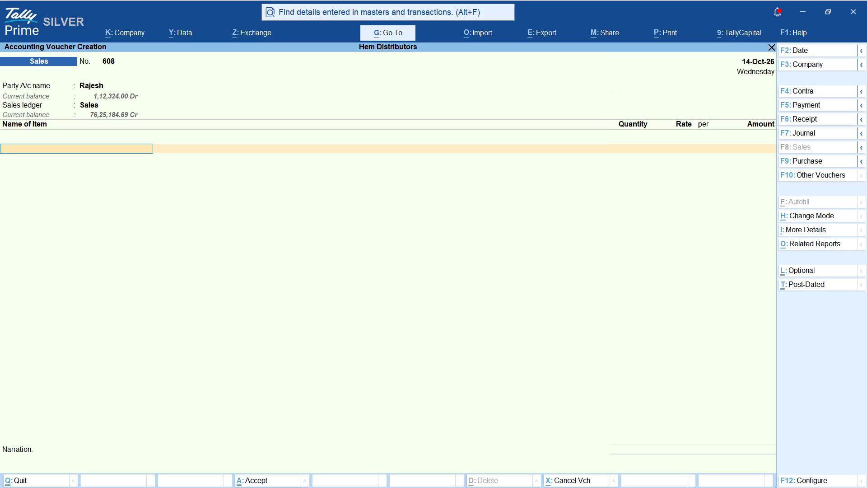
Add the item Tc 1 Ltr to the sales voucher with 12 pcs at a rate of 170, order not applicable.
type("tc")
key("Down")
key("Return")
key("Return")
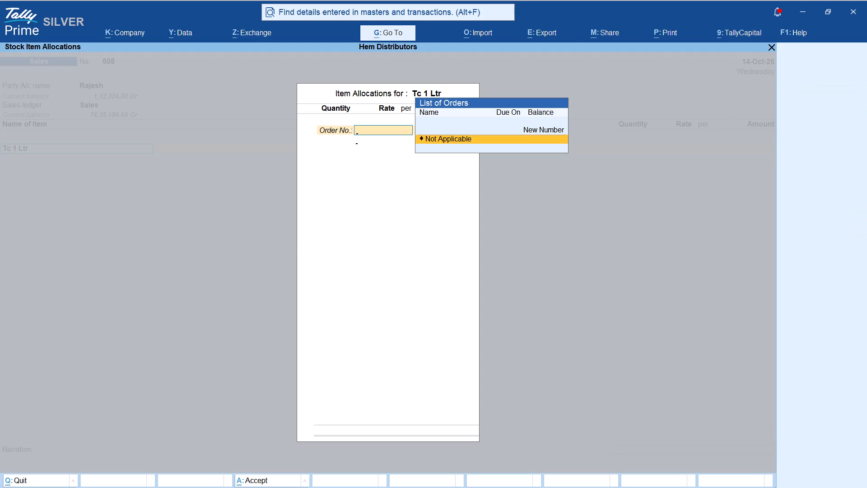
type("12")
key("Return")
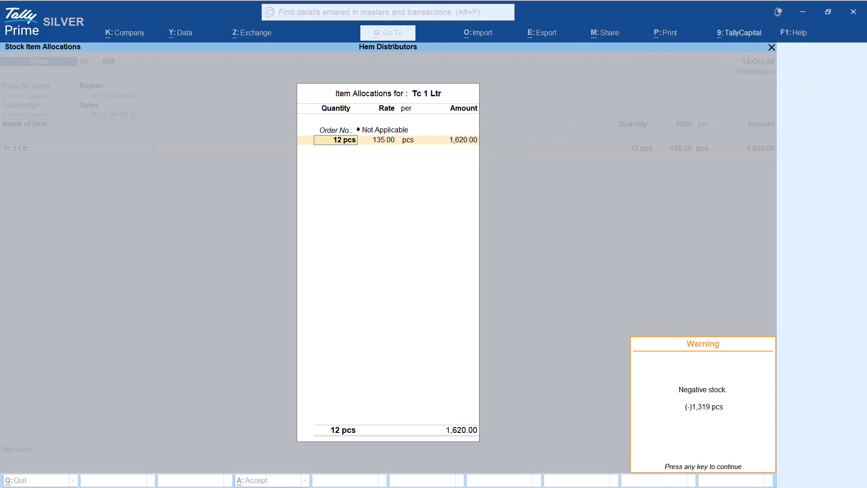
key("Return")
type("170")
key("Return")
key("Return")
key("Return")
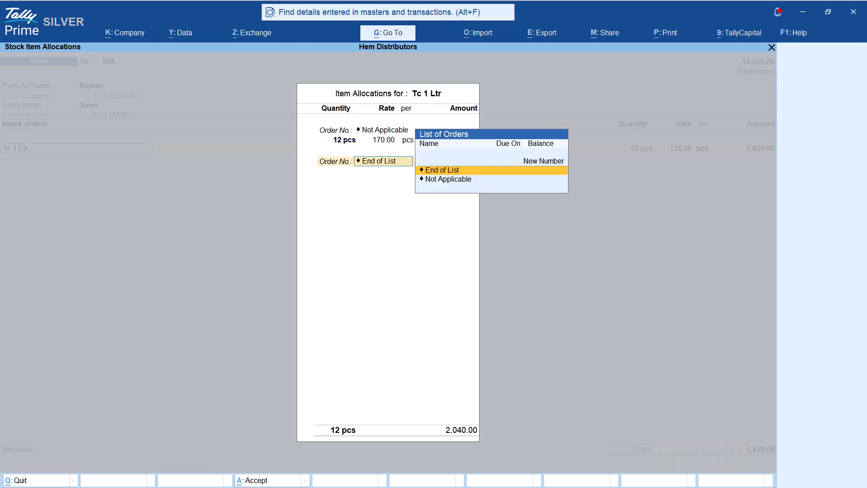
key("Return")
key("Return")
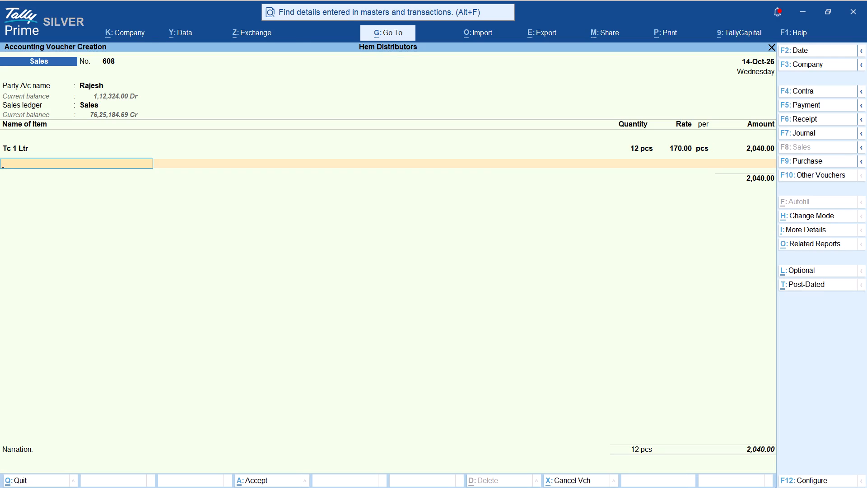
Add the item Vetra Lv 50ml with 1 pcs at a rate of 130 and save the sales voucher.
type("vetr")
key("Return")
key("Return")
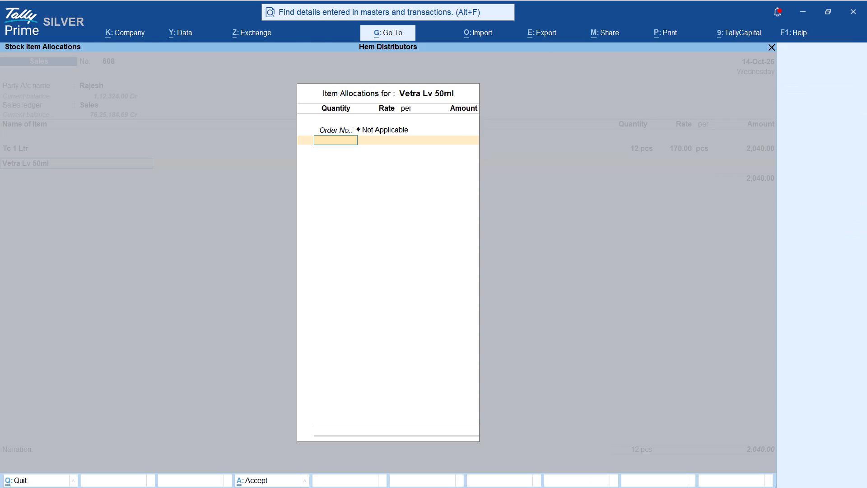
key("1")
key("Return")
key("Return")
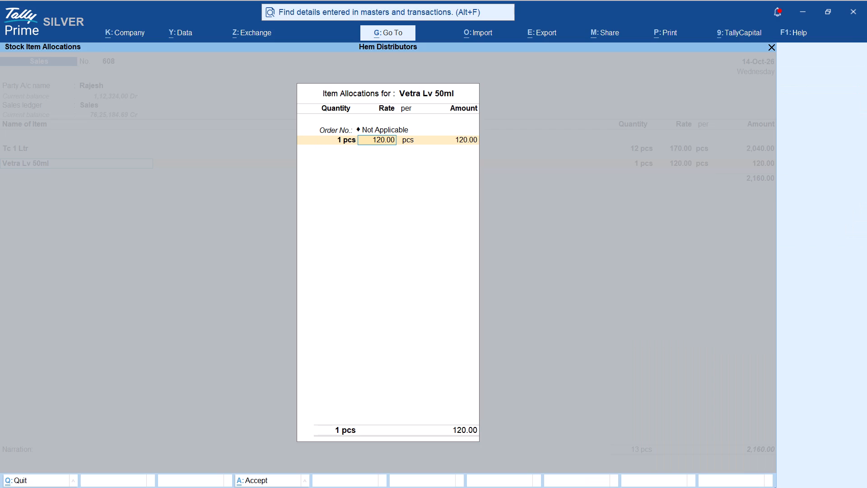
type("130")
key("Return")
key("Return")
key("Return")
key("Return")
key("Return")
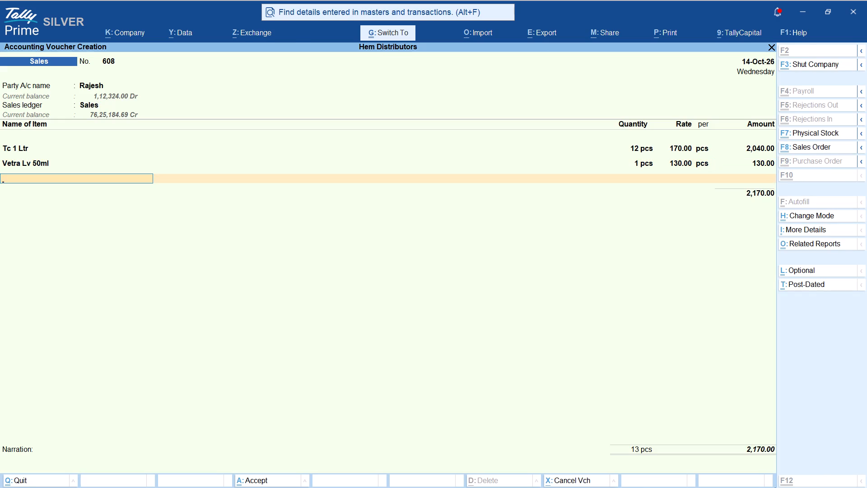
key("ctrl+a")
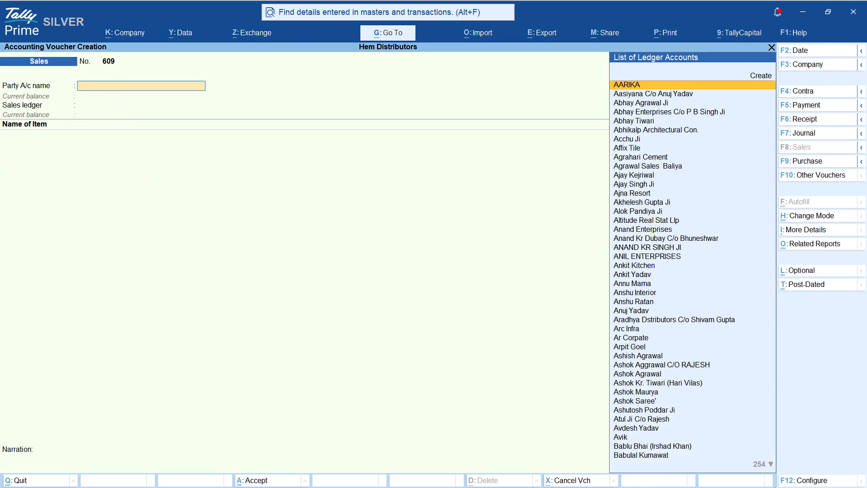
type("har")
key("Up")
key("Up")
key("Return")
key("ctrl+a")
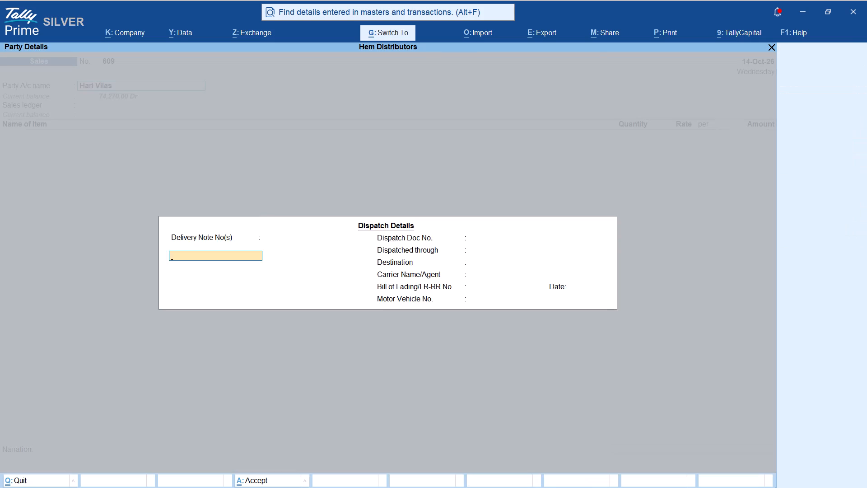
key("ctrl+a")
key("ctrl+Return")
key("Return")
Add the item 325 White Adhesive to the sales voucher with 5 bags at a rate of 950, order not applicable.
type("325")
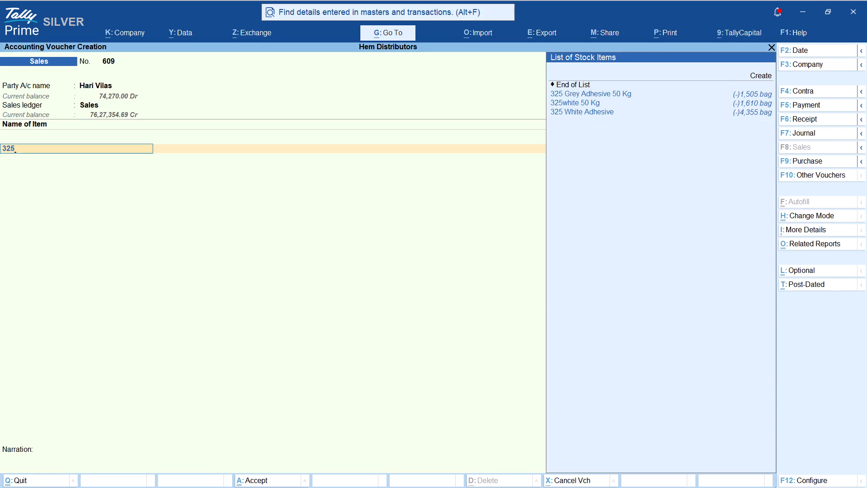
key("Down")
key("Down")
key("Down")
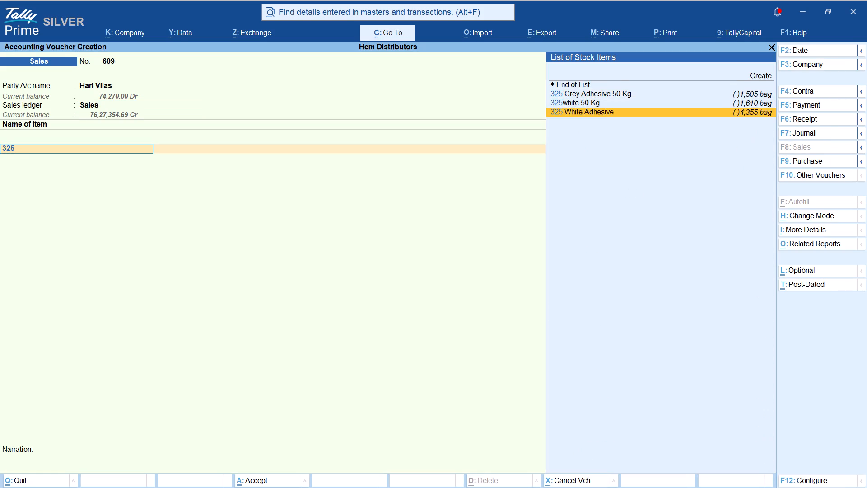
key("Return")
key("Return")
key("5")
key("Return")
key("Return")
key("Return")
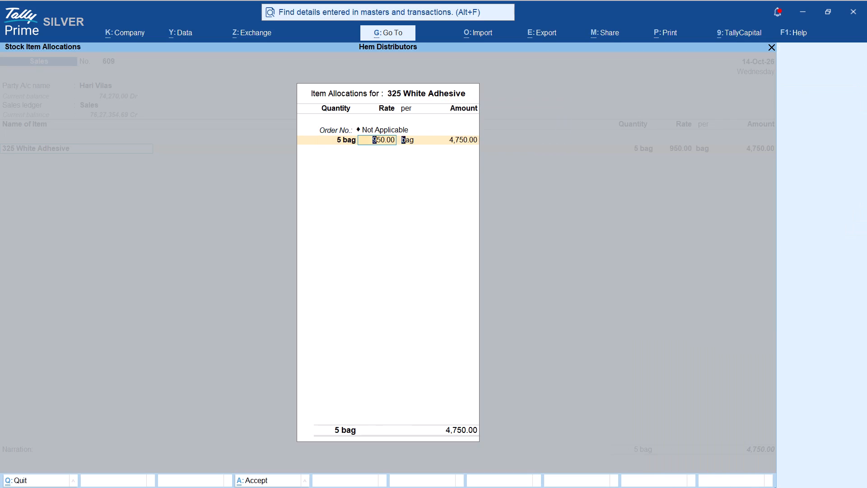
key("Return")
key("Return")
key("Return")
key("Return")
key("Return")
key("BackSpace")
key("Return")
Add the item Grout to the sales voucher with 1 kg at a rate of 80, order not applicable.
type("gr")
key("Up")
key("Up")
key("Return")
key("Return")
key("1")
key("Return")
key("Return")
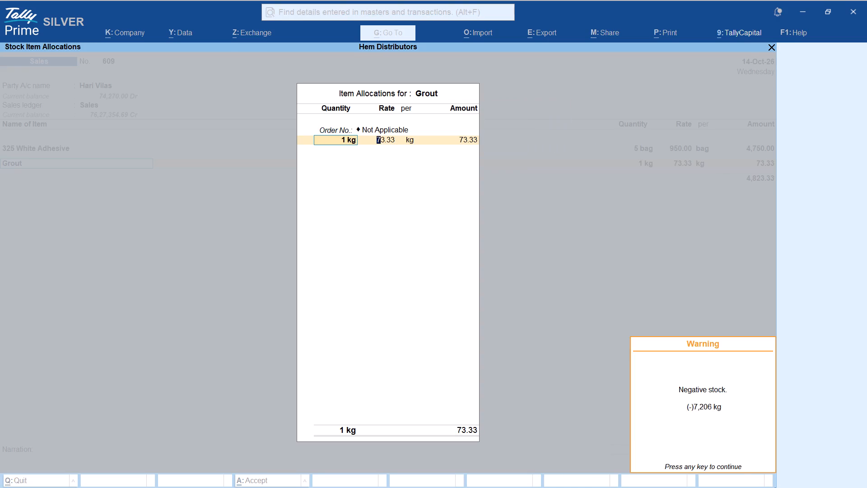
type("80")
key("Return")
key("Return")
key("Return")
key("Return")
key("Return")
Add the item Admix 400 Ml to the sales voucher with 1 pcs at a rate of 280, order not applicable.
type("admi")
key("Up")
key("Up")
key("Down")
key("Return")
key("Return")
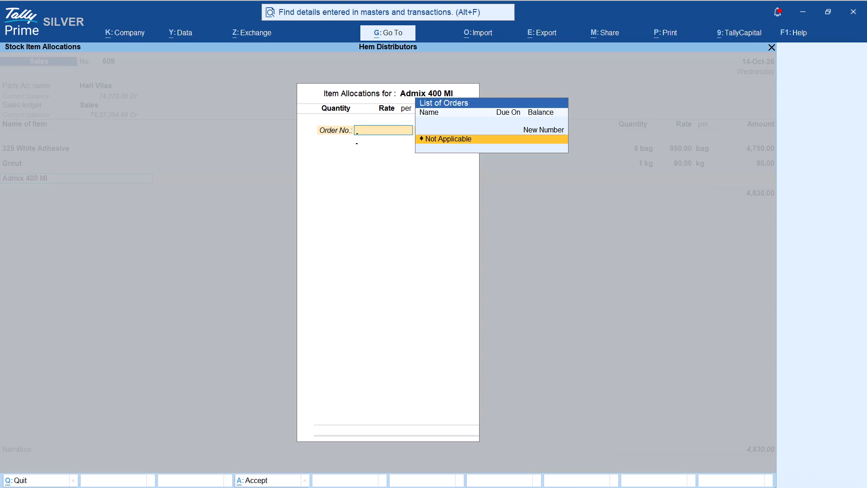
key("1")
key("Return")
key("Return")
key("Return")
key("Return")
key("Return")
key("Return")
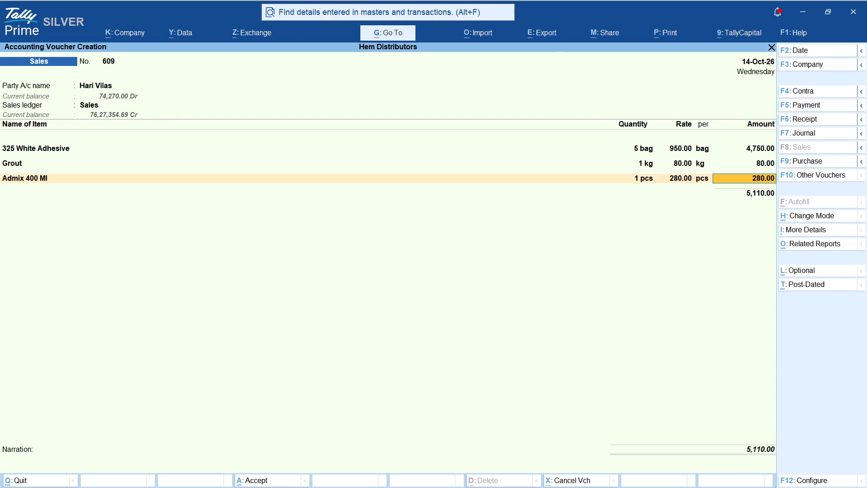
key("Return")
Add a Freight ledger charge of 350 below the items and save the sales voucher.
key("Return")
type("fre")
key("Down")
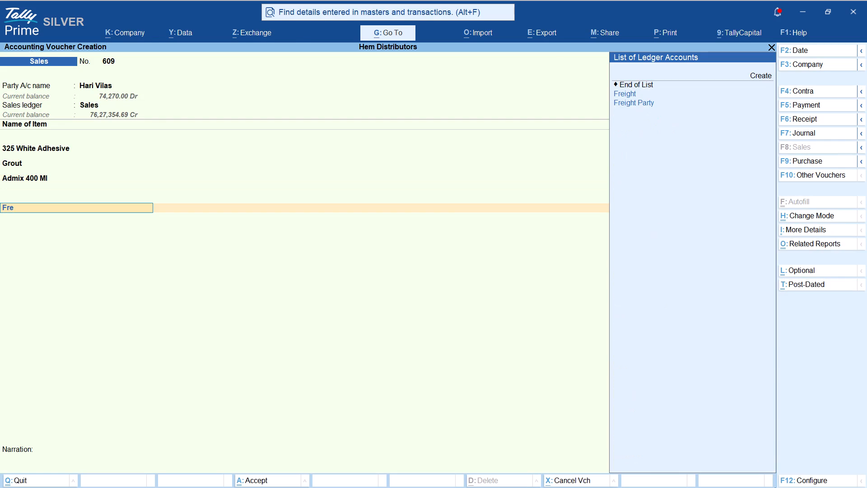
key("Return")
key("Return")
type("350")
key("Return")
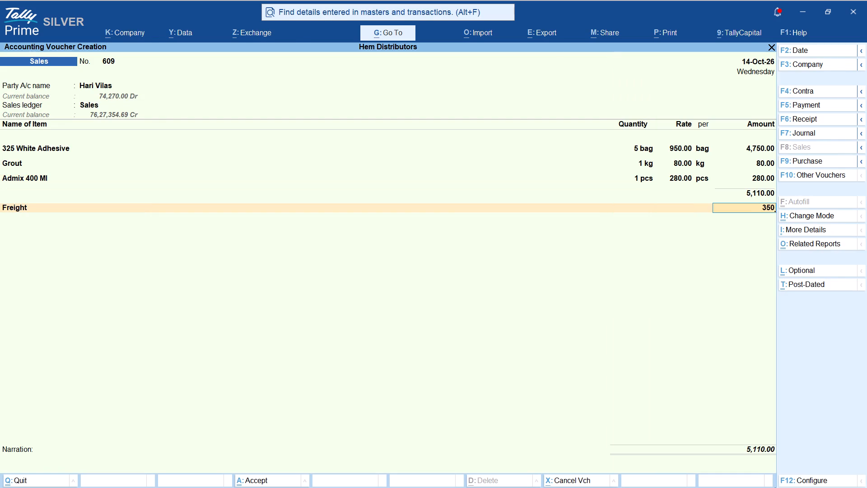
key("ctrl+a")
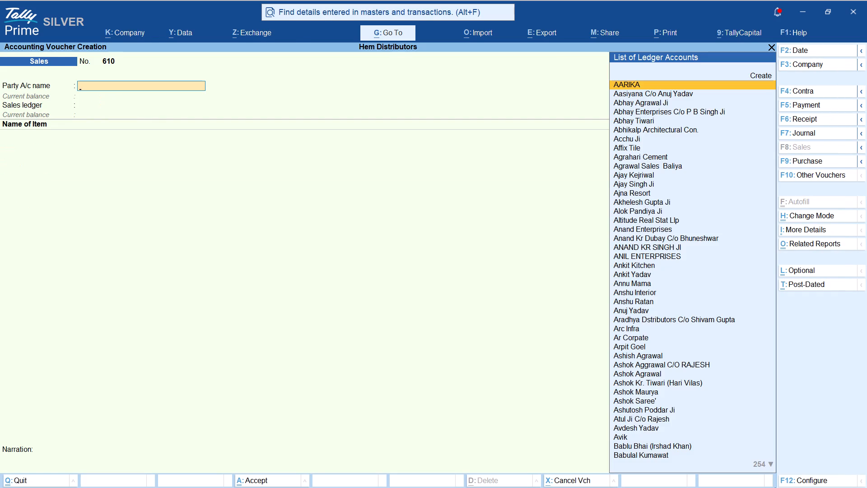
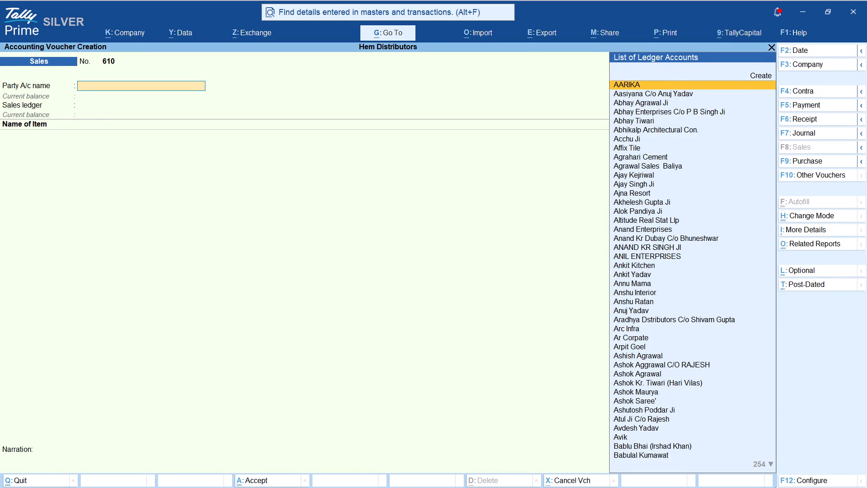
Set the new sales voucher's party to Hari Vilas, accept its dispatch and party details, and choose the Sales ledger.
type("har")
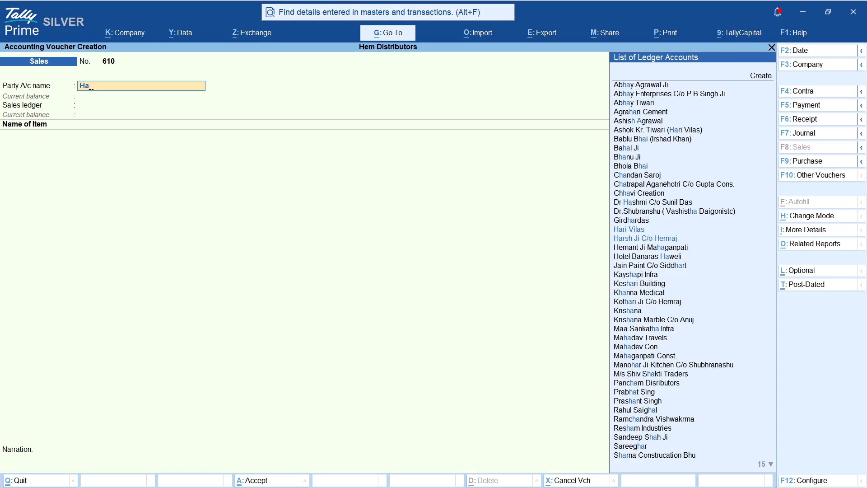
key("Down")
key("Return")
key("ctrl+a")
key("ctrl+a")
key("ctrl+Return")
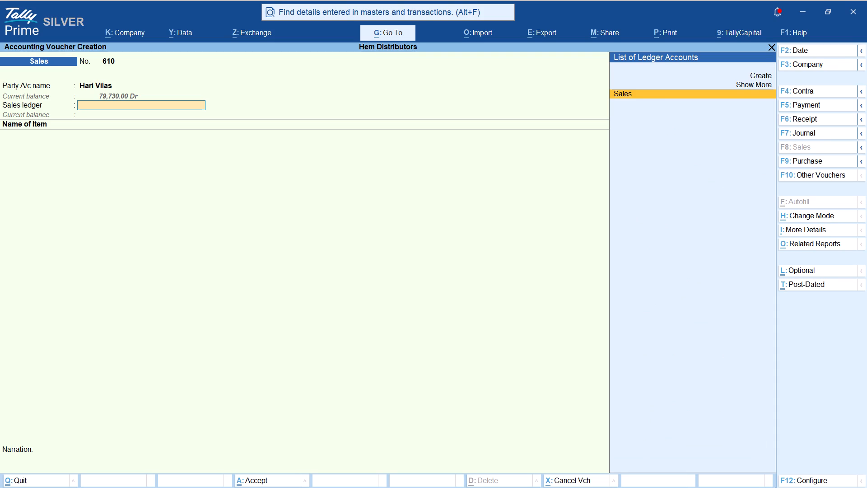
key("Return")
Add the item 325 White Adhesive to the sales voucher with 5 bags at a rate of 950, order not applicable.
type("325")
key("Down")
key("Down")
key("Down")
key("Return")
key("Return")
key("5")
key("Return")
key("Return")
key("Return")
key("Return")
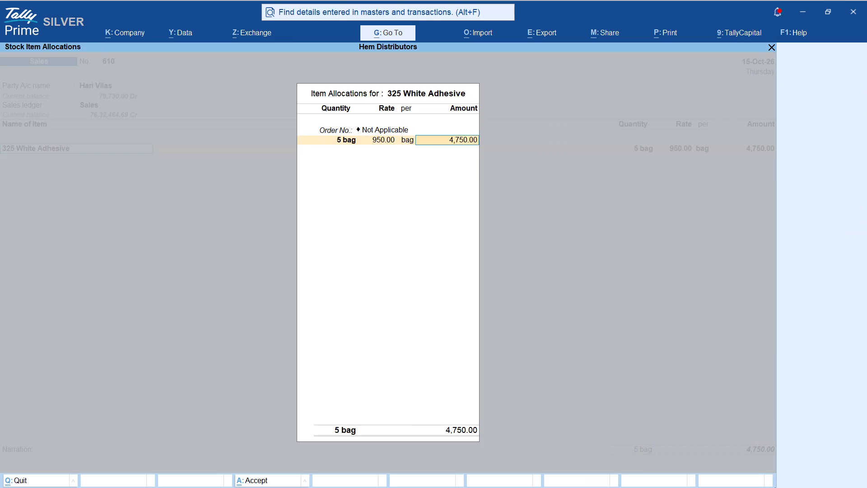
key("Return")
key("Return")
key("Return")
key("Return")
Add a Freight ledger charge of 350 below the item and save the sales voucher.
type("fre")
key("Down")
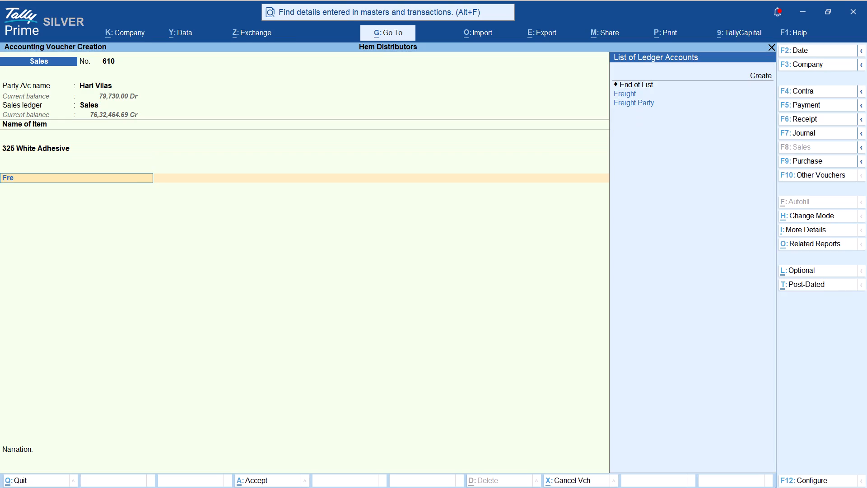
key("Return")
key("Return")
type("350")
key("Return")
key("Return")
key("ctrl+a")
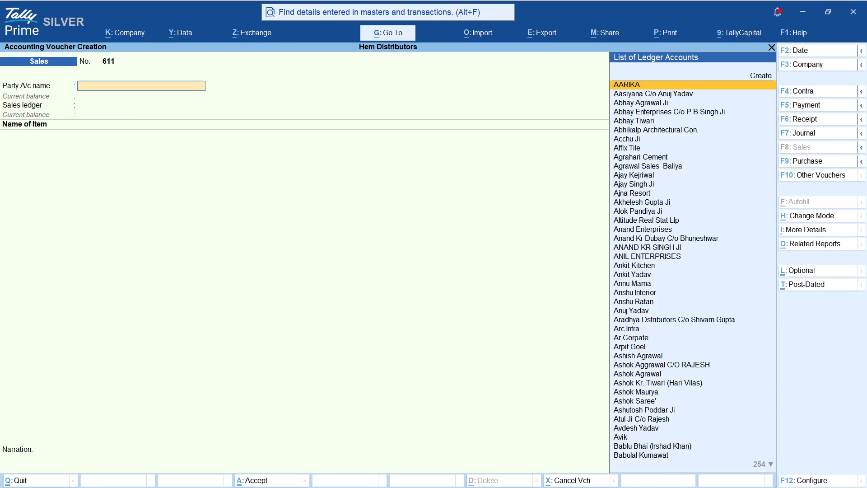
Set the next sales voucher's party to Rajesh, enter the individual's name in the supplementary details, and choose the Sales ledger.
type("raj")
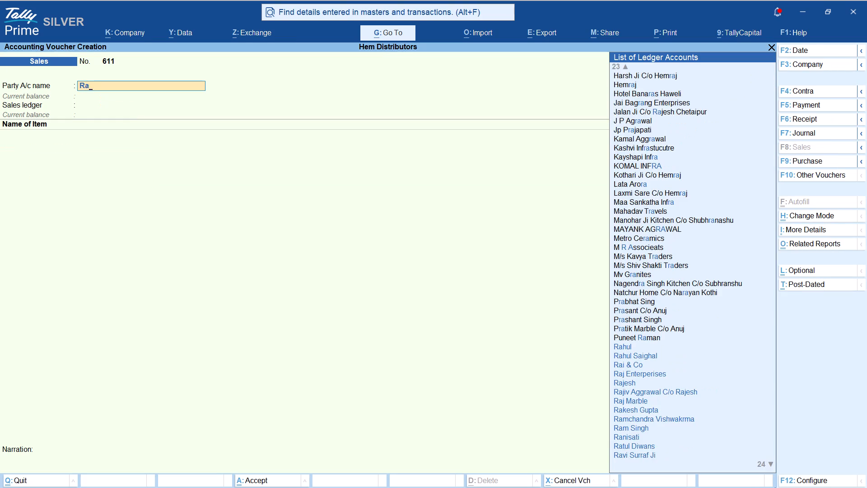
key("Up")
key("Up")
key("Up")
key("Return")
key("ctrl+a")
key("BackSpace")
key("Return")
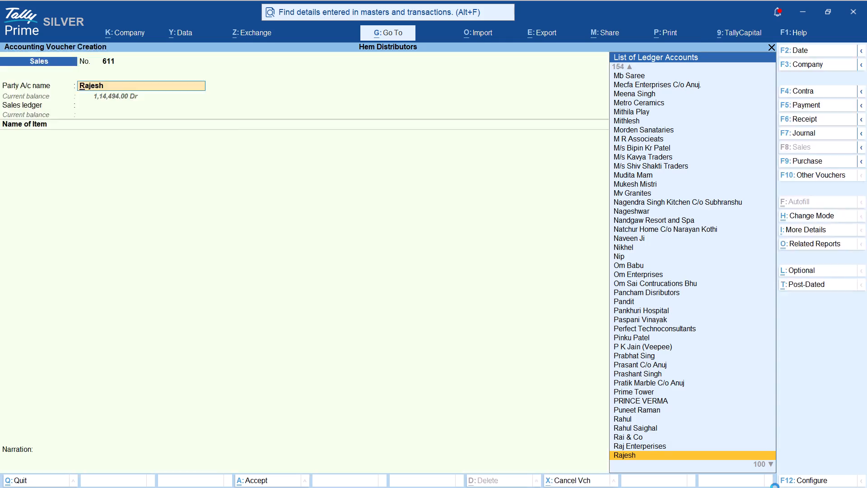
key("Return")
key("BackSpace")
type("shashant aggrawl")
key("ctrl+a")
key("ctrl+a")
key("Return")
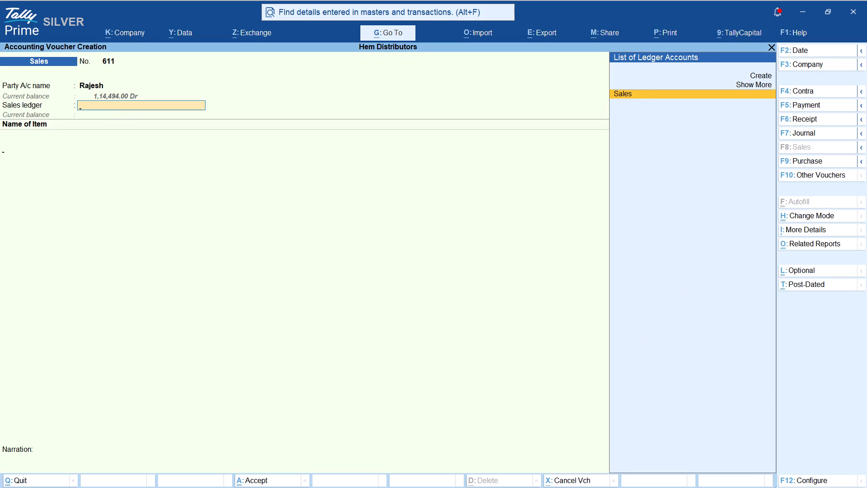
Add the item Tc 1 Ltr with 12 pcs at a rate of 170, order not applicable, and save the sales voucher.
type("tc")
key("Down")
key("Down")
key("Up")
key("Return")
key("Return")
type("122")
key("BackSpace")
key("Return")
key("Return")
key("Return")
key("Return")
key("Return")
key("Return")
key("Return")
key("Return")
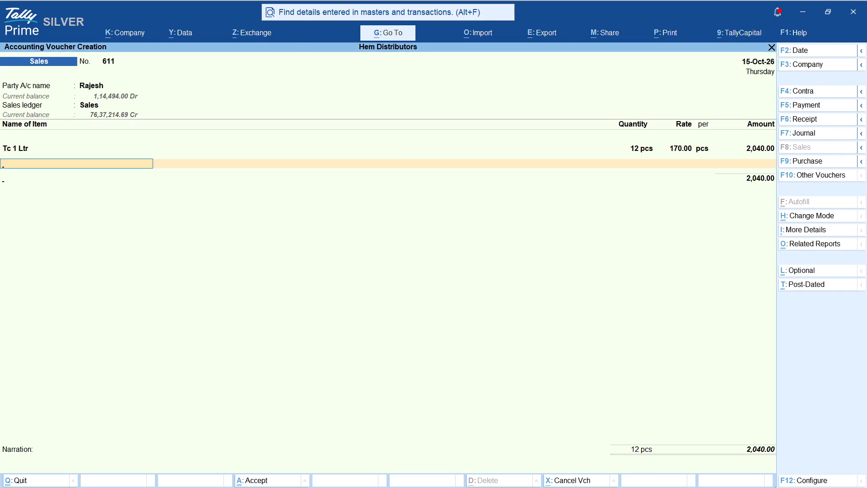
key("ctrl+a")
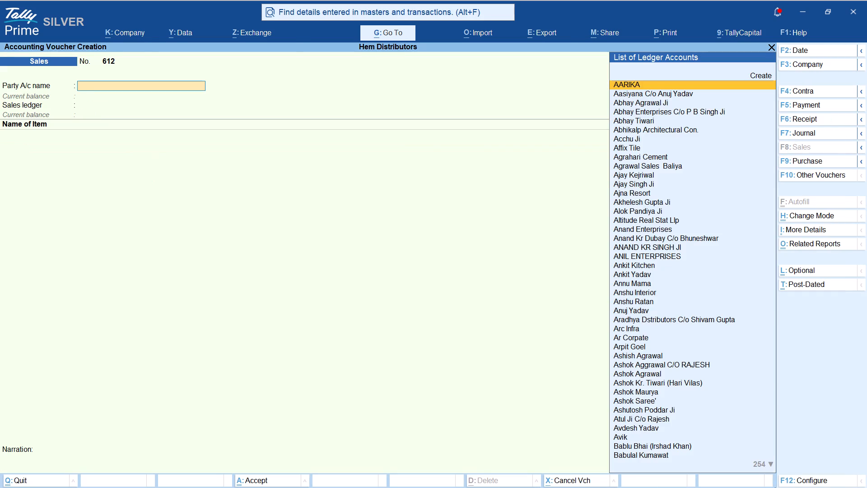
Set the next sales voucher's party to the Ashutosh ledger, accept its dispatch and party details, and choose the Sales ledger.
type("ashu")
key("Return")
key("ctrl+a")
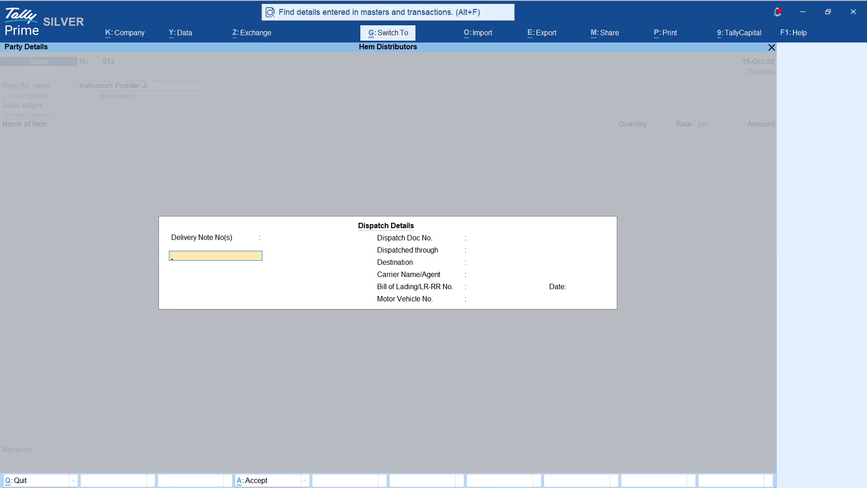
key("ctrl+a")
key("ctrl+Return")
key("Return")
Add 1 pcs of the item 5010 for 13,400 and save the sales voucher.
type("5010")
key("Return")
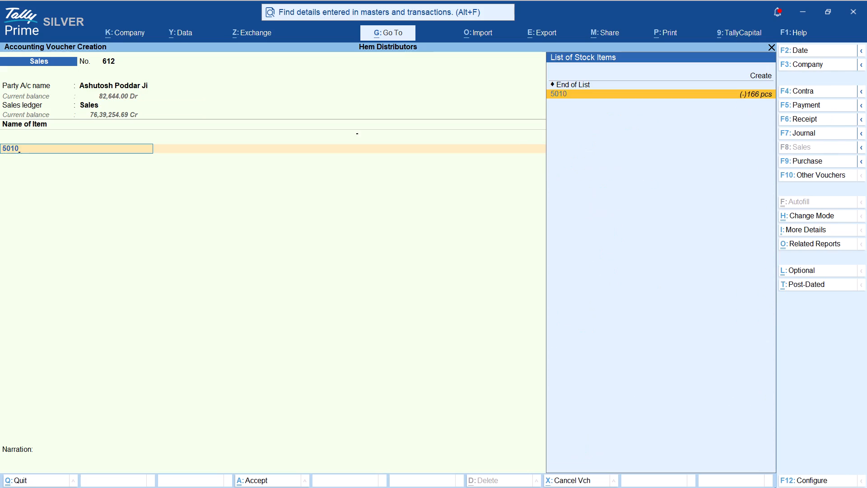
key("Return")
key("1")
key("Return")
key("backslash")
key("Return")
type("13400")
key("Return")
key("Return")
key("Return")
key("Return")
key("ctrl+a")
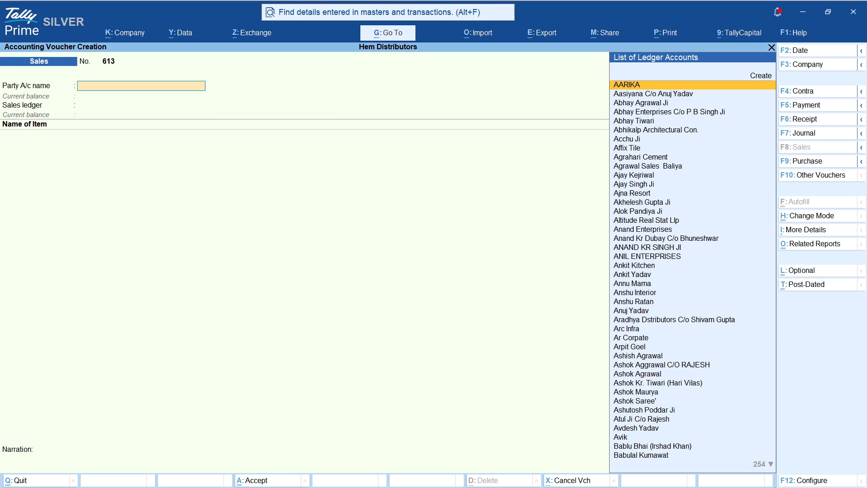
Set the next sales voucher's party to Hotel Doplin International, accept its dispatch and party details, and choose the Sales ledger.
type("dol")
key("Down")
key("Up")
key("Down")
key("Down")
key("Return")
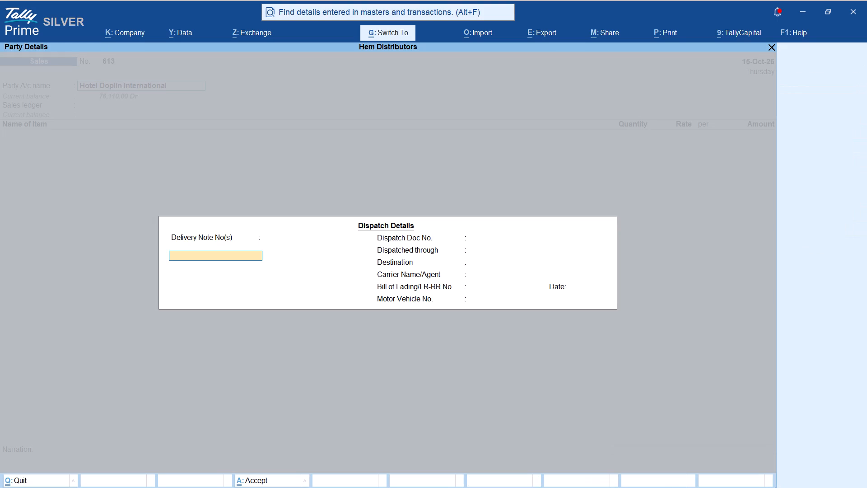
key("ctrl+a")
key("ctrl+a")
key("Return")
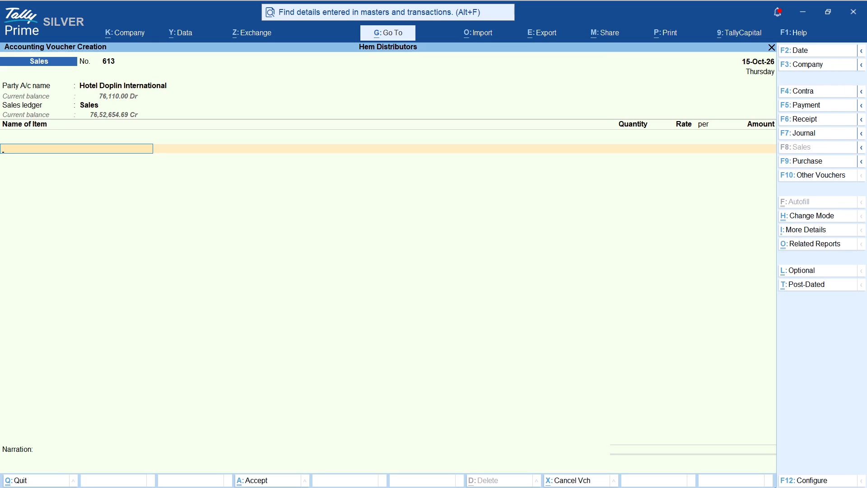
Add the item Resin Kit 5kg to the sales voucher with 1 box at a rate of 6,800, order not applicable.
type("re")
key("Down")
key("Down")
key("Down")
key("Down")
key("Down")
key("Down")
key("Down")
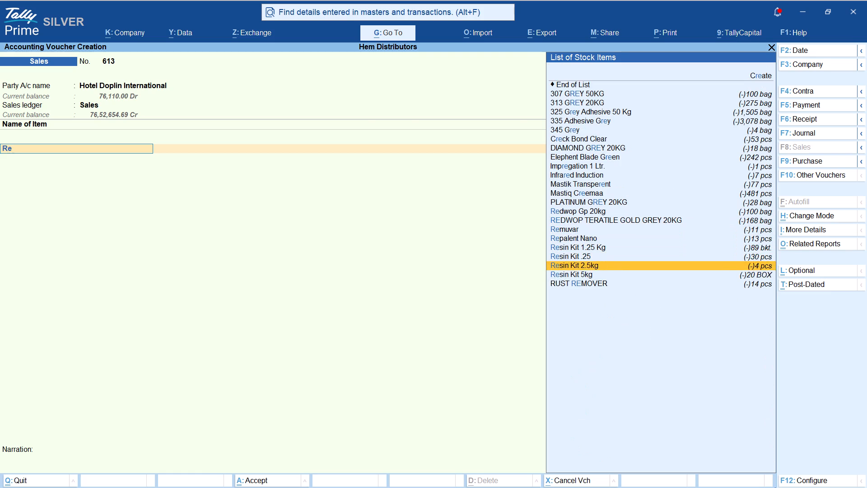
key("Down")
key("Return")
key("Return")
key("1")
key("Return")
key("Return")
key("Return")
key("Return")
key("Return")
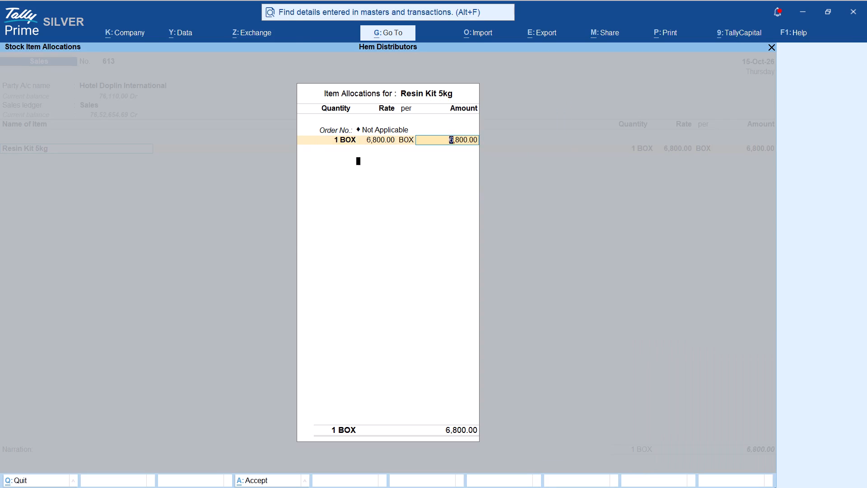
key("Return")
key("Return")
Add the item Fillor Powder 3.75 Kg to the sales voucher with 4 pcs at a rate of 700, order not applicable.
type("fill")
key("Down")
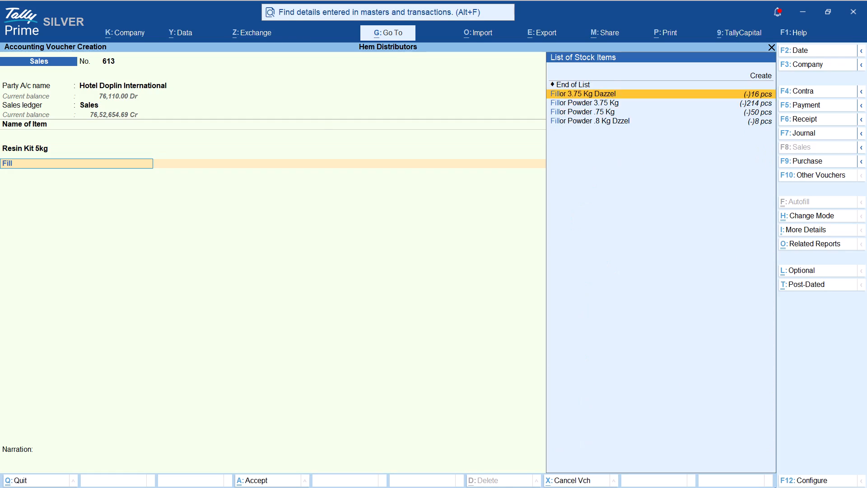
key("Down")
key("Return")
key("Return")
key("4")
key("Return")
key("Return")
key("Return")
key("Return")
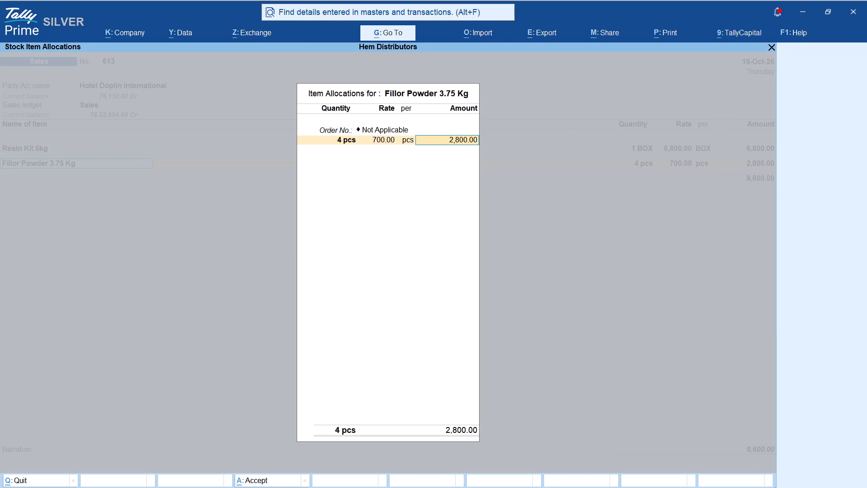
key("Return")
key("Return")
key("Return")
Add the item Grout to the sales voucher with 10 kg at a rate of 80, order not applicable.
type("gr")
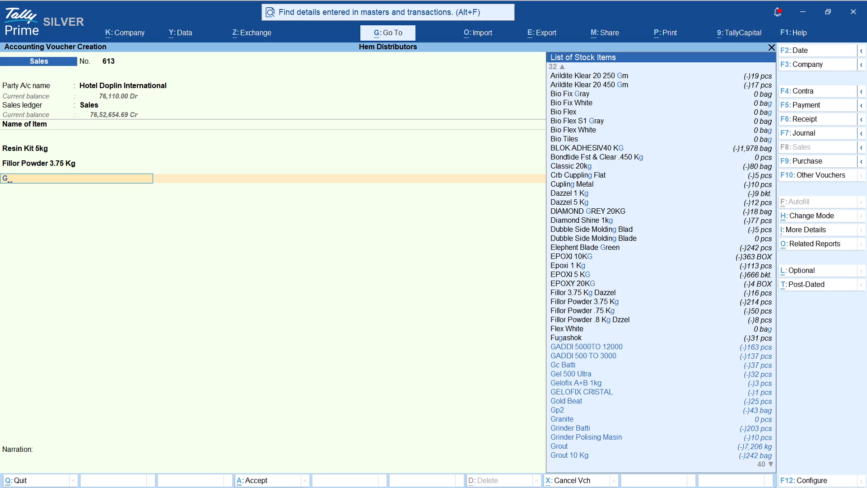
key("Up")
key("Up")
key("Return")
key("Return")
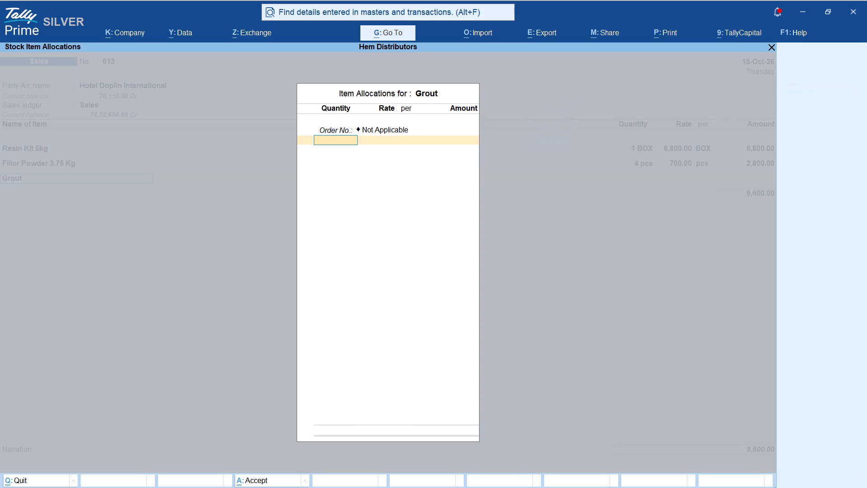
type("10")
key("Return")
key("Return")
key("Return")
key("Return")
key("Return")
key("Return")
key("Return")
Add the item Admix 200 Ml to the sales voucher with 20 pcs at a rate of 160, order not applicable.
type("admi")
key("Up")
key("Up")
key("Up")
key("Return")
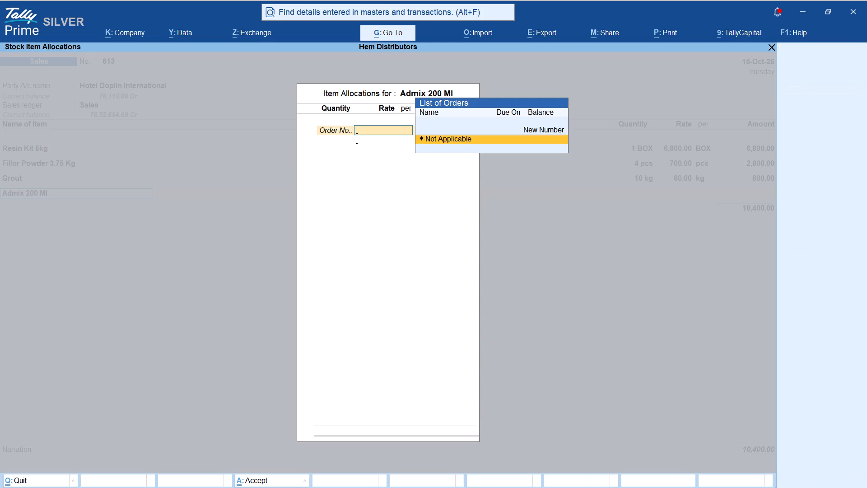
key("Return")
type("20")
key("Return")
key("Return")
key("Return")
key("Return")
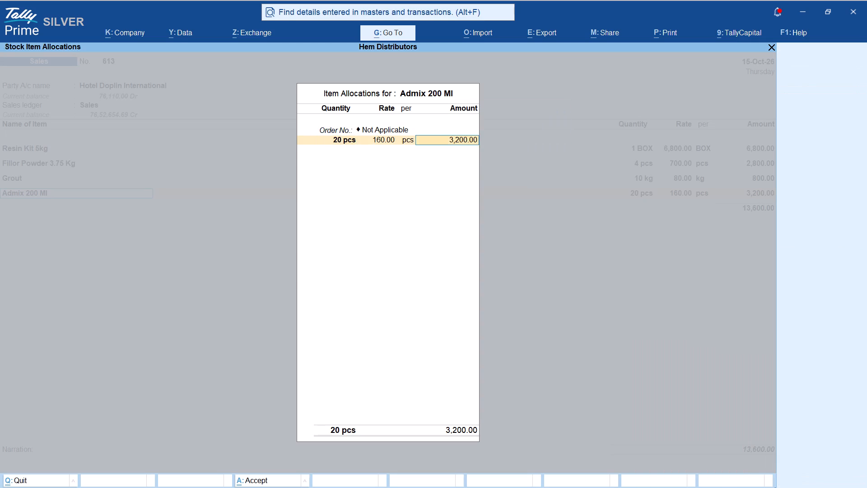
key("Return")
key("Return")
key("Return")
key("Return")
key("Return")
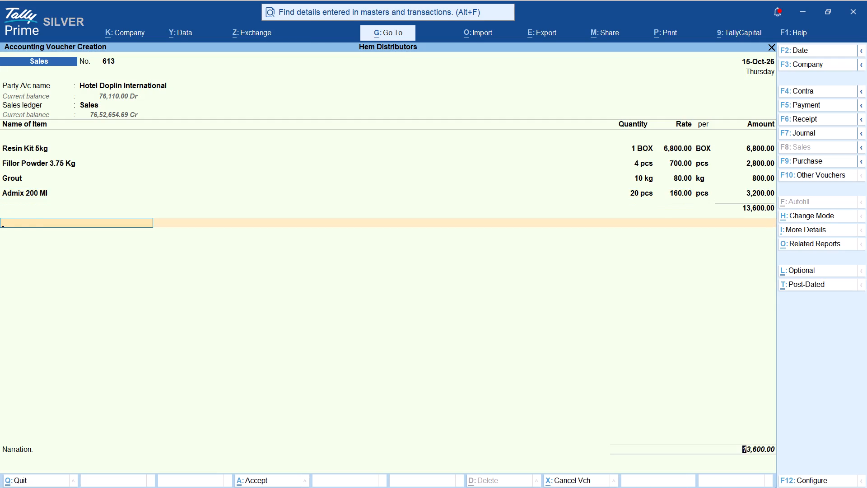
Add a Freight ledger charge of 250 below the items and save the sales voucher.
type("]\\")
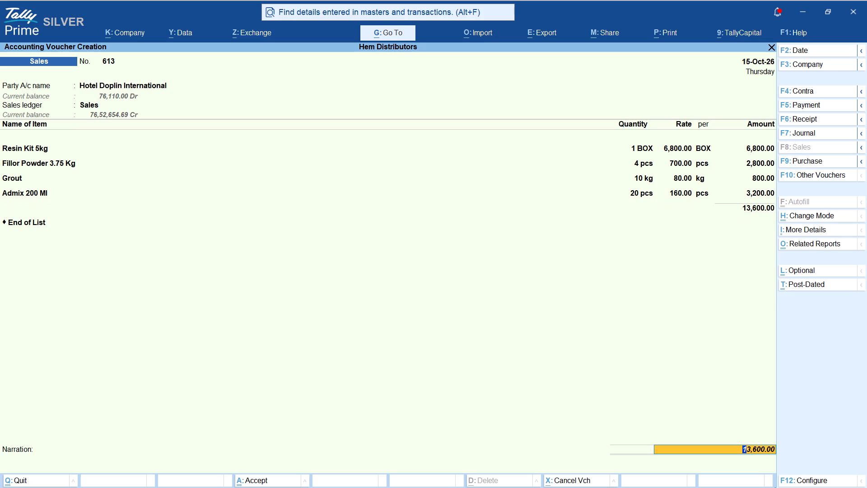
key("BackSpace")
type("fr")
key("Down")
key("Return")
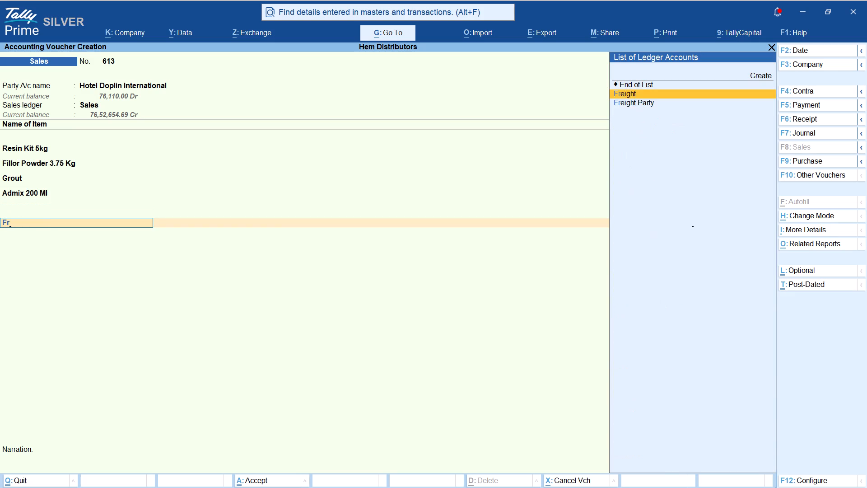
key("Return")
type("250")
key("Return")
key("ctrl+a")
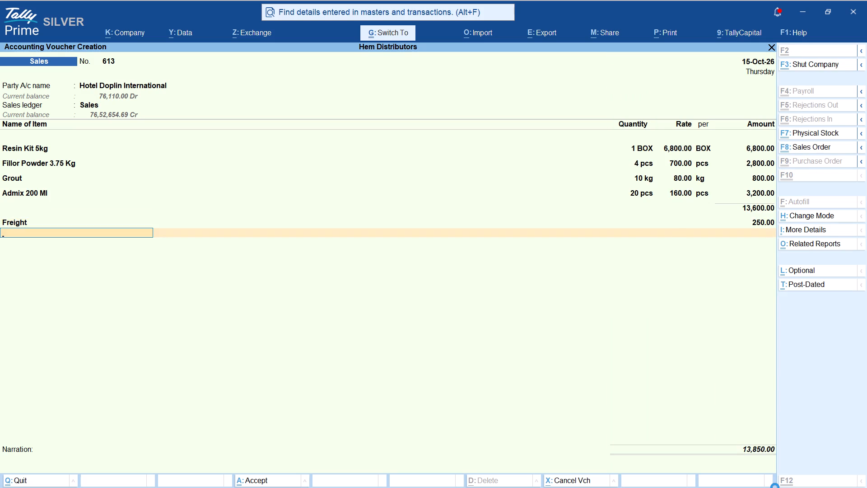
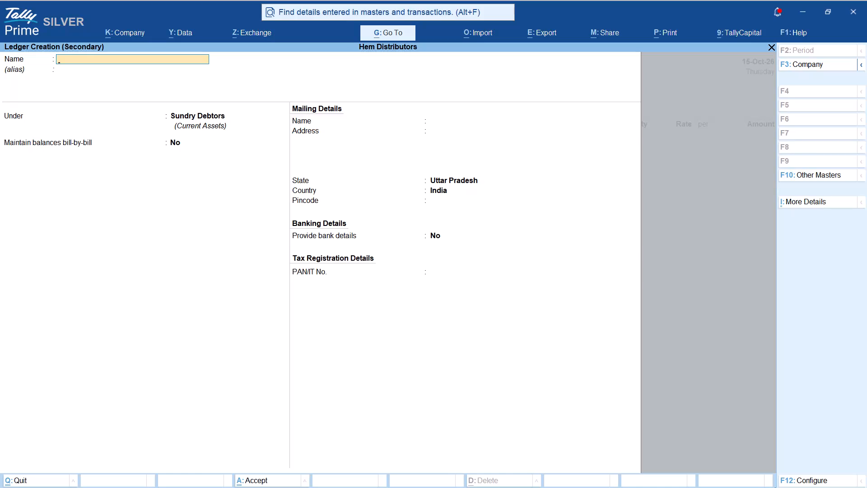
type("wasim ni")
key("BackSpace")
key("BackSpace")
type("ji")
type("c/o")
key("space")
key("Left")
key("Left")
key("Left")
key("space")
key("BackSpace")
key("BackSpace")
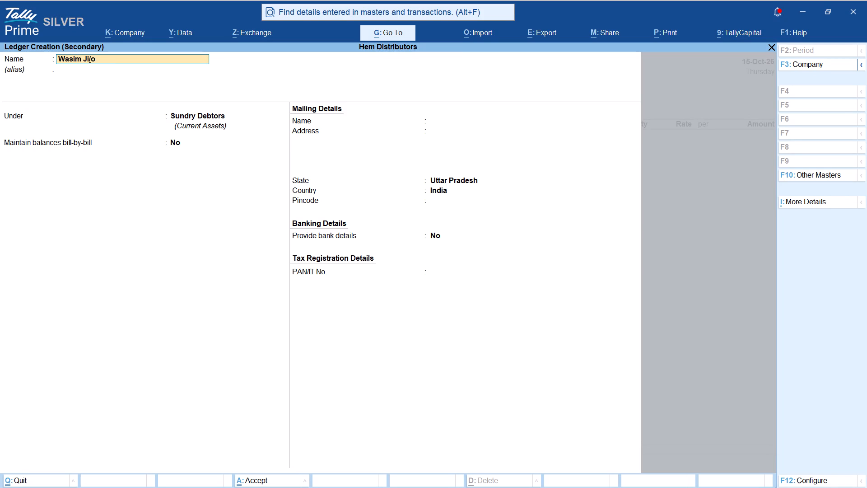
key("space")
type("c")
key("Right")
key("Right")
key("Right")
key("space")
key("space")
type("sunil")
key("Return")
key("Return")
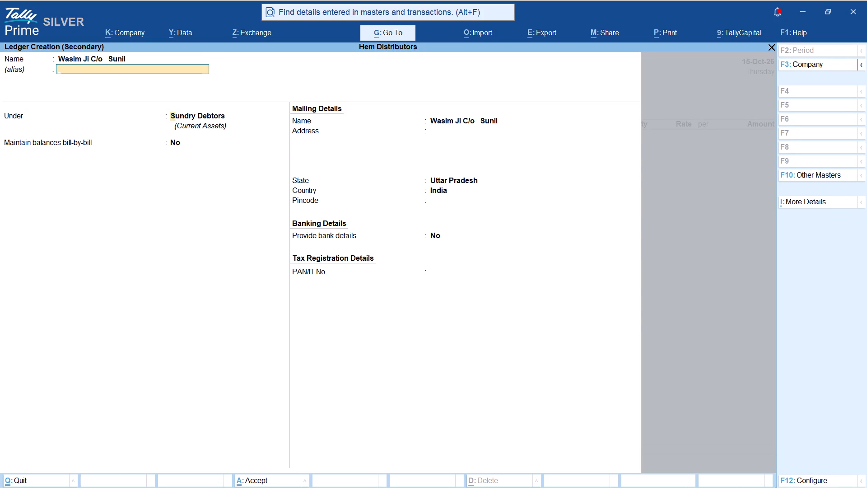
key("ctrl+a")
Accept the new party's dispatch and party details as they are and choose the Sales ledger for the voucher.
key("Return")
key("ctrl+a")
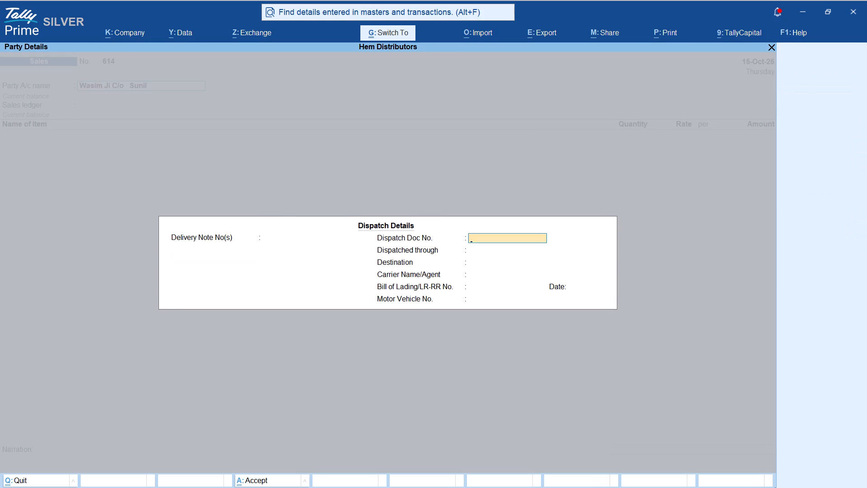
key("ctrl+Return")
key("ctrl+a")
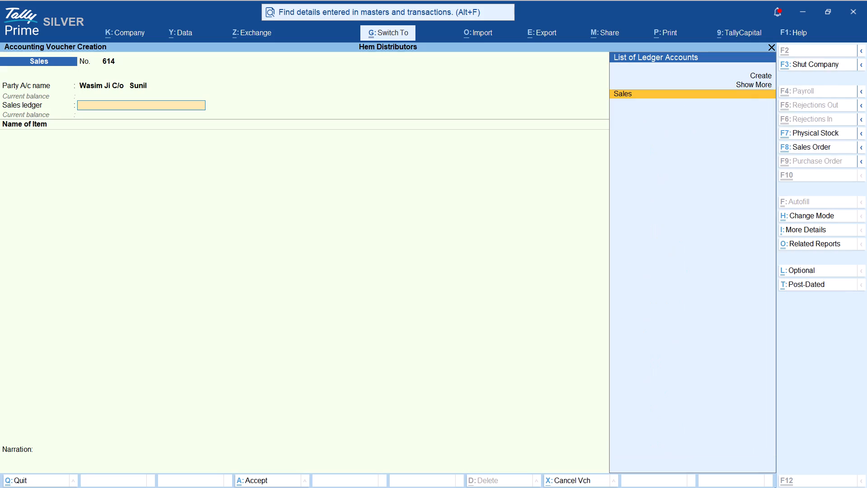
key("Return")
Add the item EPOXI 5 KG with 2 bkt at a rate of 3,000, order not applicable, and save the sales voucher.
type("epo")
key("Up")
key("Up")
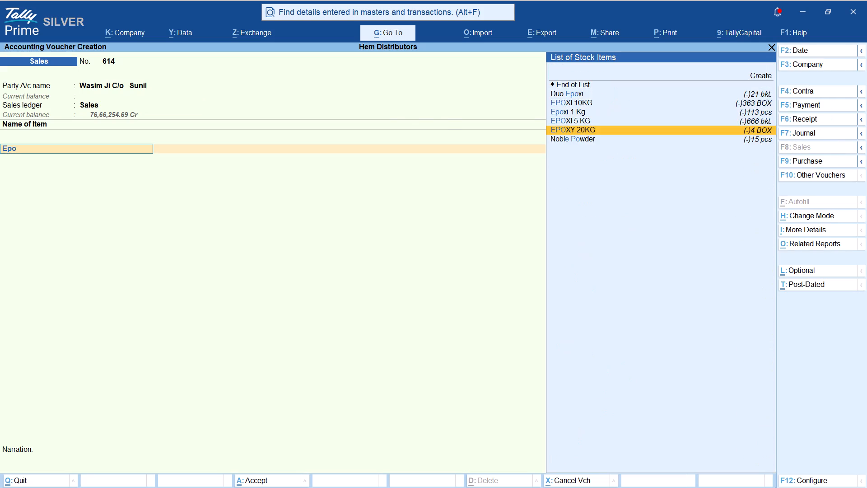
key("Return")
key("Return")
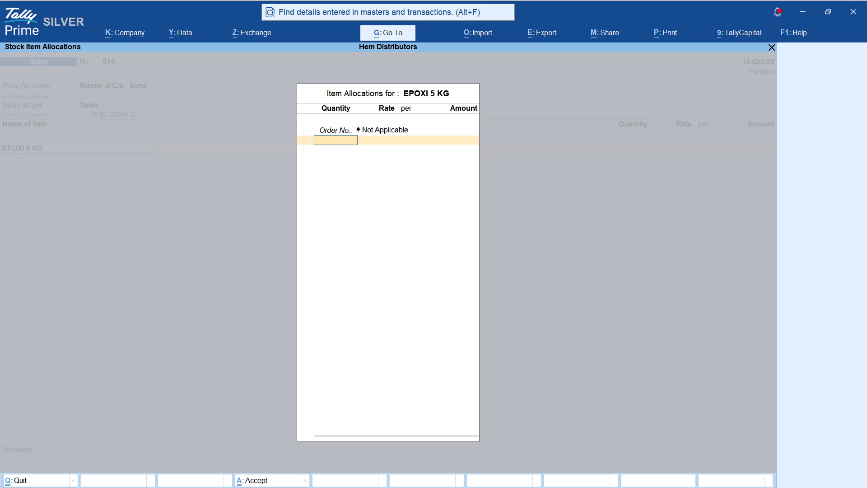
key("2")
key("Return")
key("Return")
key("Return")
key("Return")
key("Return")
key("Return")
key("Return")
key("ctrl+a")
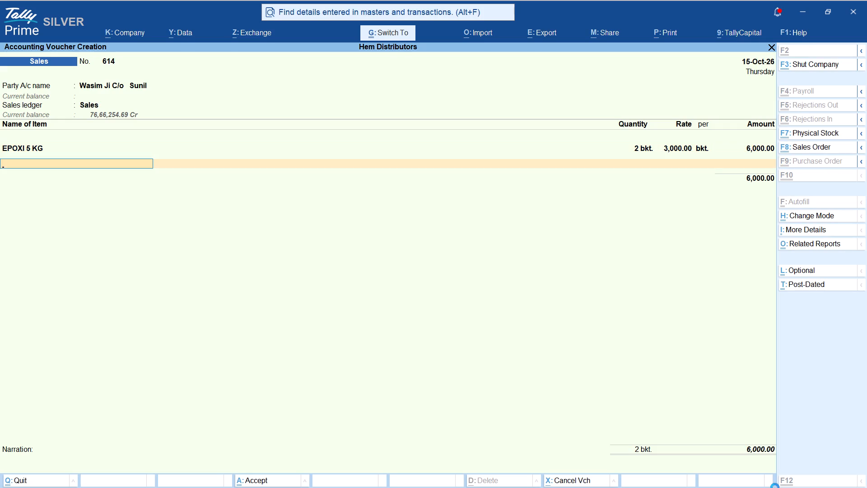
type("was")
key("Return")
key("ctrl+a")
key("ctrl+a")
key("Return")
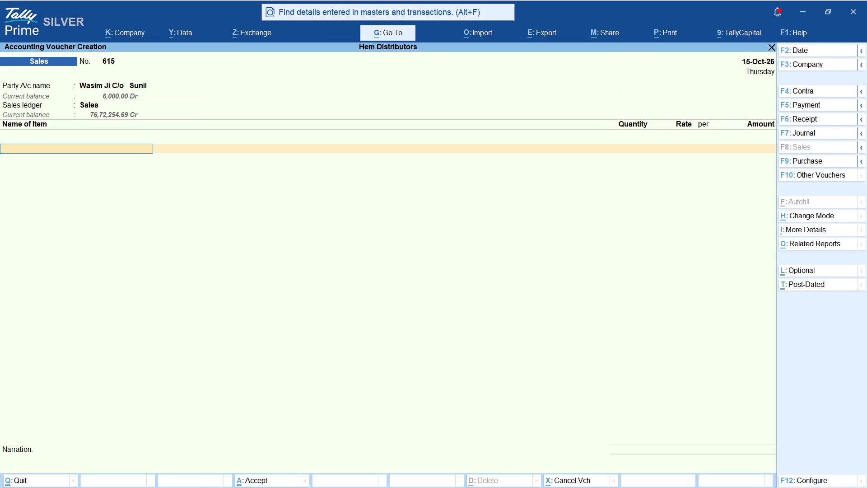
Add the item EPOXI 5 KG to the sales voucher with 1 bkt at a rate of 3,000, order not applicable.
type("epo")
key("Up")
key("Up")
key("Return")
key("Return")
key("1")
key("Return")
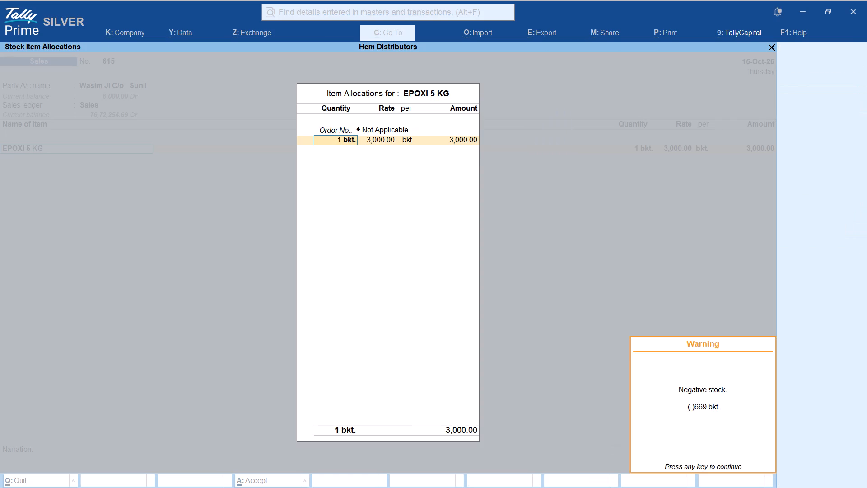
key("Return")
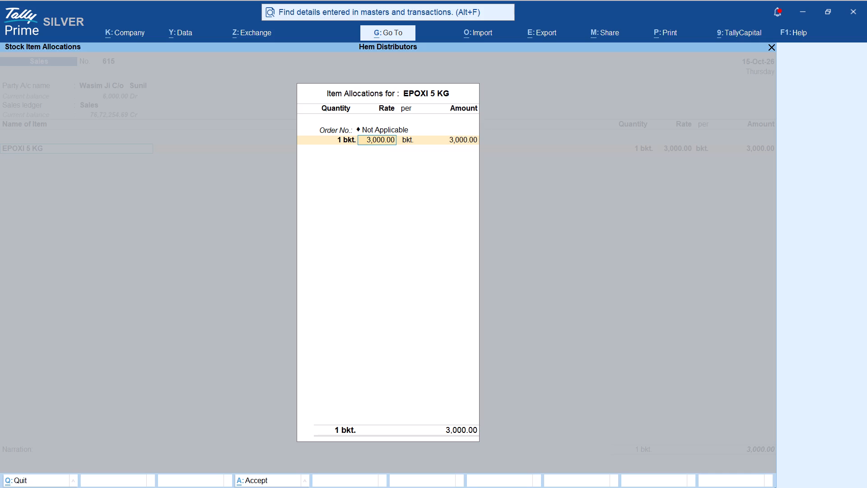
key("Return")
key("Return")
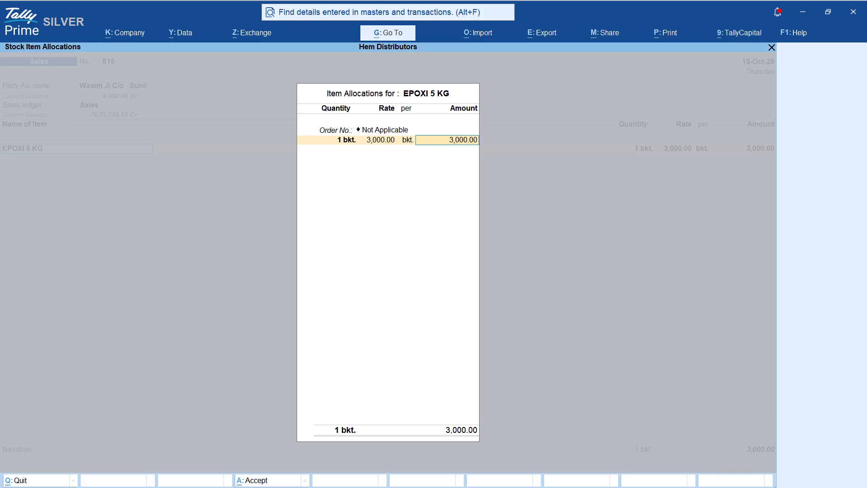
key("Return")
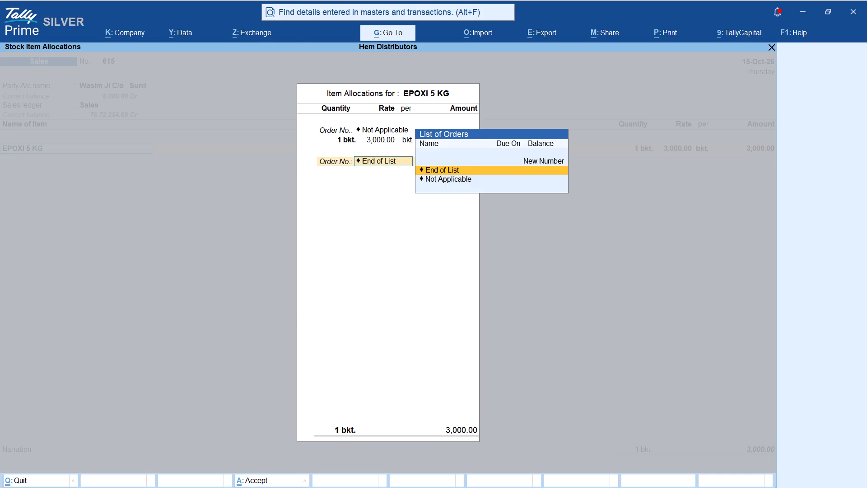
key("Return")
key("Return")
Add the item Grout with 8 kg at a rate of 80, order not applicable, and save the sales voucher.
type("gr")
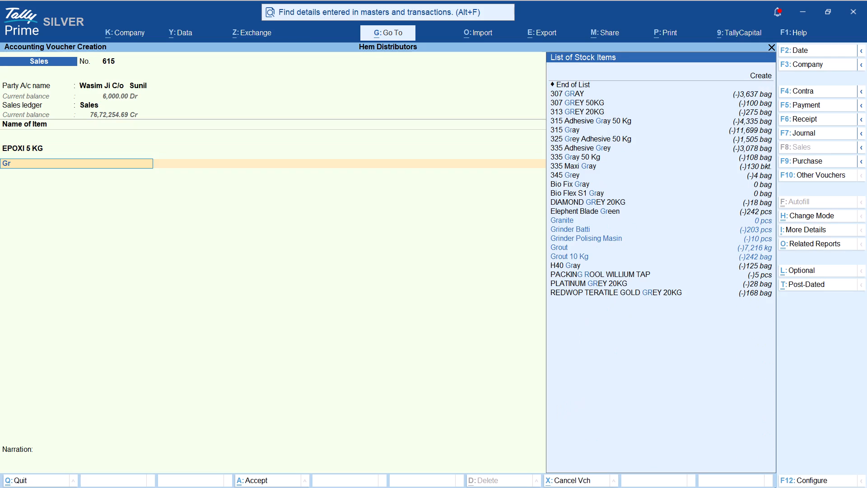
key("Up")
key("Up")
key("Return")
key("Return")
key("8")
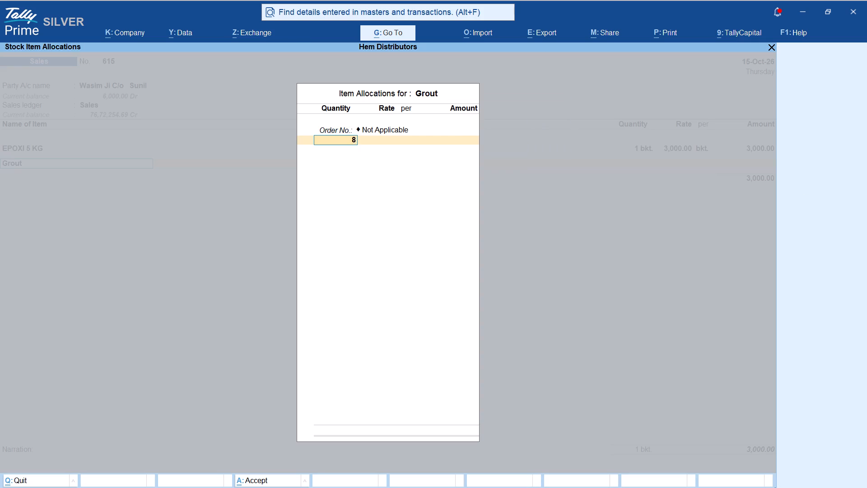
key("Return")
key("Return")
key("Return")
key("Return")
key("Return")
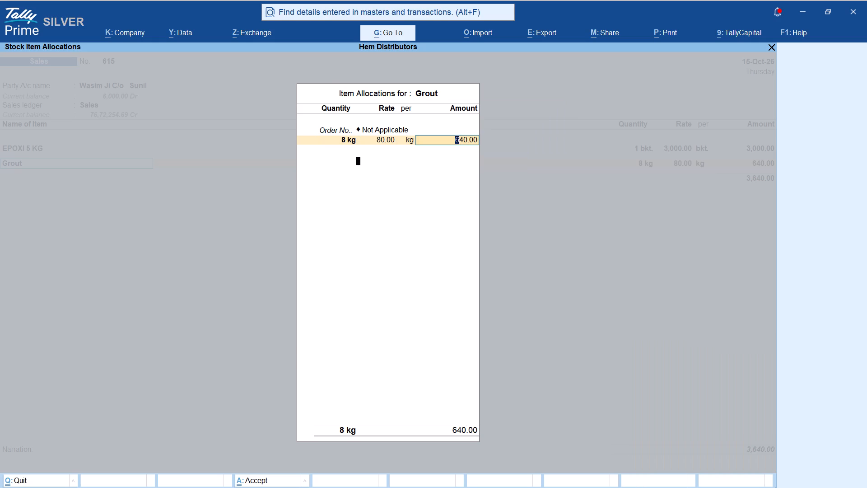
key("Return")
key("Return")
key("ctrl+a")
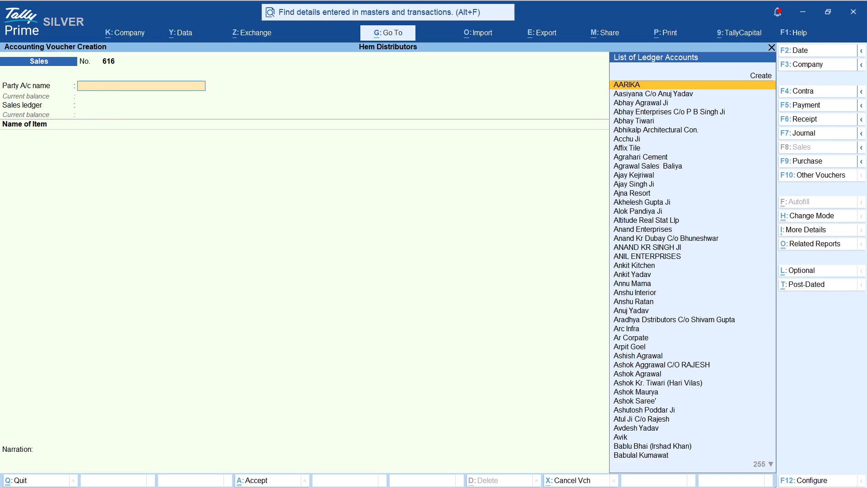
Start a sales voucher with Cash as the party account, blank dispatch details and the Sales ledger.
type("cas")
key("Return")
key("ctrl+a")
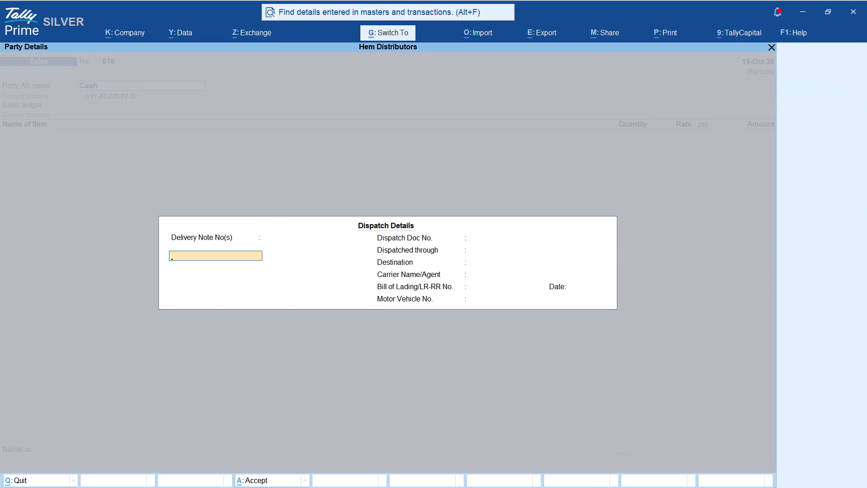
key("ctrl+a")
key("Return")
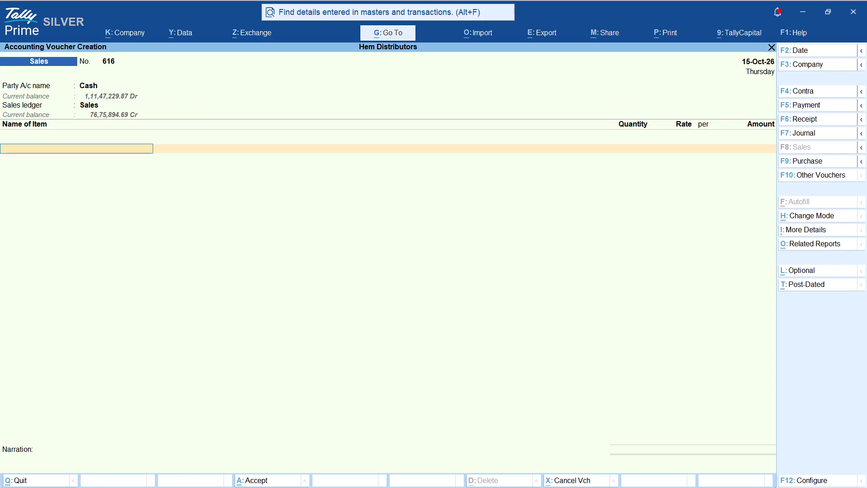
Add the item Xd Dcrf 7u2 to the cash sales voucher with 20 pcs at a rate of 53, order not applicable.
type("xd")
key("Down")
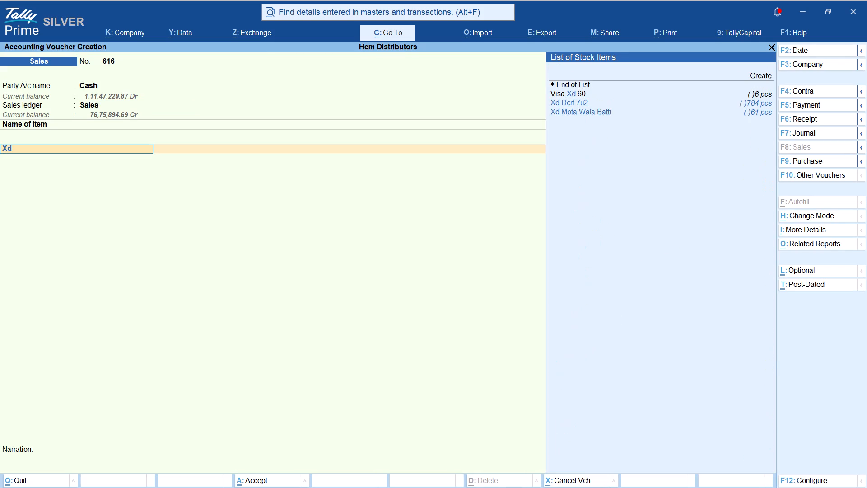
key("Return")
key("Return")
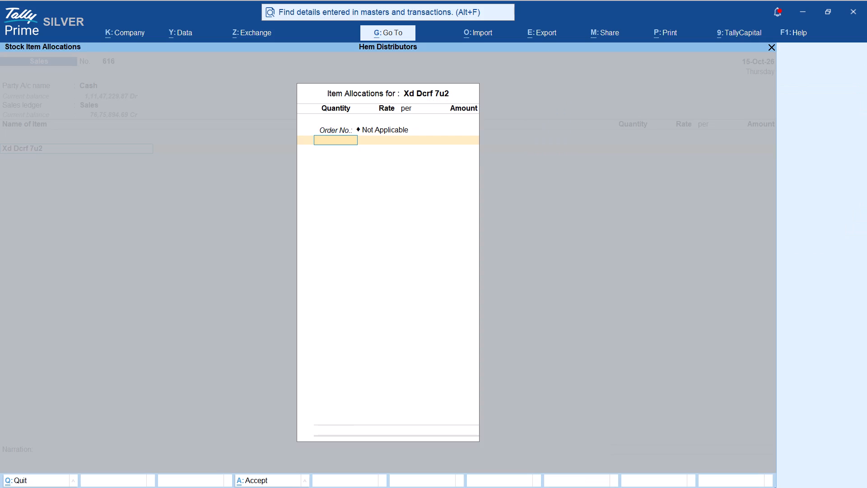
type("20")
key("Return")
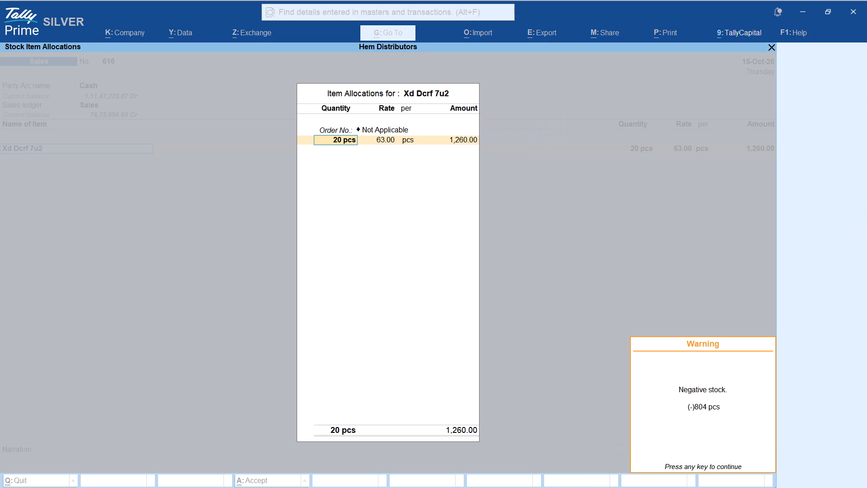
type("30")
key("Return")
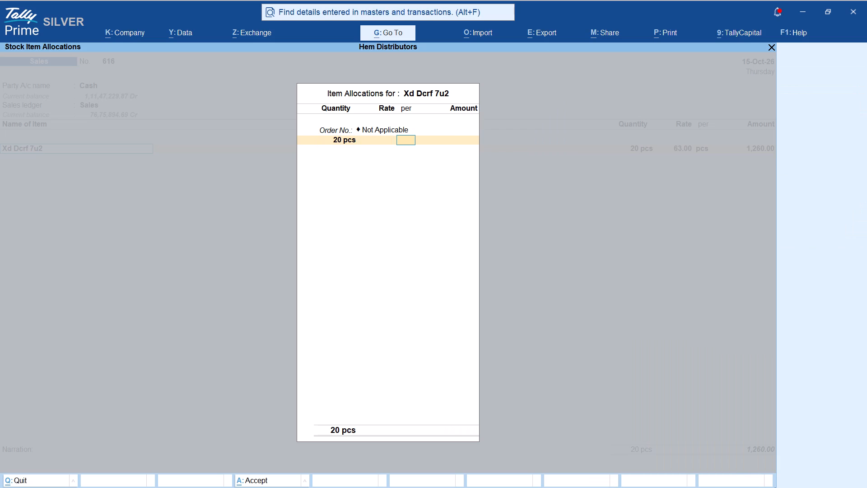
key("BackSpace")
key("BackSpace")
key("Return")
type("53")
key("Return")
key("Return")
key("Return")
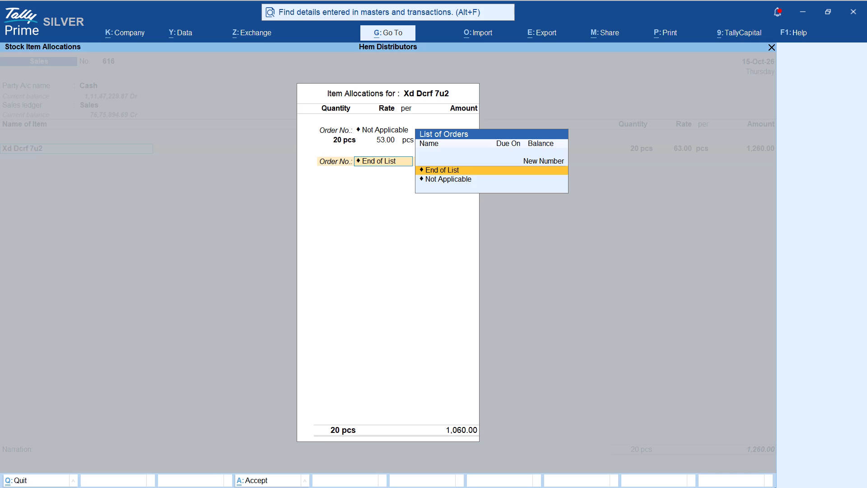
key("Return")
key("Return")
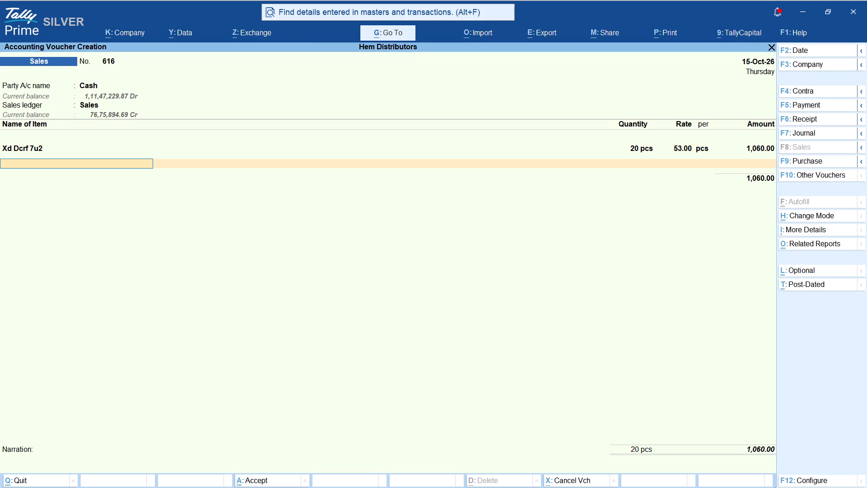
Add the item BLOK ADHESIV40 KG with 6 bag at a rate of 450, order not applicable, and save the cash sales voucher.
type("blo")
key("Return")
key("Return")
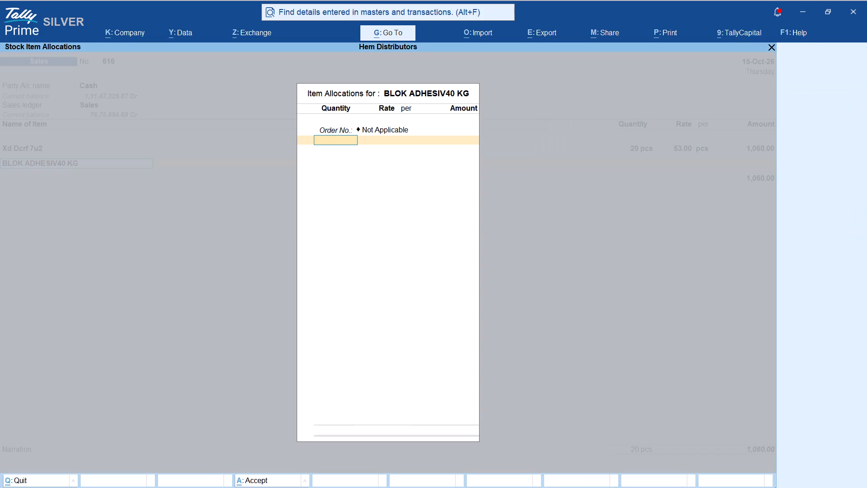
key("6")
key("Return")
key("Return")
key("Return")
key("Return")
key("Return")
key("Return")
key("Return")
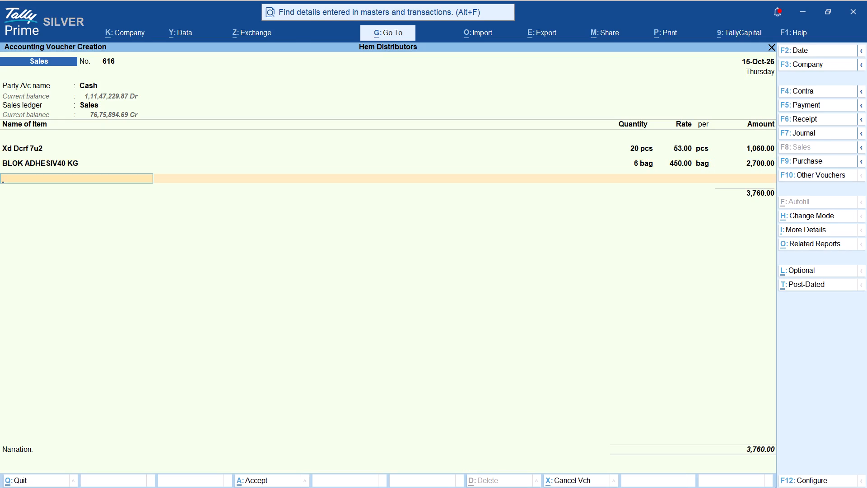
key("ctrl+a")
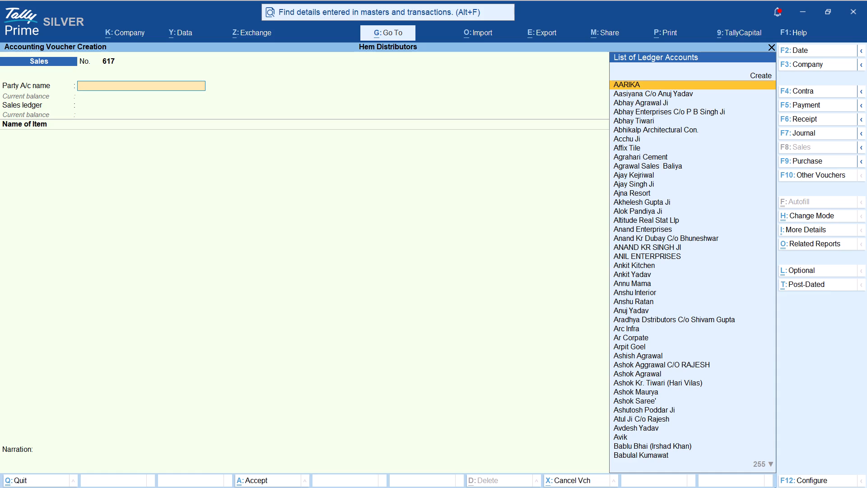
Start a sales voucher for the party Vidisha Home Decor C/o Vir with blank dispatch details and the Sales ledger.
type("vid")
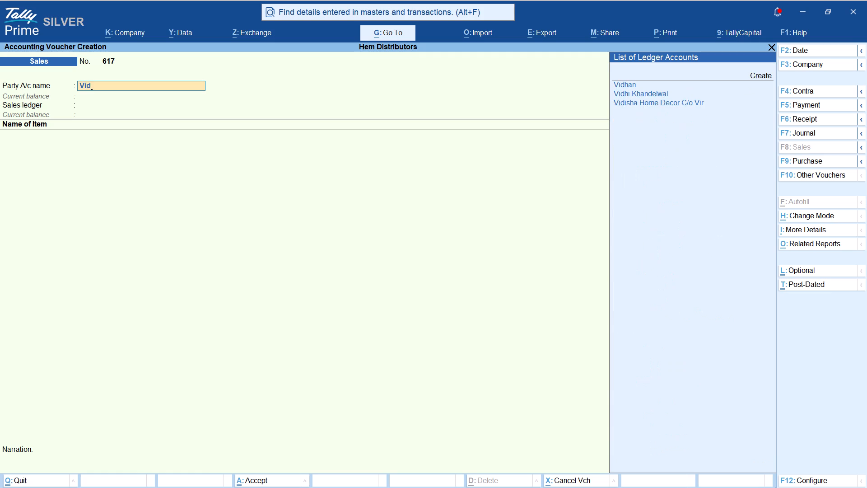
key("Up")
key("Return")
key("ctrl+a")
key("ctrl+a")
key("Return")
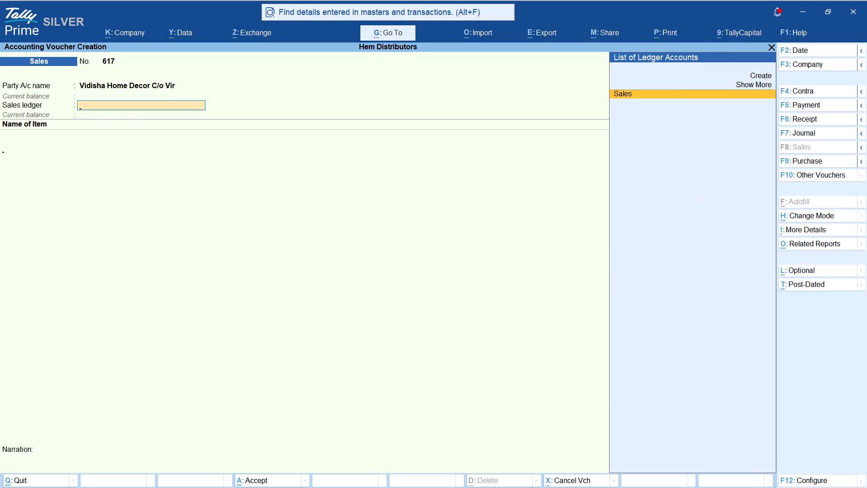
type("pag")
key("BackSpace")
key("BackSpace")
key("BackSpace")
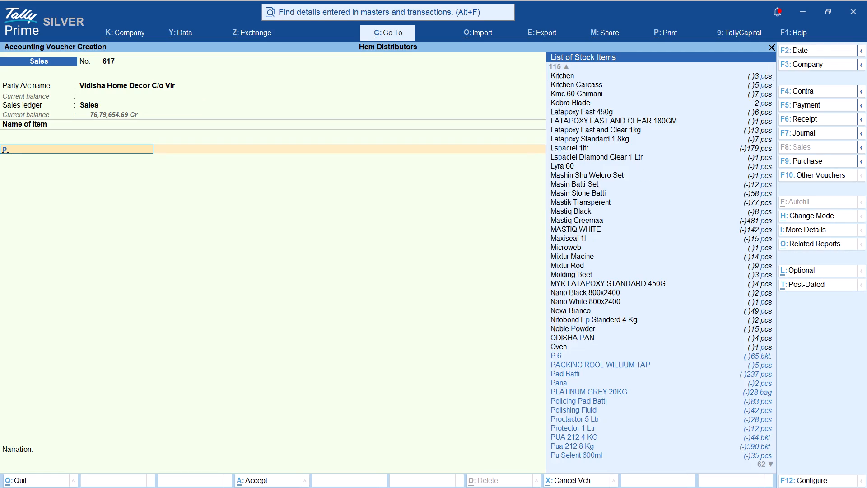
Add the item Mastiq Creemaa with 6 pcs for an amount of 3,900, order not applicable, and save the sales voucher.
type("mast")
key("Up")
key("Up")
key("Return")
key("Return")
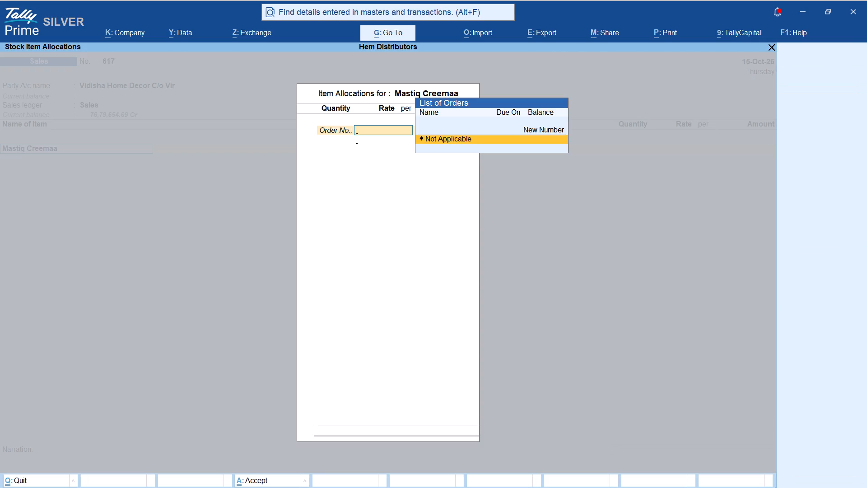
key("6")
key("Return")
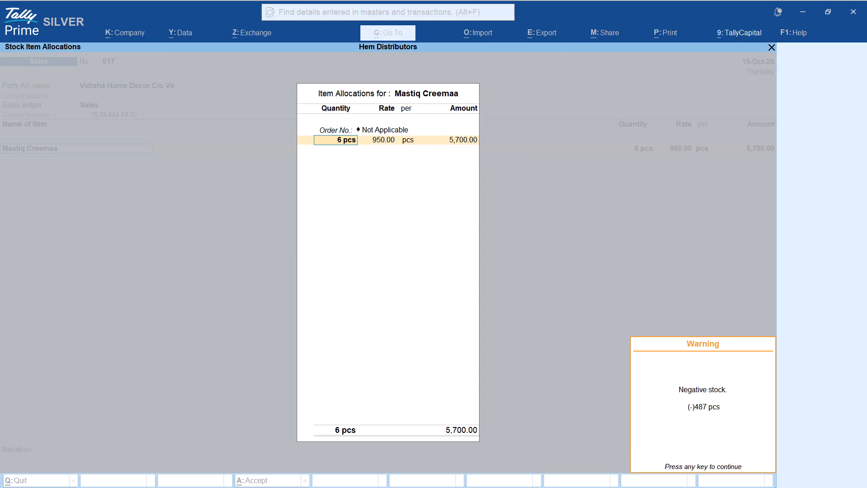
key("Return")
key("Return")
key("Return")
type("3900")
key("Return")
key("ctrl+a")
key("ctrl+a")
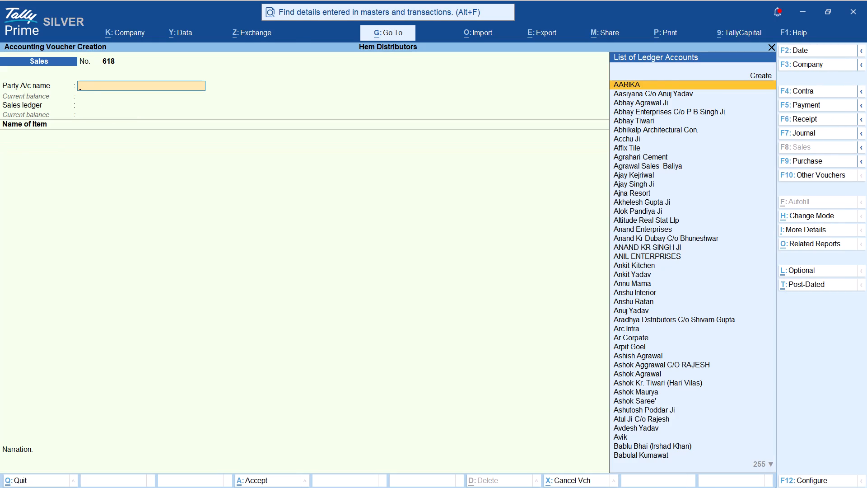
type("ana")
key("Down")
key("Down")
key("Down")
key("Return")
key("ctrl+a")
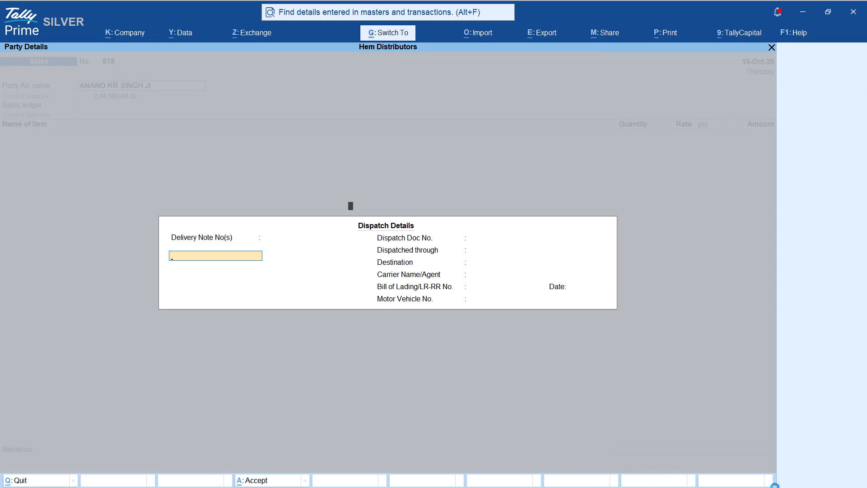
key("ctrl+a")
key("ctrl+Return")
key("Return")
Search the stock items for 10 in the sales voucher's first item line.
type("10")
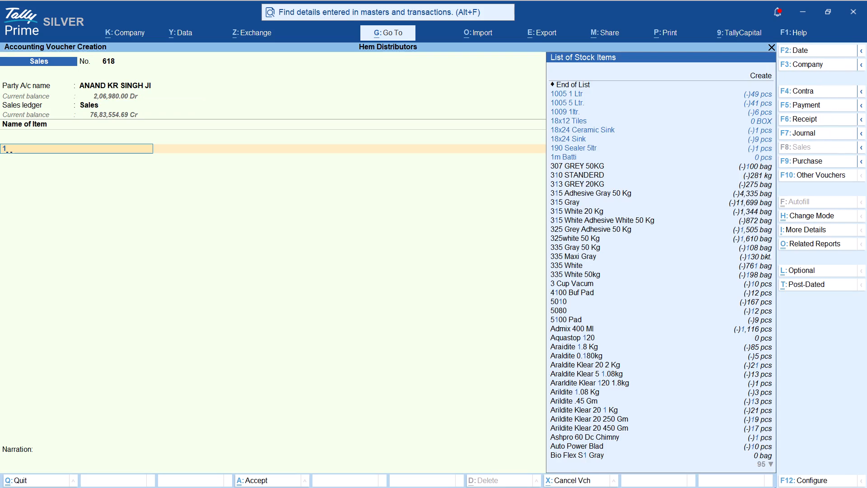
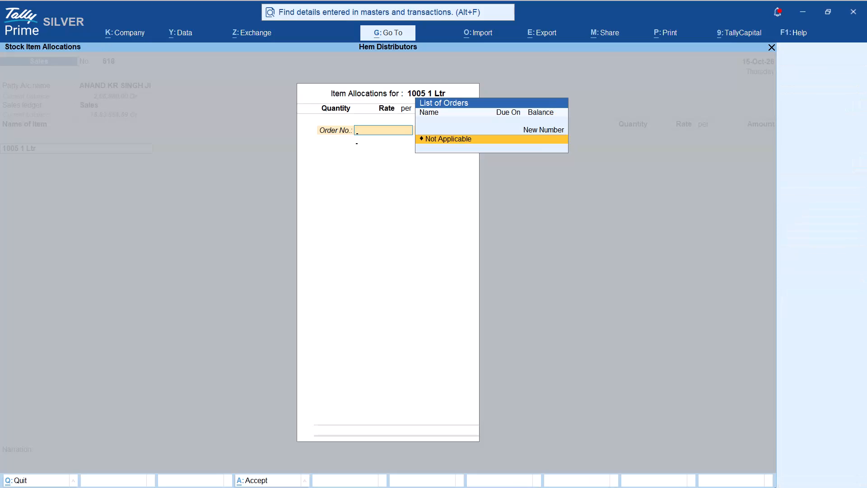
Add 1005 1 Ltr as the first sales item with 3 pcs at a rate of 2,650, order not applicable.
key("3")
key("Return")
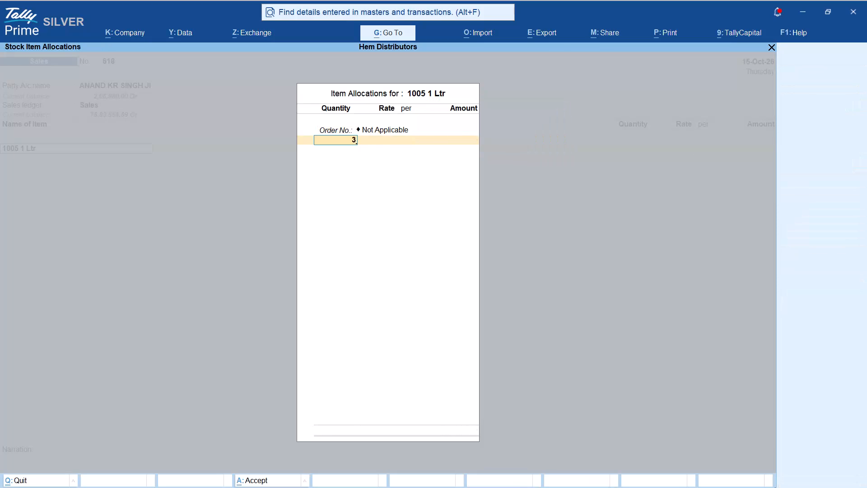
key("Return")
key("Return")
key("Return")
key("Return")
key("Return")
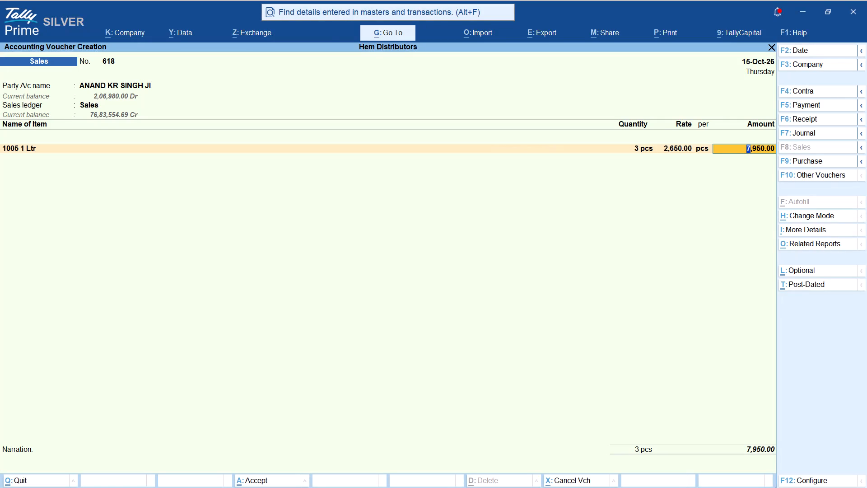
type("si")
key("Return")
Search the stock items for Si and See in the second item line, and highlight Seel 200 1 Ltr.
type("si")
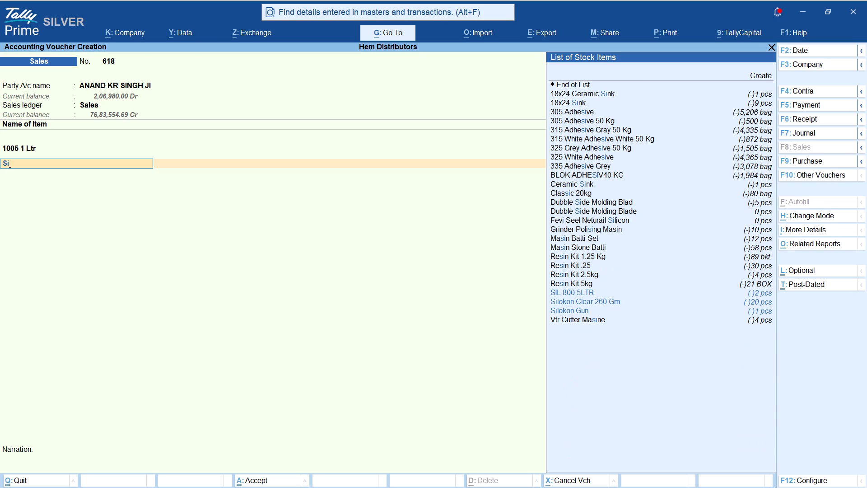
key("BackSpace")
type("ee")
key("Down")
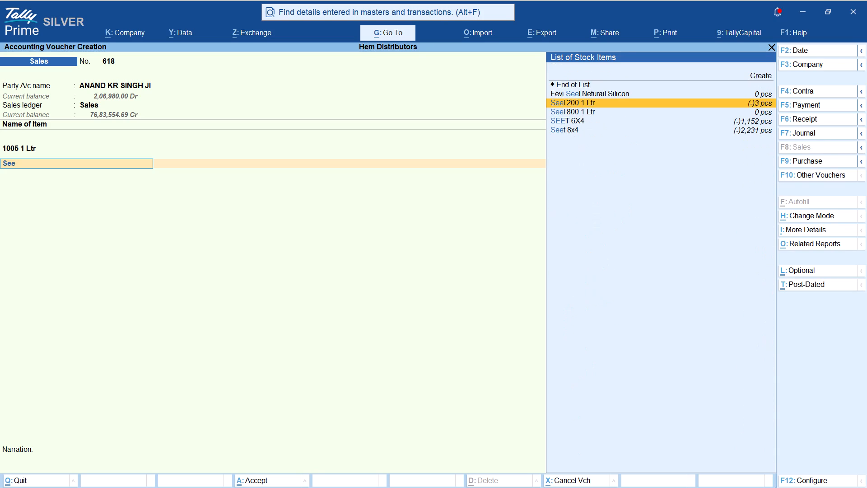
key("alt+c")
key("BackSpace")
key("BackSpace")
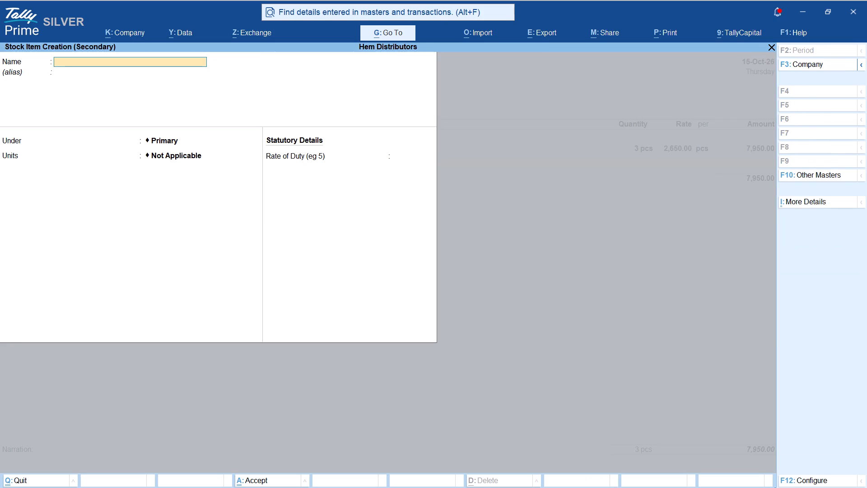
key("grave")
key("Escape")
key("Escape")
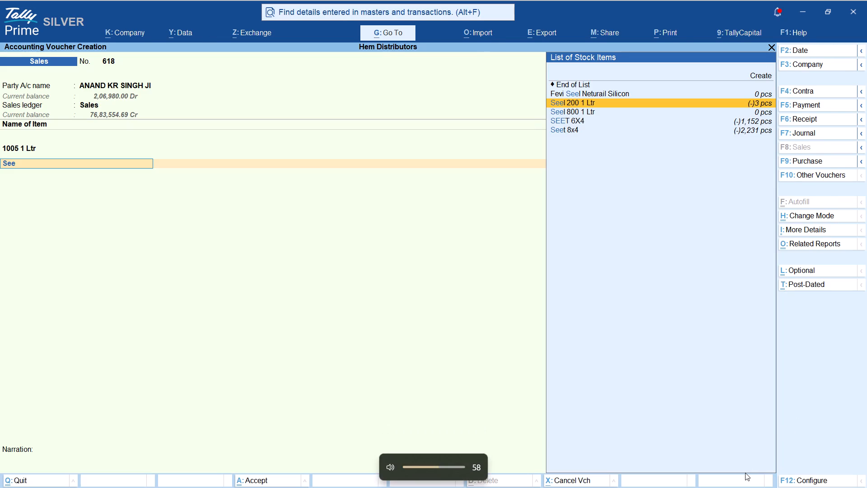
Rename the stock item Seel 200 1 Ltr as Sil 200 1ltr from within the sales voucher and save it.
key("ctrl+Return")
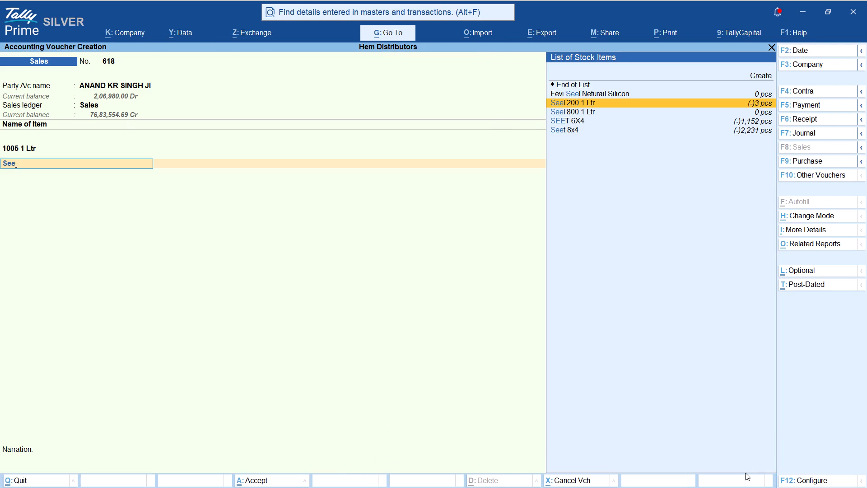
key("ctrl+Return")
key("Down")
key("Up")
key("Return")
key("BackSpace")
key("ctrl+Return")
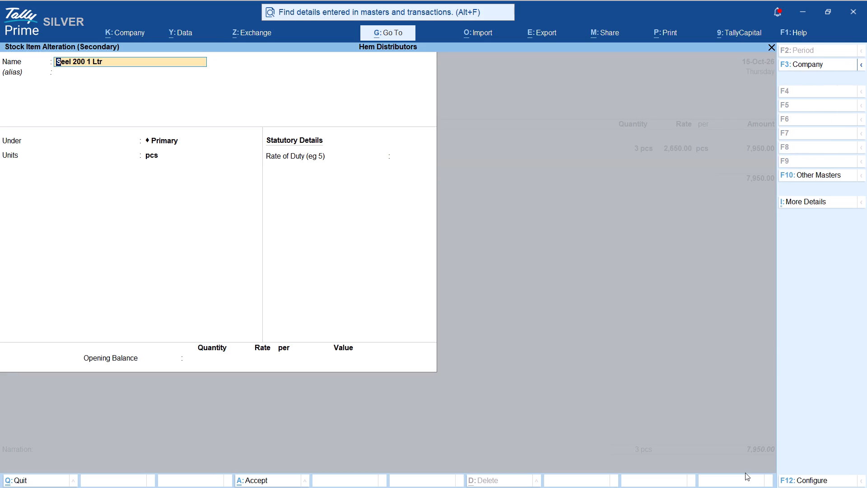
type("sil 200 1lyr")
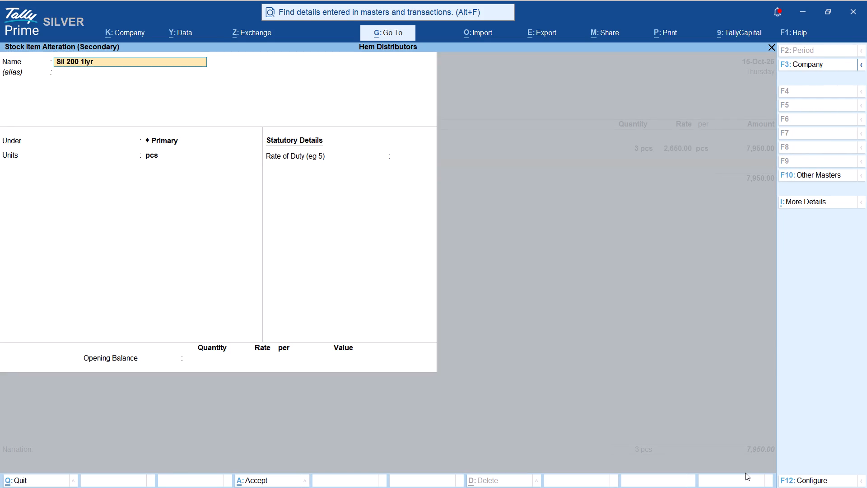
key("BackSpace")
key("BackSpace")
type("tr")
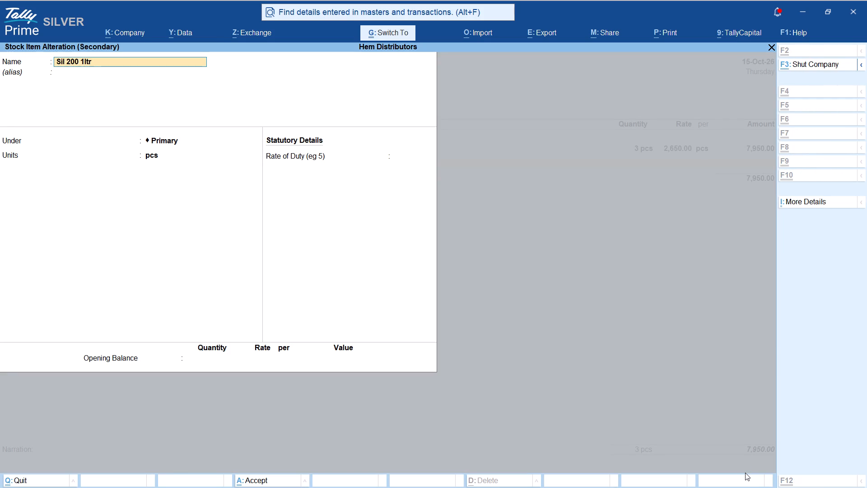
key("ctrl+a")
Add Sil 200 1ltr as the second sales item with 3 pcs at a rate of 1,630, order not applicable.
key("Return")
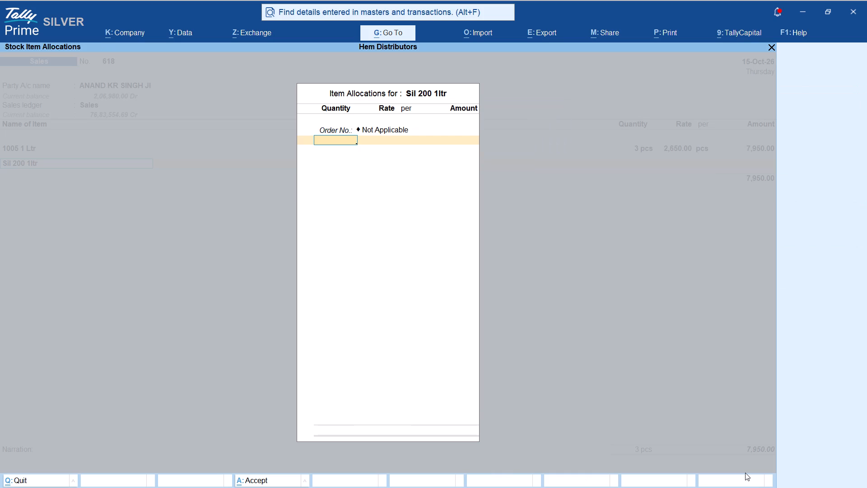
key("3")
key("Return")
key("Return")
type("1630")
key("Return")
key("Return")
key("Return")
key("Return")
key("Return")
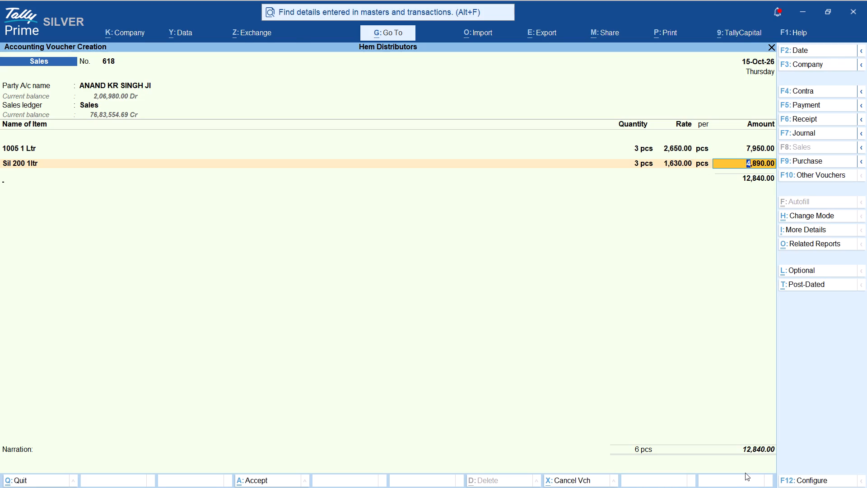
Add Tint Akeme as the third item with 1 pcs at 1,100, order not applicable, and save the sales voucher.
type("ti")
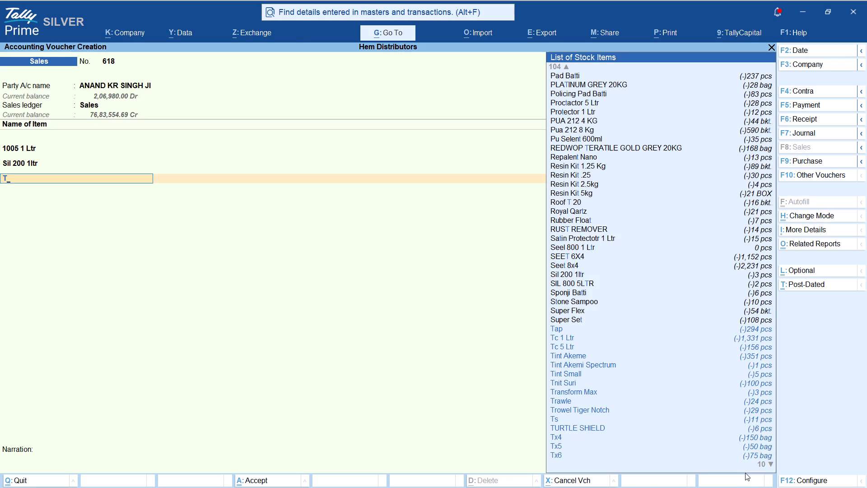
key("Down")
key("Return")
key("Return")
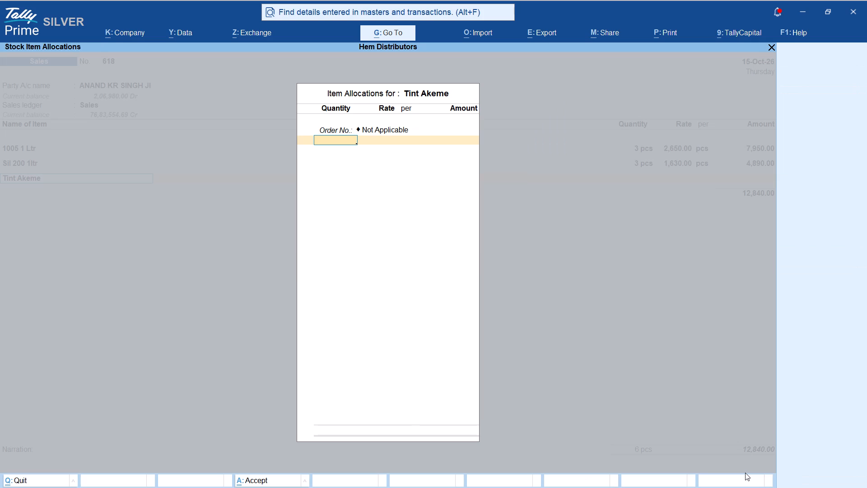
key("1")
key("Return")
key("Return")
key("Return")
key("Return")
key("Return")
key("Return")
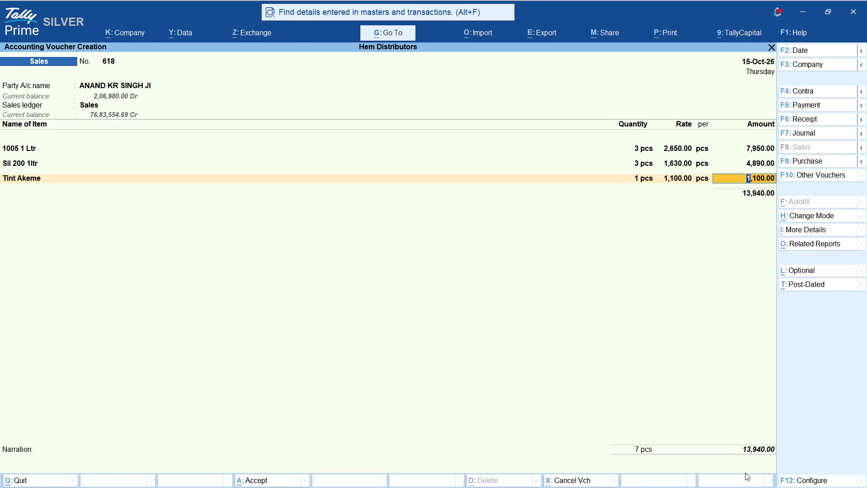
key("ctrl+a")
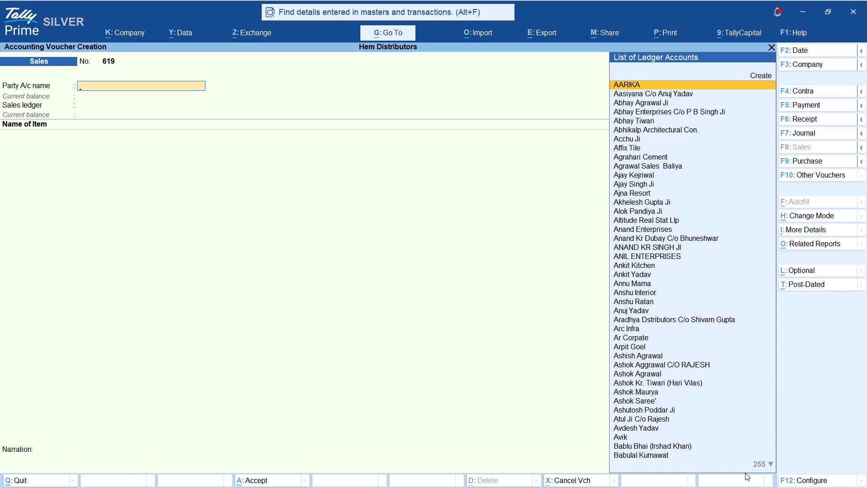
Review the sales vouchers entered in the Day Book for 15-Oct-26 and return to the Gateway of Tally.
key("Escape")
key("Escape")
key("Escape")
key("Escape")
key("Escape")
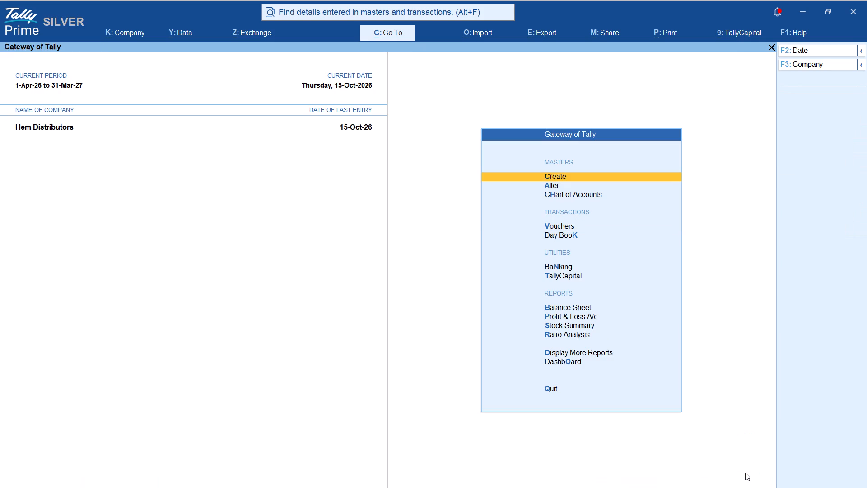
key("k")
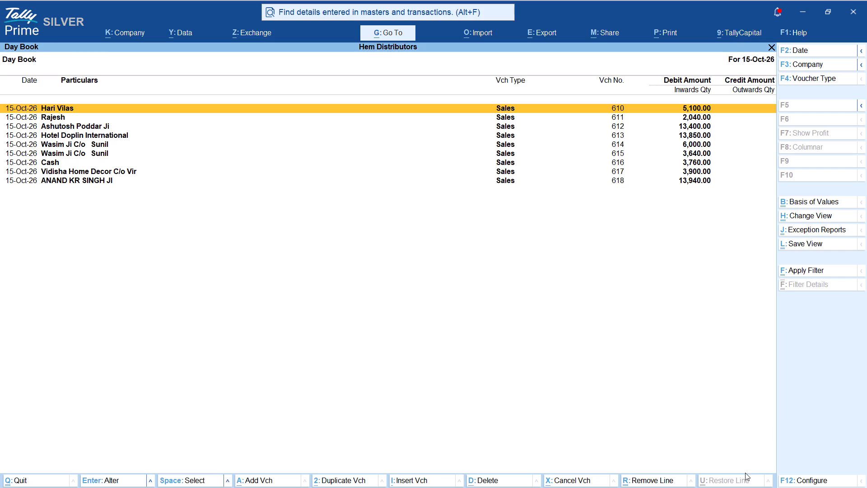
key("Escape")
key("Escape")
key("Escape")
key("Escape")
key("Escape")
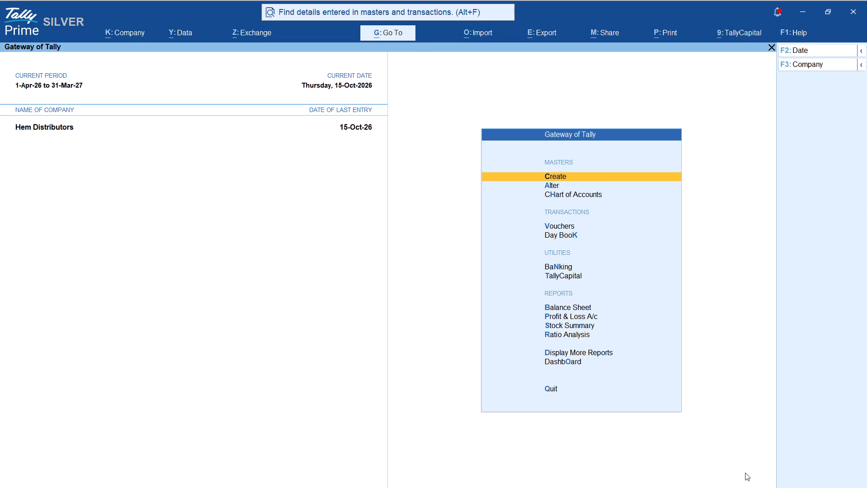
key("v")
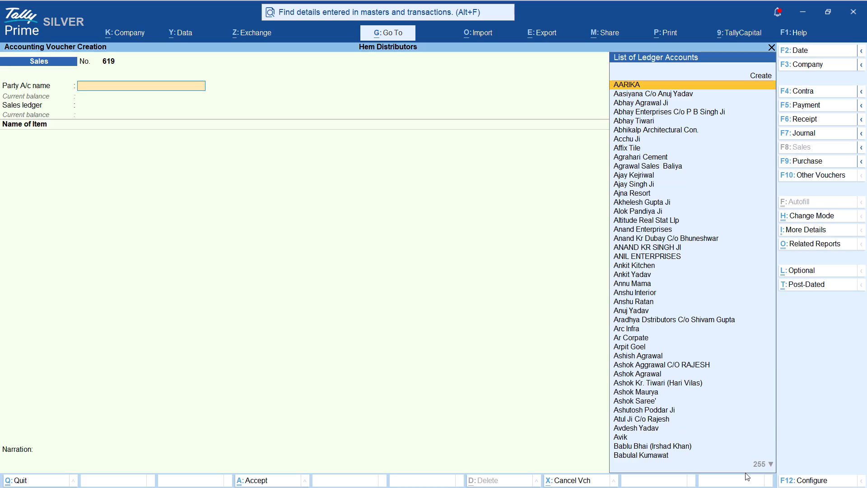
key("F6")
key("c")
key("Return")
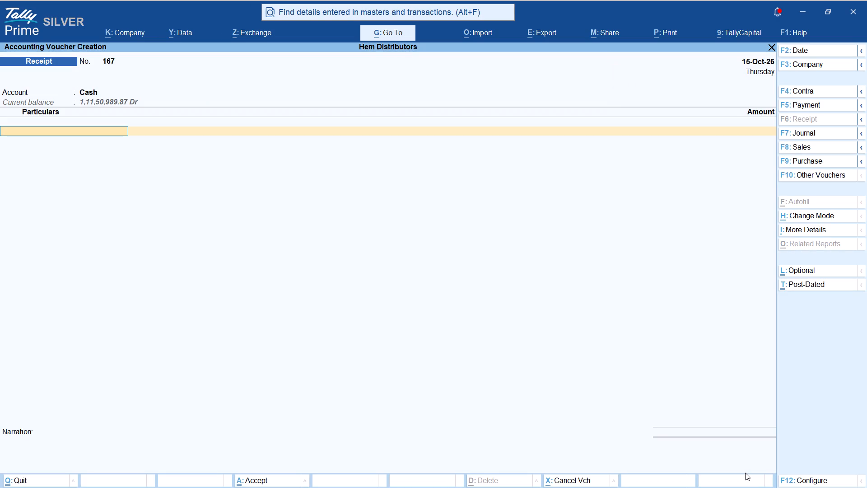
type("ch")
key("Down")
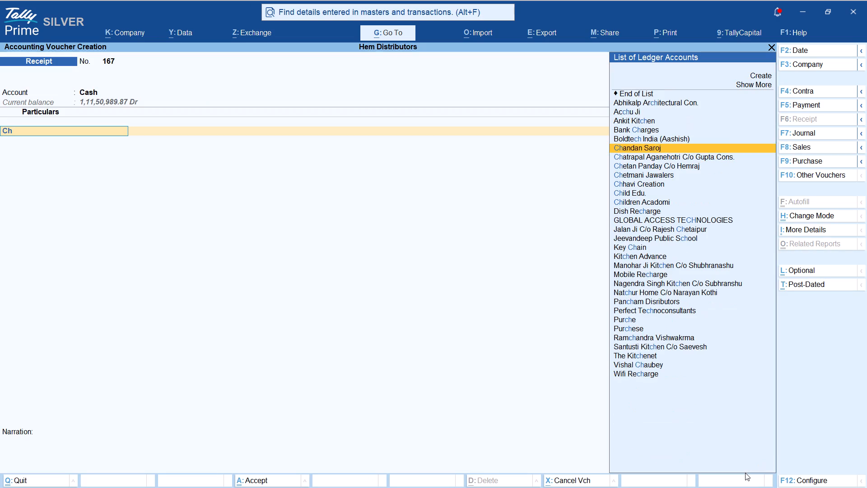
key("Down")
key("Down")
key("Return")
type("4550")
key("Return")
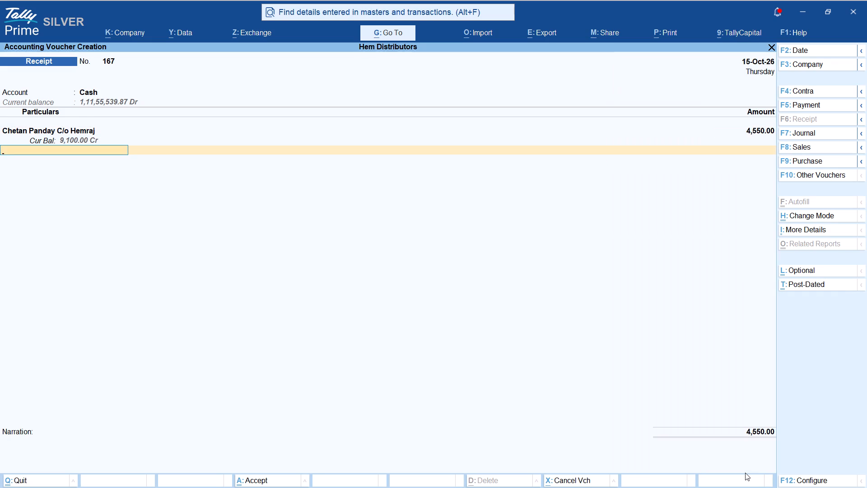
key("BackSpace")
type("45000")
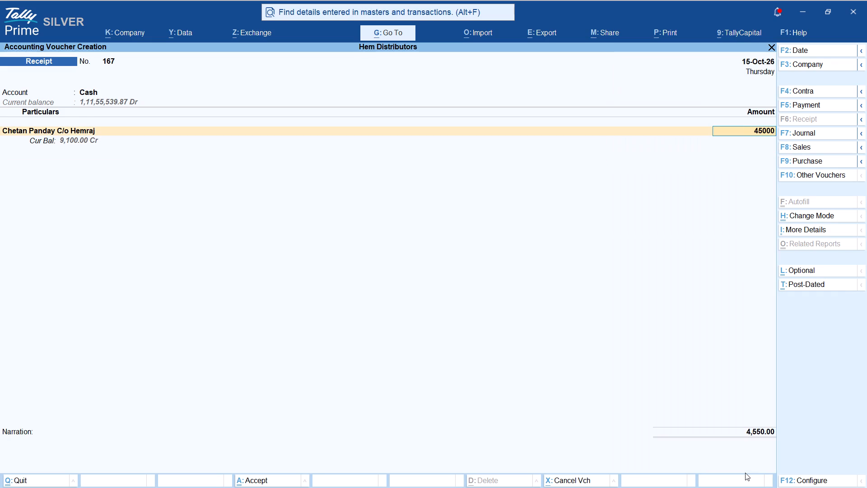
key("BackSpace")
key("Return")
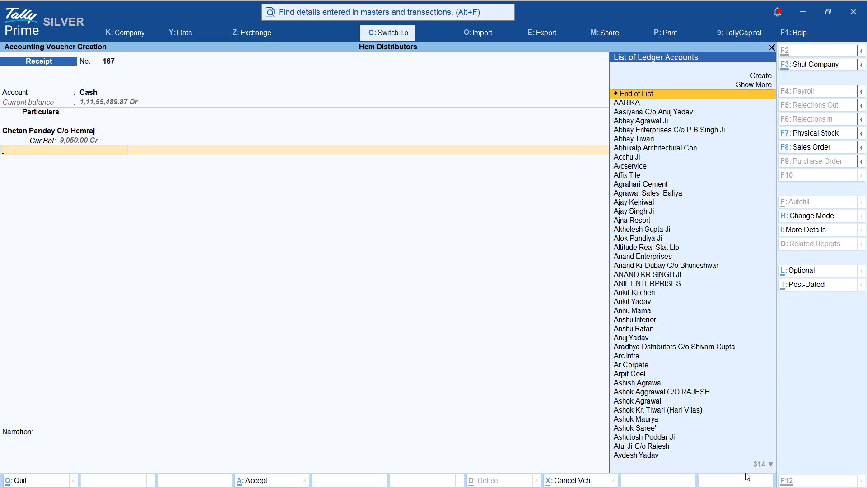
key("ctrl+a")
Record a receipt of 3,900 into INDUSIND BANK from Vidisha Home Decor C/o Vir and save the voucher.
key("i")
key("Return")
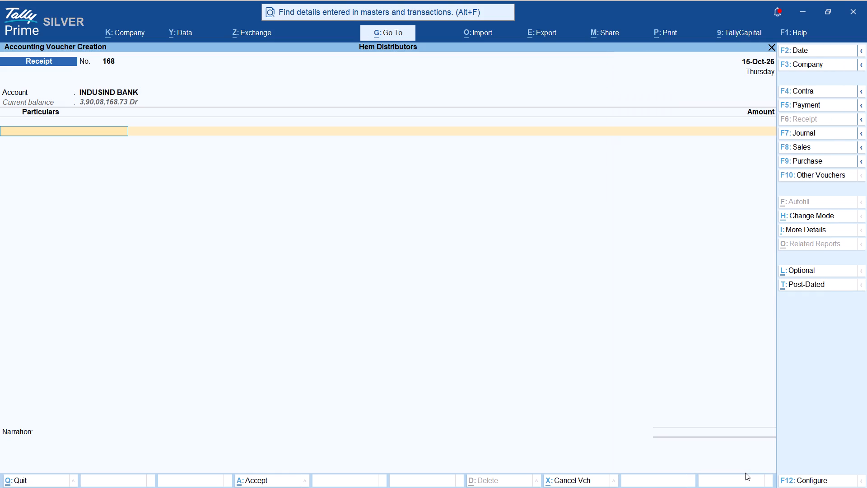
type("vi")
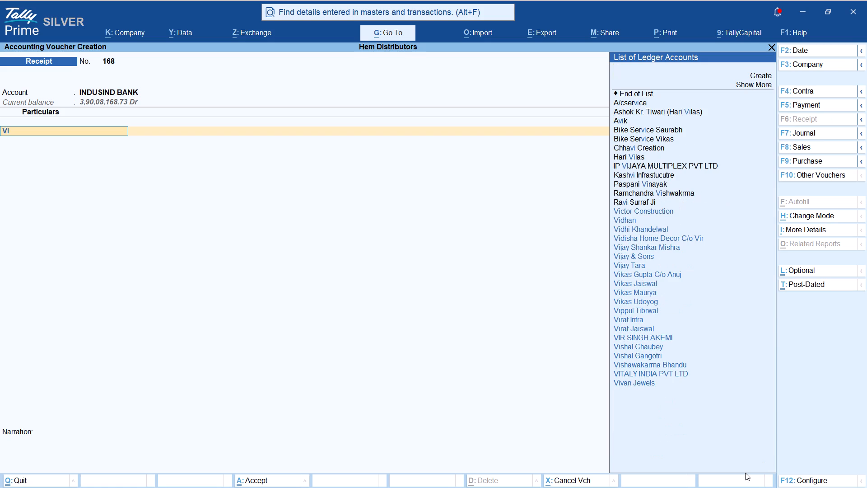
key("Down")
key("Down")
key("Down")
key("Down")
key("Return")
type("3900")
key("Return")
key("ctrl+a")
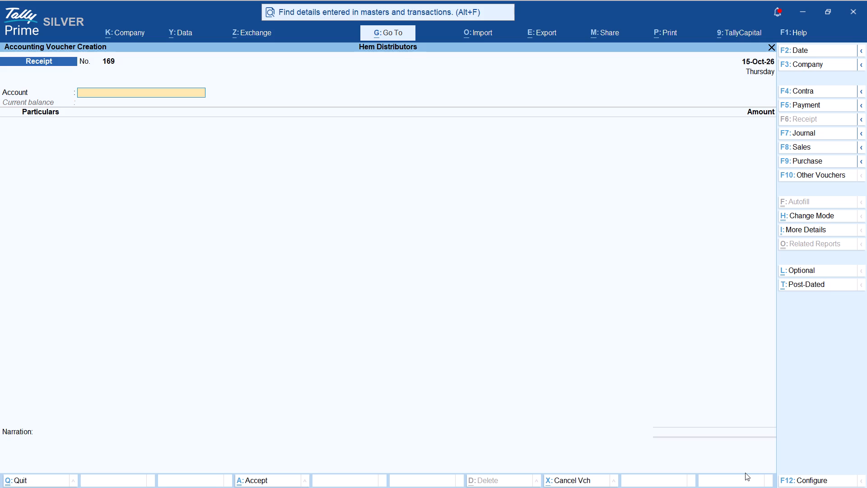
Start a payment voucher from the Cash account with a Commission line of 1,000.
key("F5")
key("c")
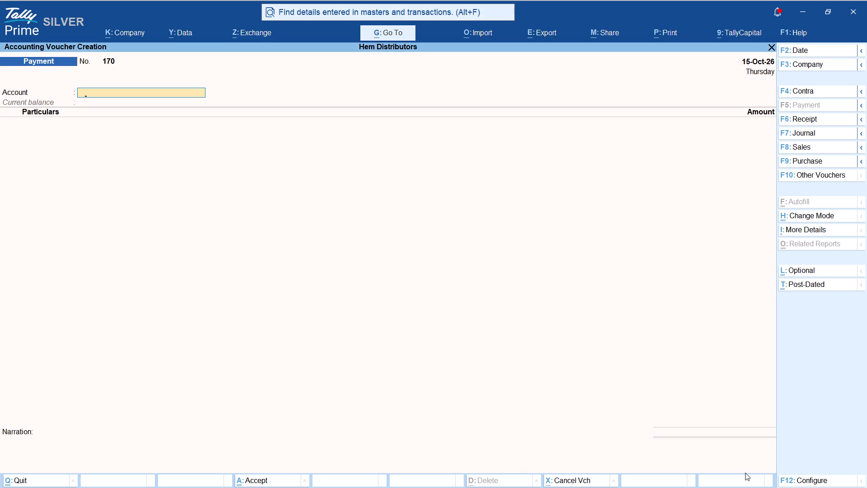
key("Return")
type("co")
key("Down")
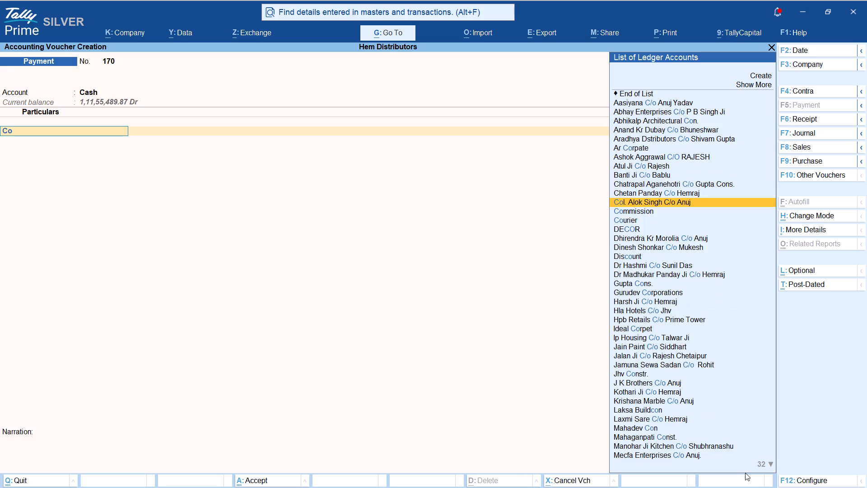
key("Down")
key("Return")
type("1000")
key("Return")
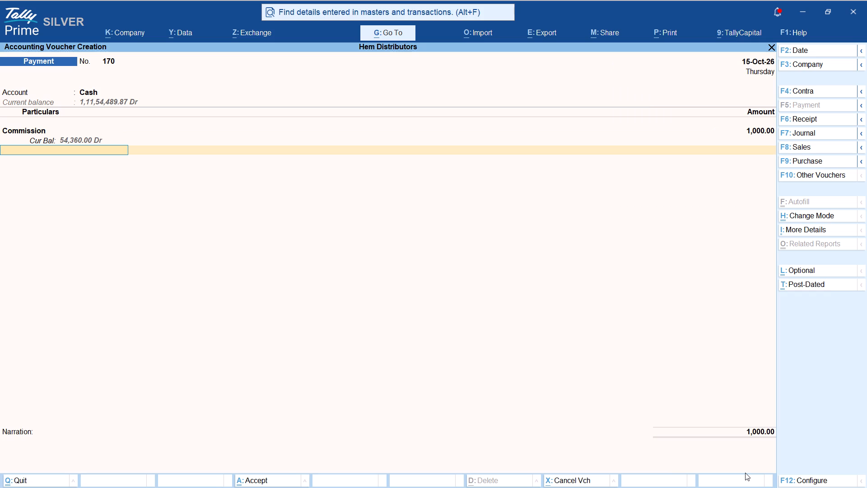
Add payment lines of 500 for Freight Party and 10,000 for Pandit to the cash payment voucher.
type("fr")
key("Up")
key("Return")
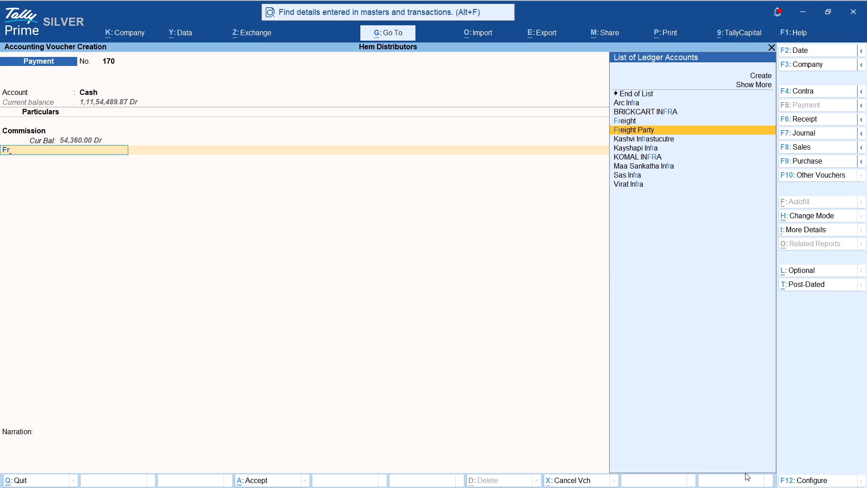
type("500")
key("Return")
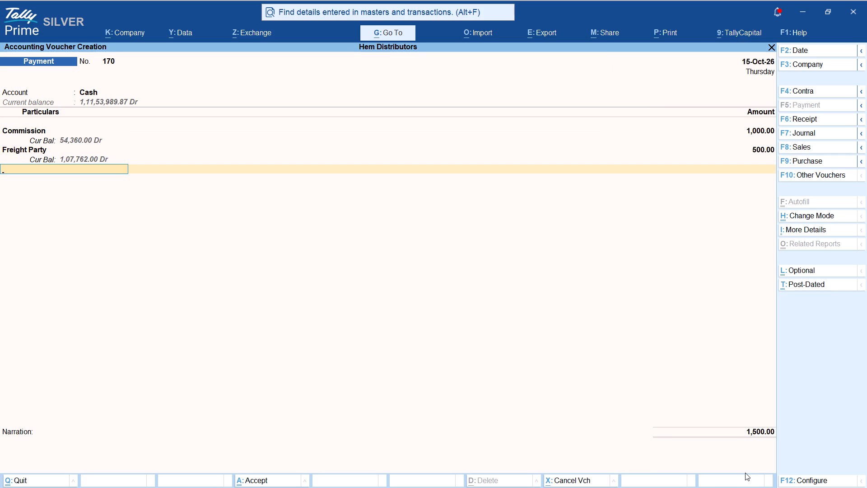
type("pan")
key("Down")
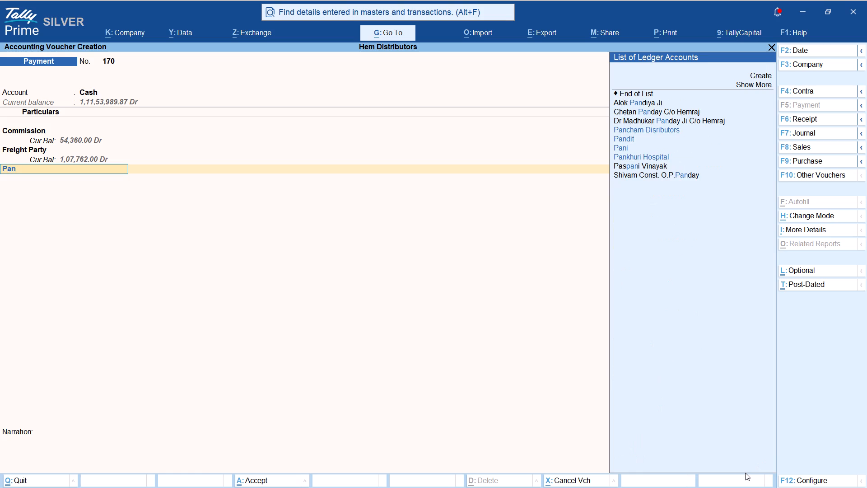
key("Down")
key("Return")
type("10000")
key("Return")
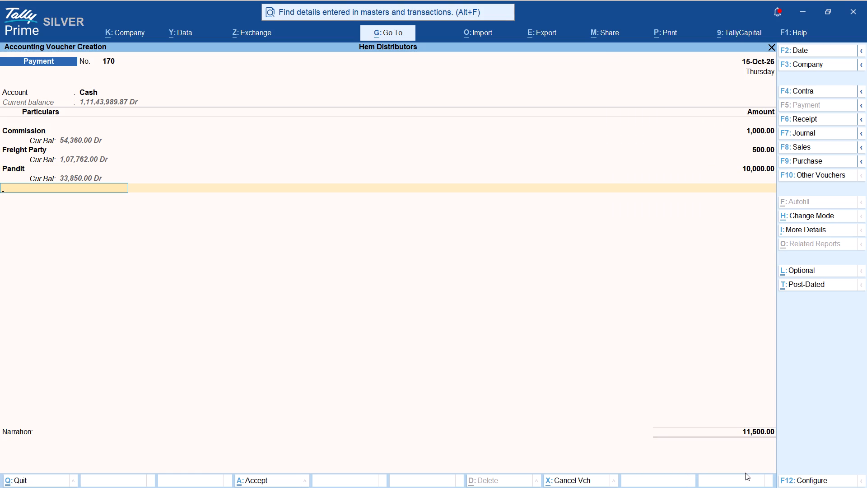
Add a payment line of 332 for Shop Exp. to the cash payment voucher.
key("s")
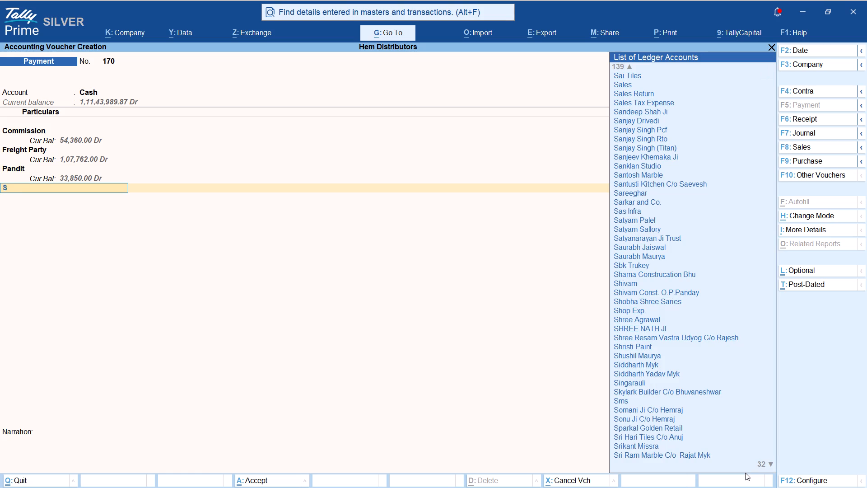
key("Down")
key("Down")
key("Down")
key("Down")
key("Down")
key("Down")
key("Down")
key("Down")
key("Down")
key("Down")
key("Down")
key("Down")
key("Down")
key("Down")
key("Down")
key("Down")
key("Down")
key("Down")
key("Down")
key("Down")
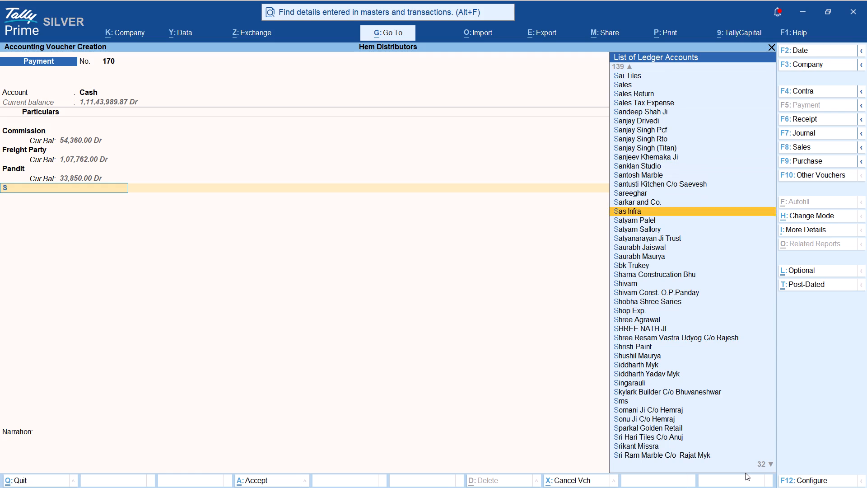
key("Return")
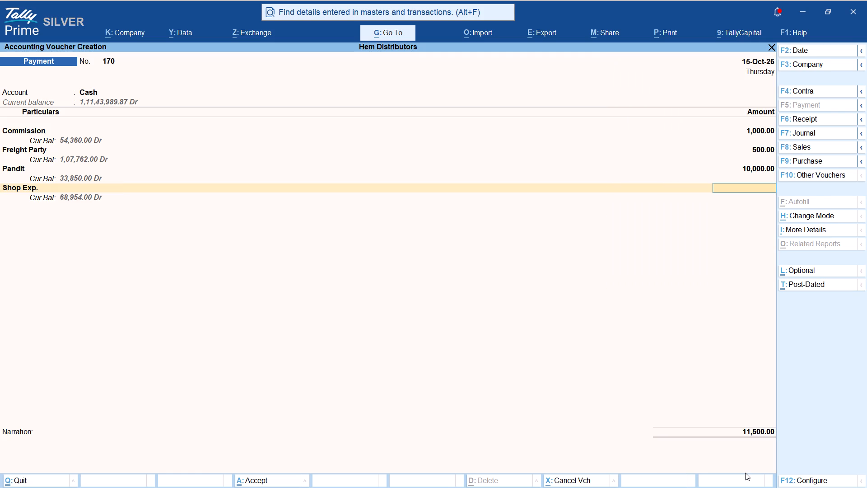
type("332")
key("Return")
Add a payment line of 200 for Electricin and save the payment voucher.
type("el")
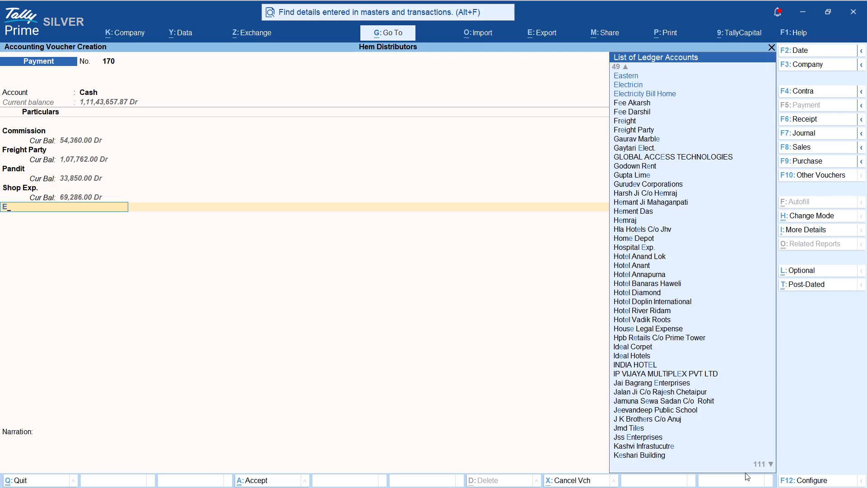
key("Down")
key("Return")
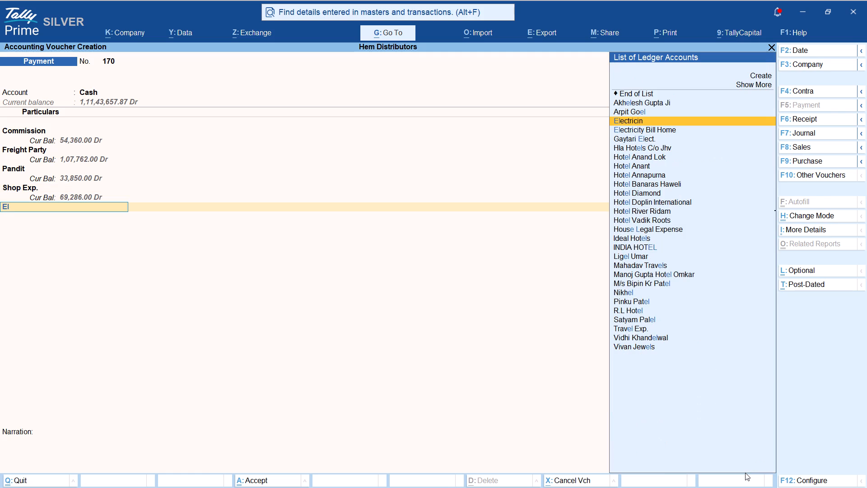
type("200")
key("Return")
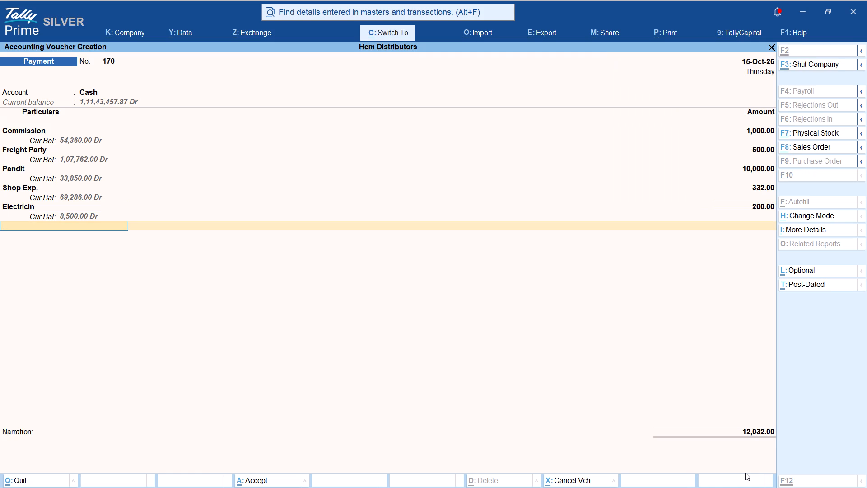
key("ctrl+a")
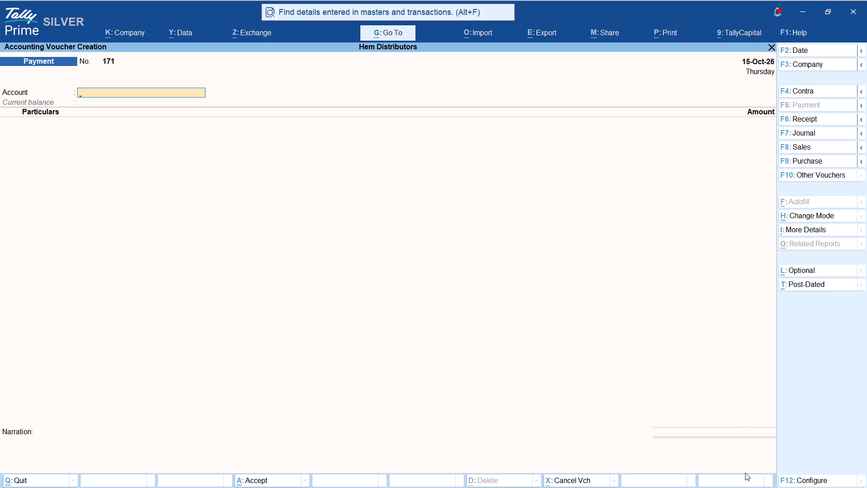
Set the voucher date to 16-Oct-26 and start a payment from Cash with a Commission line of 130.
key("F2")
key("Return")
key("c")
key("Return")
key("c")
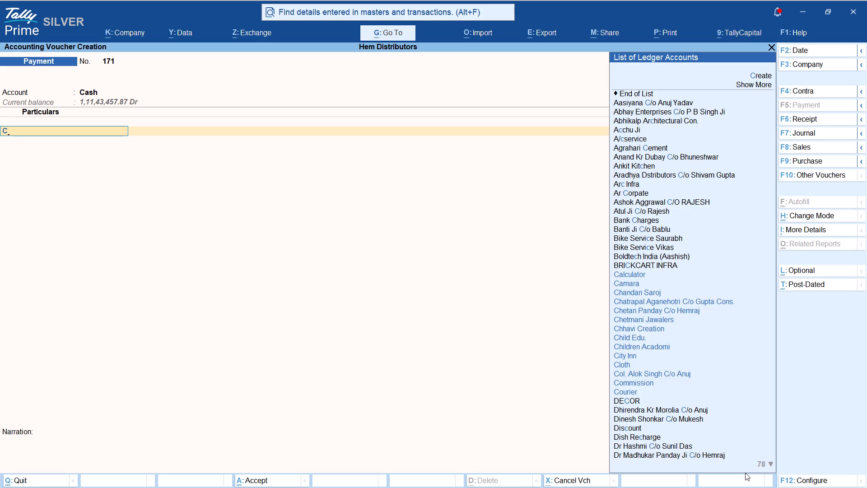
key("Up")
key("Up")
key("Return")
type("130")
key("Return")
Add a payment line of 268 for Shop Exp. and save the payment voucher.
type("sh")
key("Up")
key("Up")
key("Up")
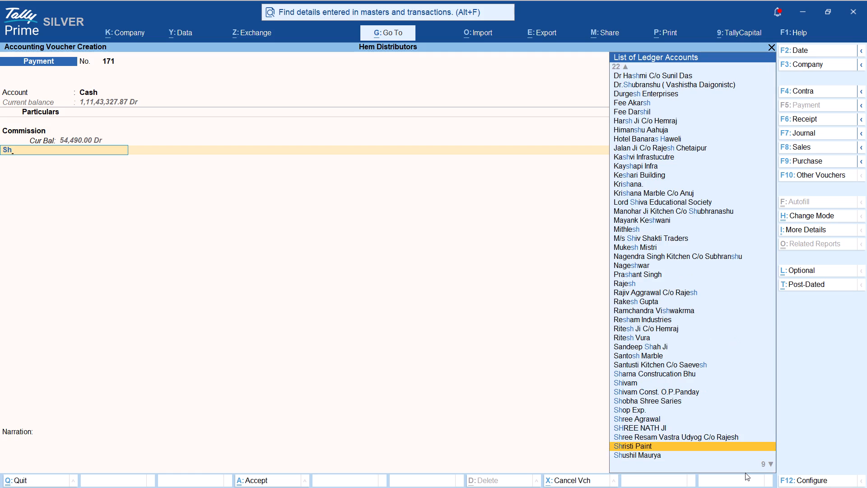
key("Up")
key("Up")
key("Up")
key("Return")
type("268")
key("Return")
key("ctrl+a")
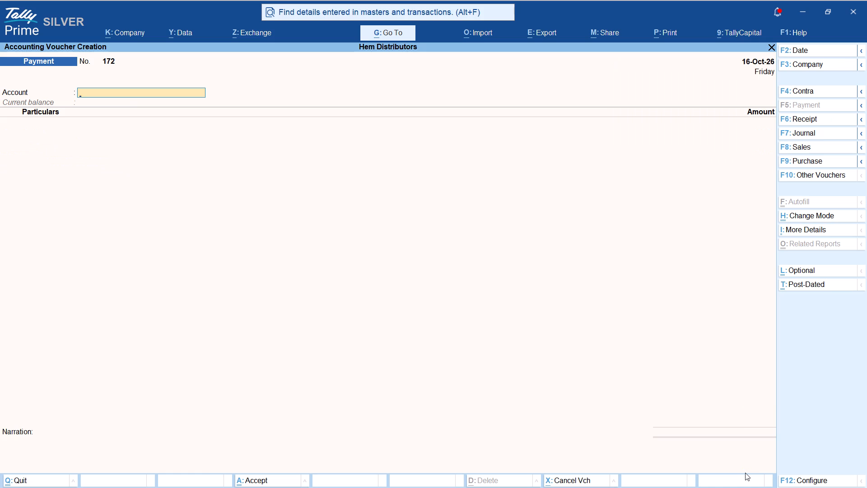
Start a sales voucher and create the party ledger Creative Luxury Projects Llp under Sundry Debtors.
key("F8")
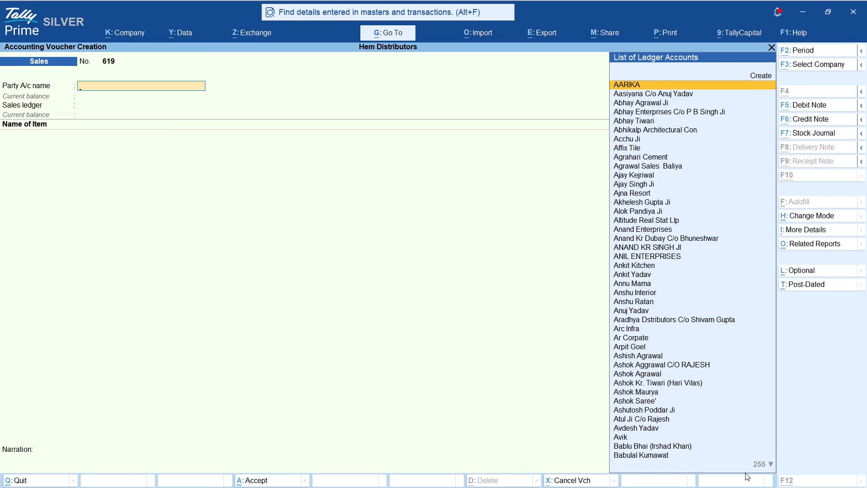
key("alt+c")
type("creative l")
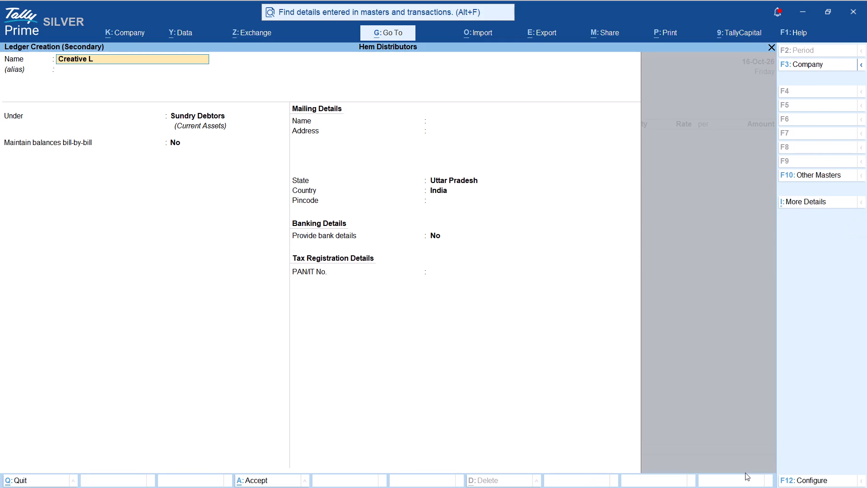
type("uxury projects ll")
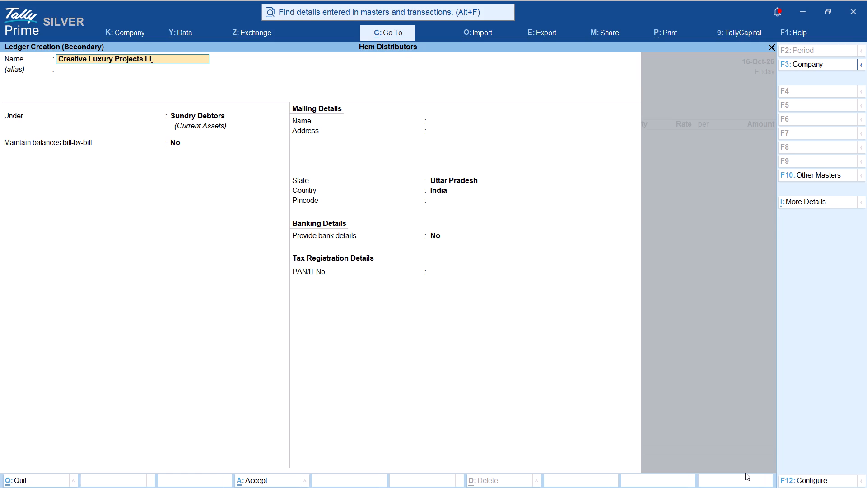
key("p")
key("Return")
key("ctrl+a")
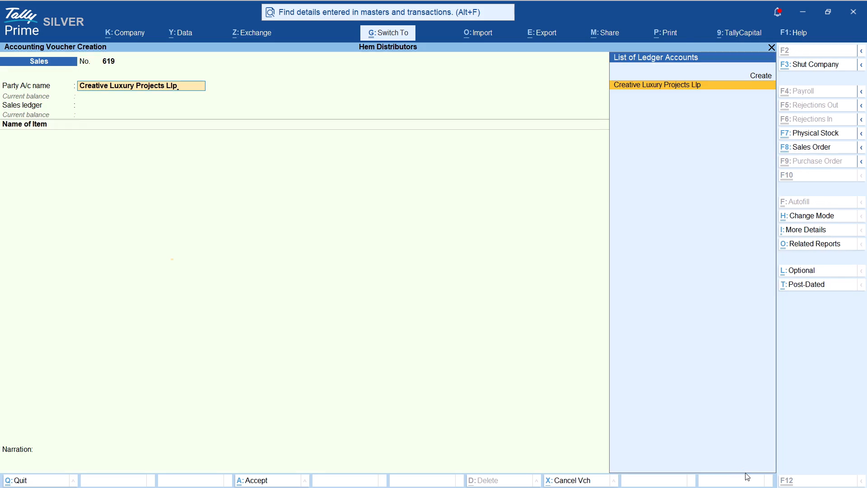
Accept the new party, use the Sales ledger, and add 15 bags of 305 Adhesive at a rate of 265.
key("ctrl+a")
key("ctrl+a")
key("Return")
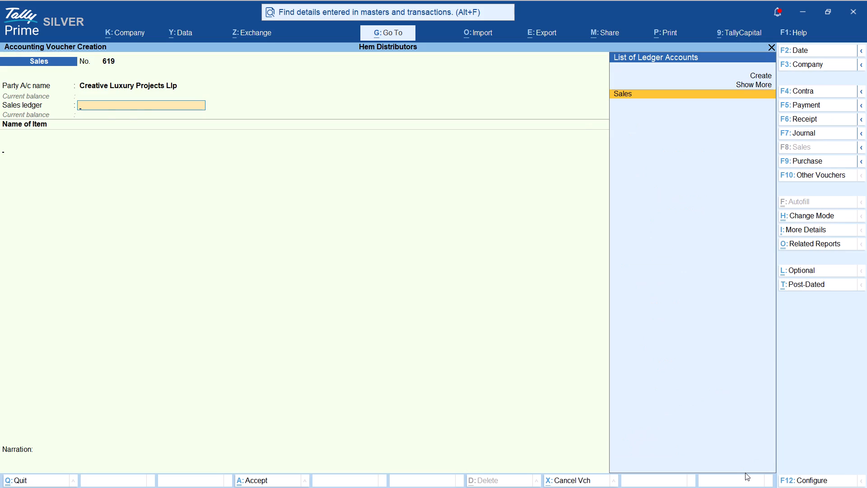
type("305")
key("Down")
key("Return")
key("Return")
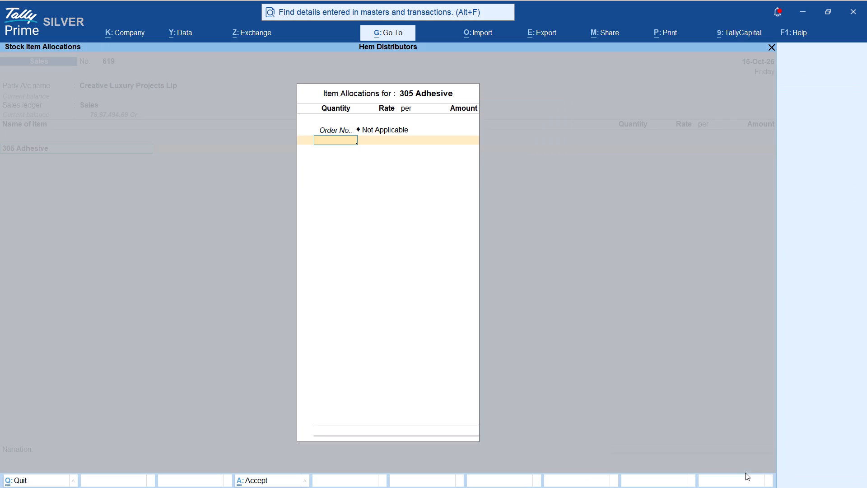
type("15")
key("Return")
key("Return")
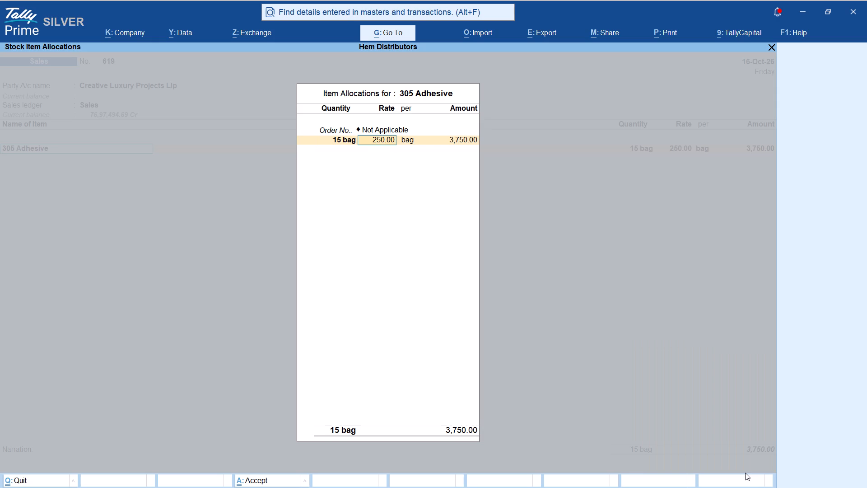
type("265")
key("Return")
key("Return")
key("Return")
key("Return")
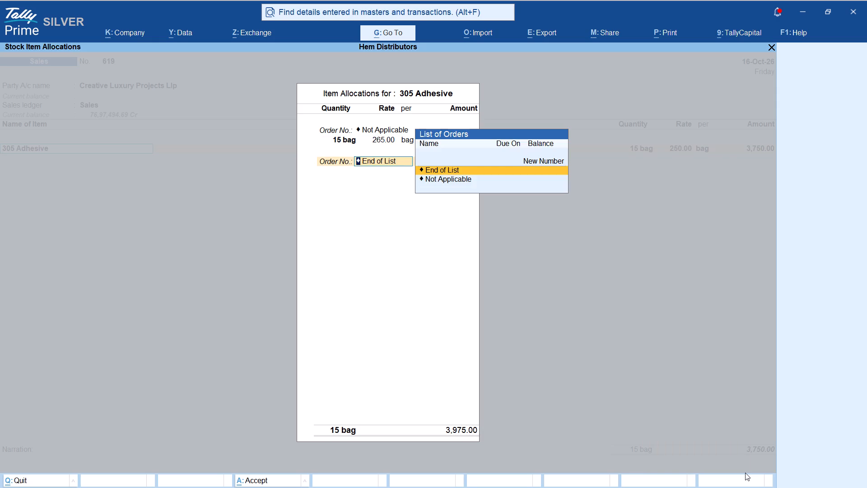
key("Return")
Add 4 bkt. of Pua 212 8 Kg at a rate of 2,800 and end the item list.
type("212")
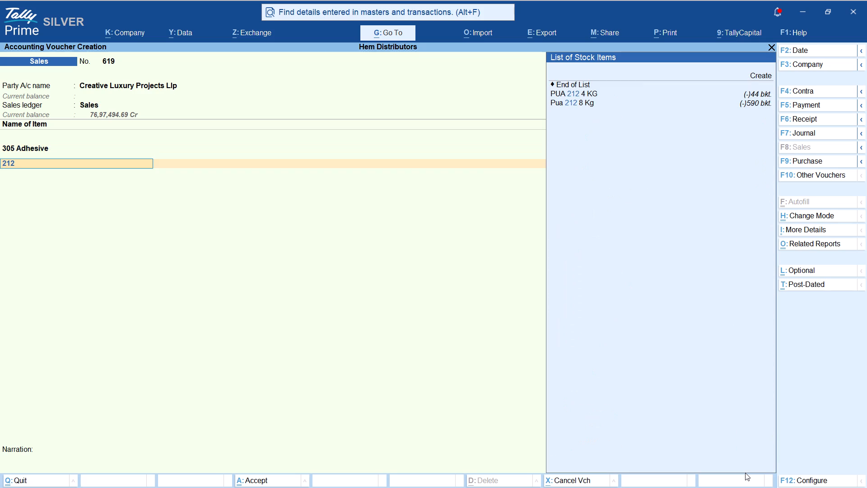
key("Down")
key("Down")
key("Return")
key("Return")
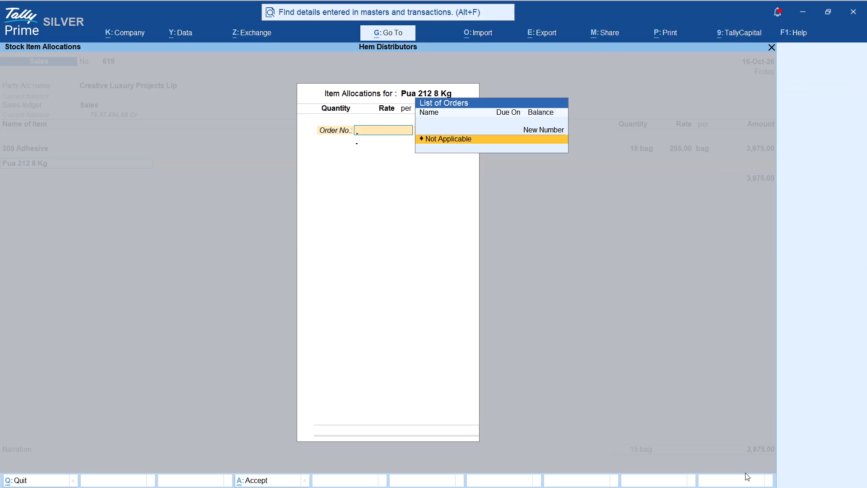
key("4")
key("Return")
key("Return")
type("2800")
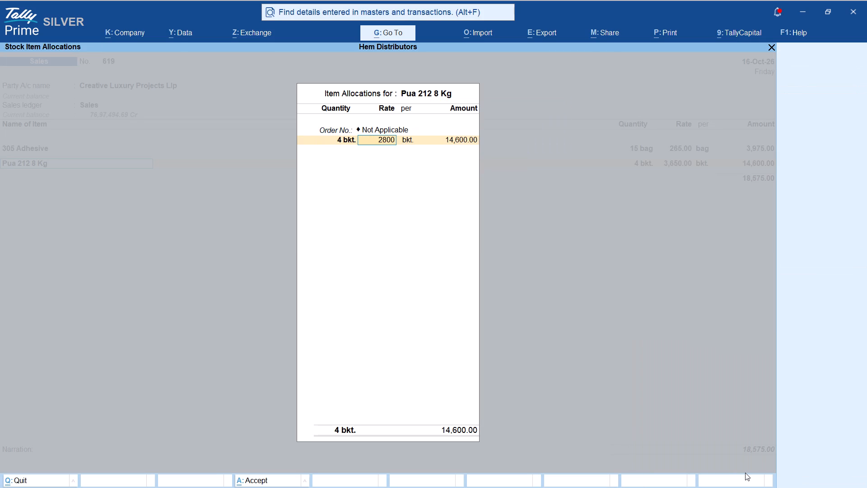
key("Return")
key("Return")
key("Return")
key("Return")
key("Return")
key("Return")
Add a Freight charge of 400 and save the sales voucher.
type("fr")
key("Down")
key("Down")
key("Up")
key("Return")
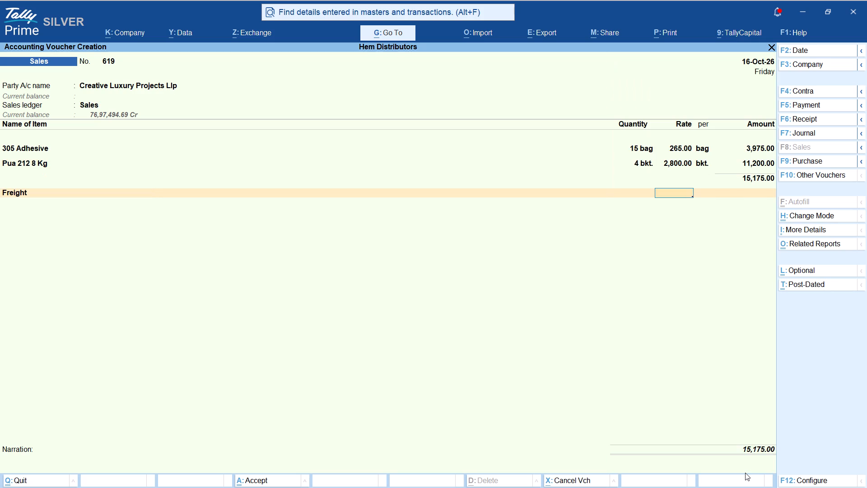
key("Return")
type("400")
key("Return")
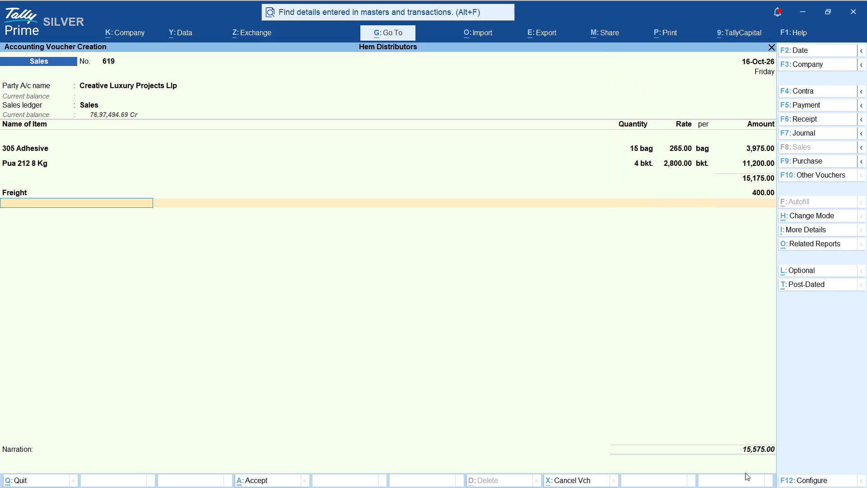
key("ctrl+a")
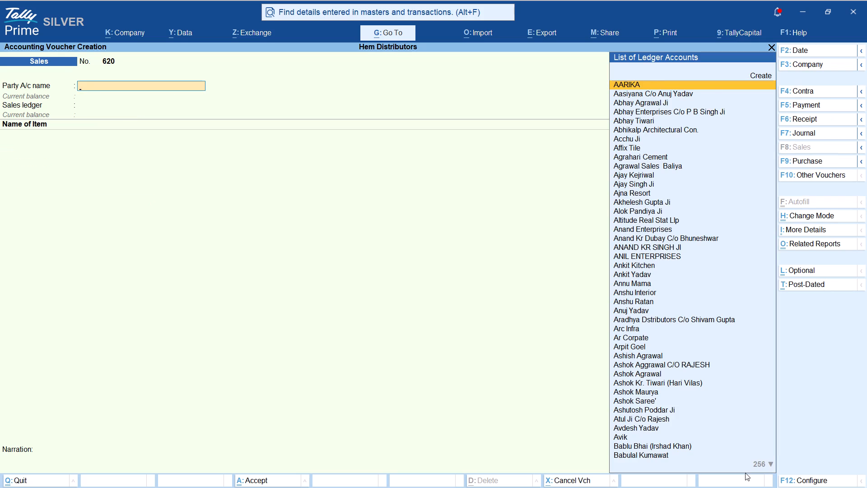
Start a new sales voucher with Cash as the party account and Sales as the sales ledger.
type("cash")
key("Return")
key("ctrl+a")
key("ctrl+a")
key("ctrl+Return")
key("5")
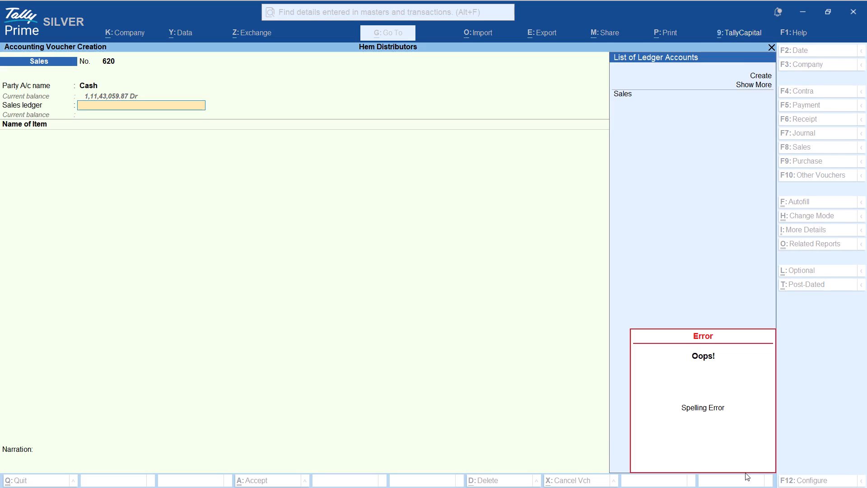
key("Down")
key("Return")
key("Down")
key("Down")
key("Down")
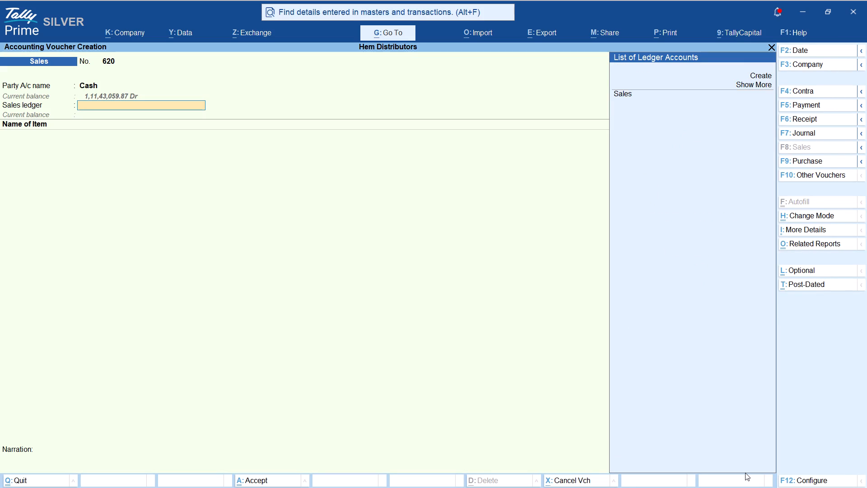
key("Down")
key("Up")
key("Return")
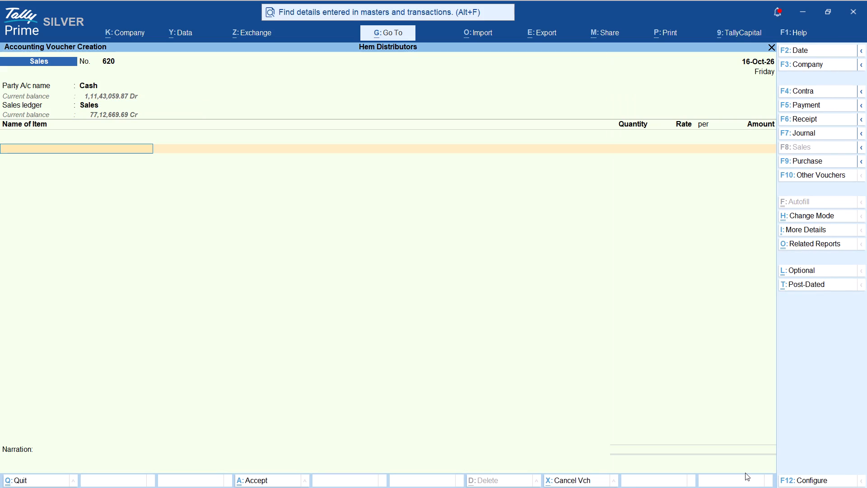
Add 1 pcs of 5010 at a rate of 13,500 to the Cash sales voucher.
key("1")
key("Return")
key("BackSpace")
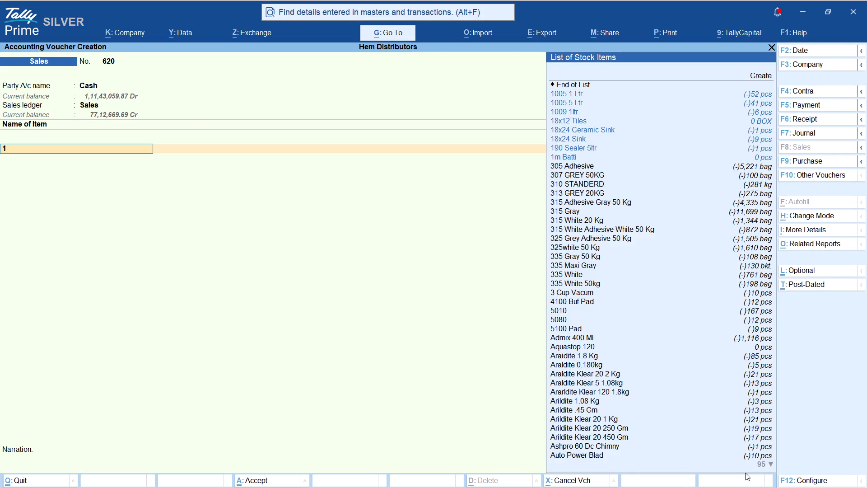
key("BackSpace")
type("5010")
key("Return")
key("Return")
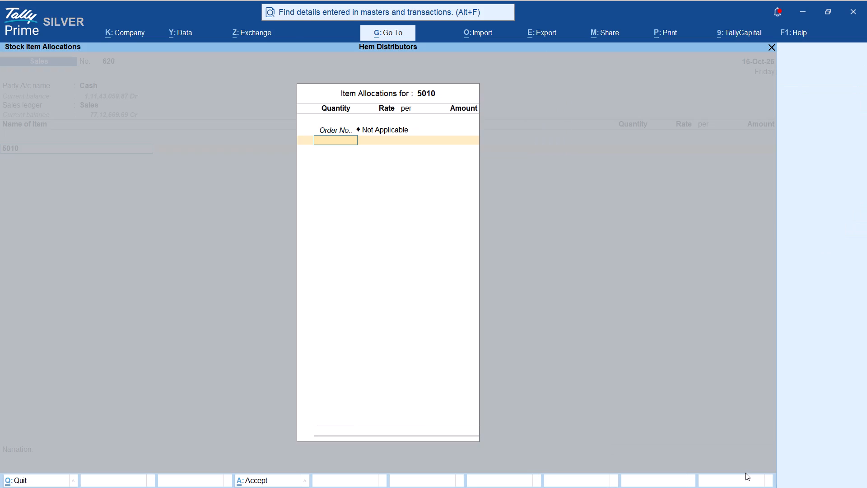
type("13")
key("BackSpace")
key("Return")
key("Return")
type("13500")
key("Return")
key("Return")
key("Return")
key("Return")
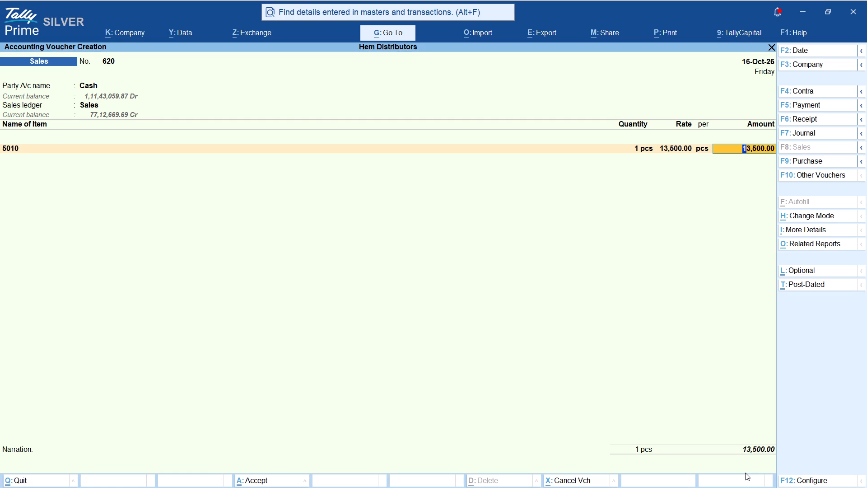
key("Return")
Create the stock item Tx3 under Birla White TAG with bag as its unit for the next item line.
key("t")
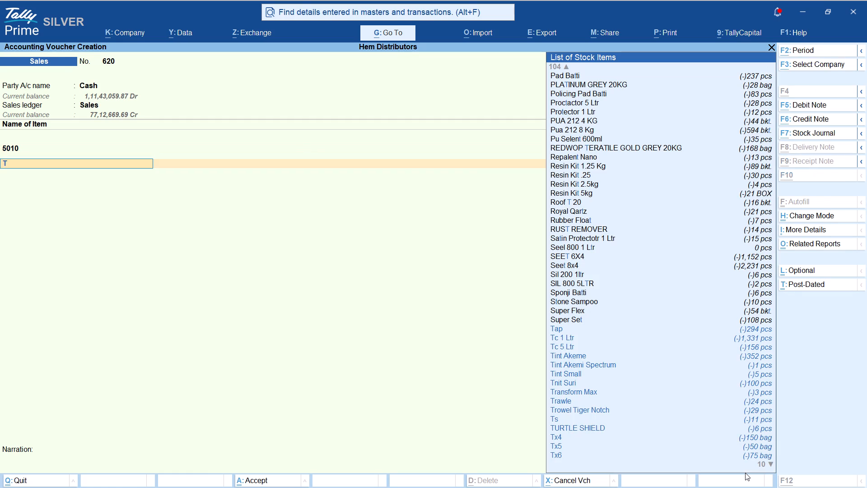
key("alt+c")
type("tx3")
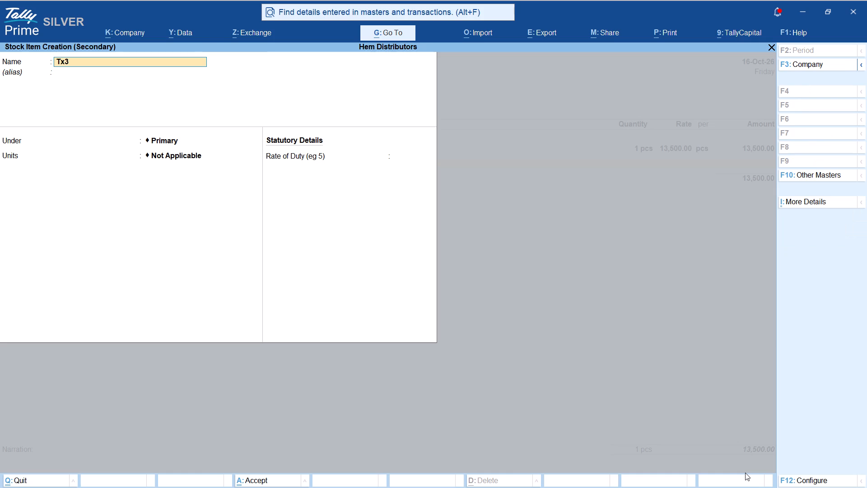
key("Return")
key("Return")
key("Down")
key("Return")
key("Return")
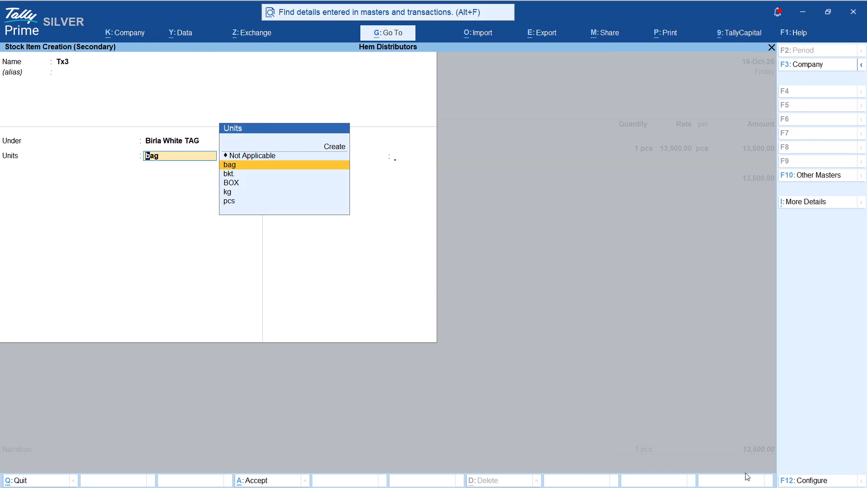
key("Return")
key("Return")
Add 2 bags of Tx3 at a rate of 490 and save the sales voucher.
key("Return")
key("2")
key("Return")
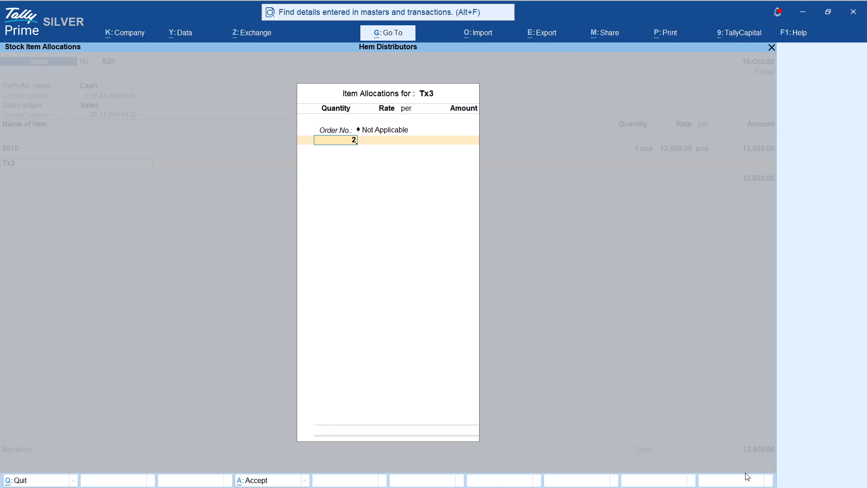
key("Return")
type("490")
key("Return")
key("Return")
key("Return")
key("Return")
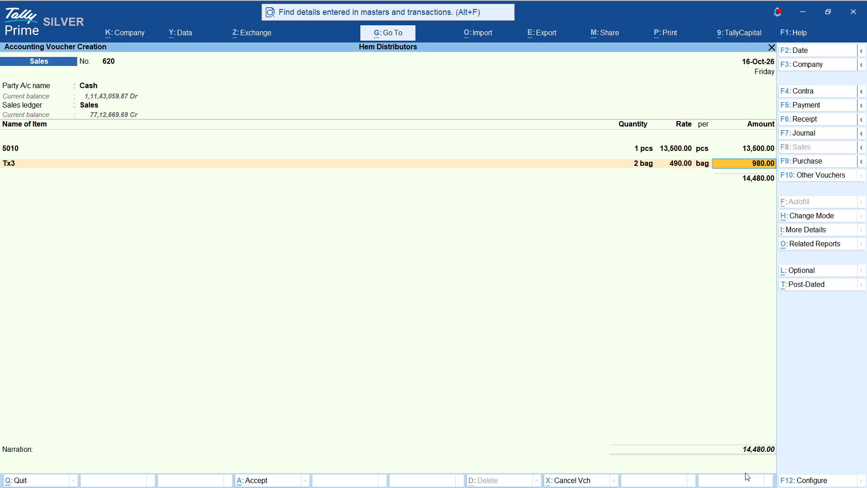
key("Return")
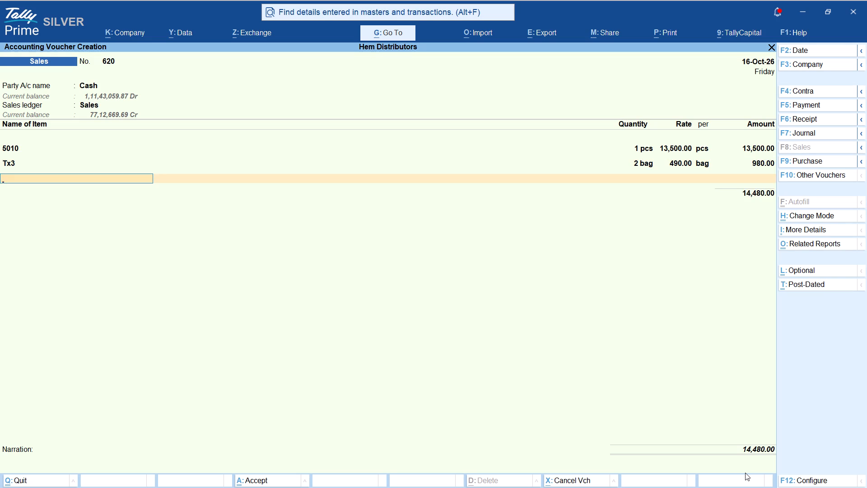
key("ctrl+a")
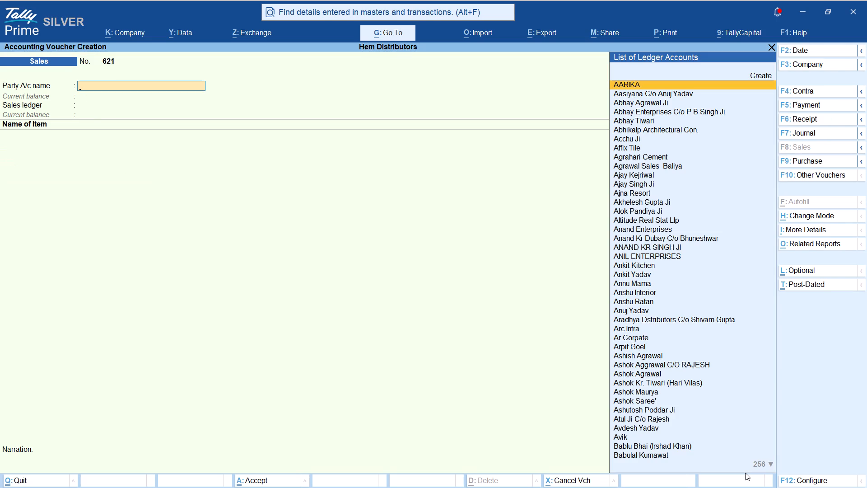
Start a new sales voucher with Mahaganpati Const. as the party account and Sales as the sales ledger.
type("mah")
key("Up")
key("Up")
key("Return")
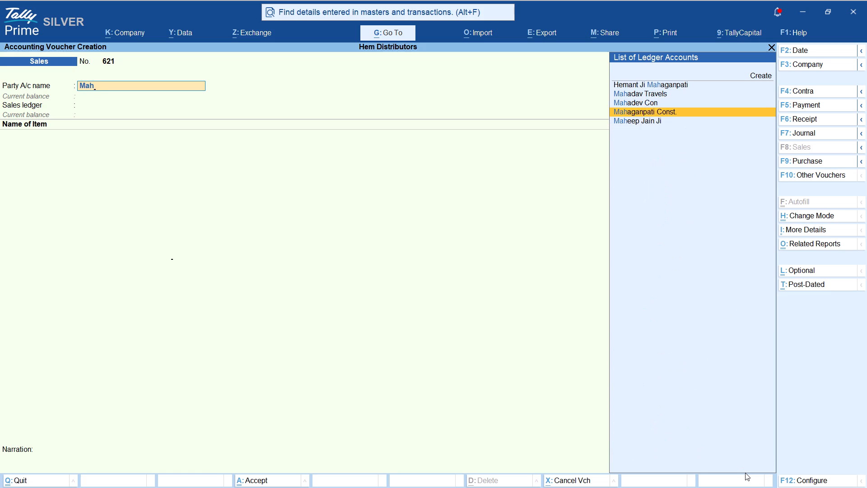
key("ctrl+a")
key("ctrl+a")
key("Return")
Add 60 bags of 315 Adhesive Gray 50 Kg at a rate of 1,197 and end the item list.
type("3115")
key("Down")
key("Down")
key("Down")
key("Return")
key("Return")
type("60")
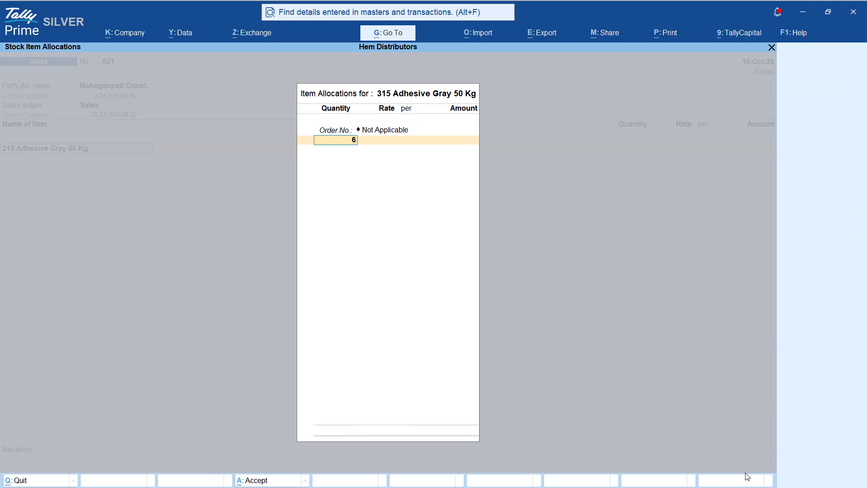
key("Return")
key("Return")
key("Return")
key("Return")
key("Return")
key("Return")
key("Return")
key("Return")
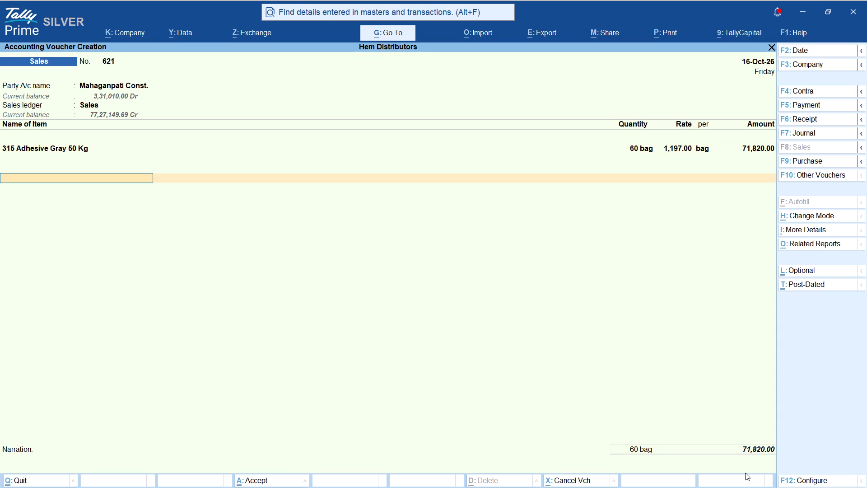
Add a Freight charge of 1,900 and save the sales voucher.
type("fr")
key("Down")
key("Return")
key("Return")
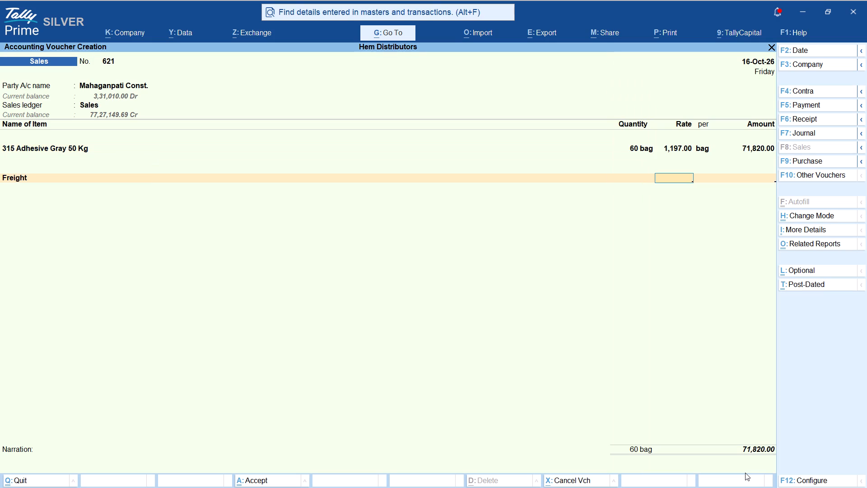
type("1900")
key("Return")
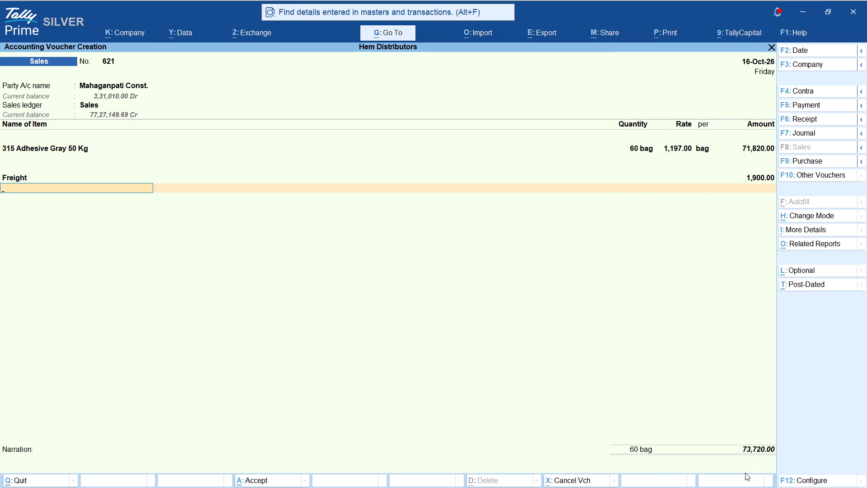
key("ctrl+a")
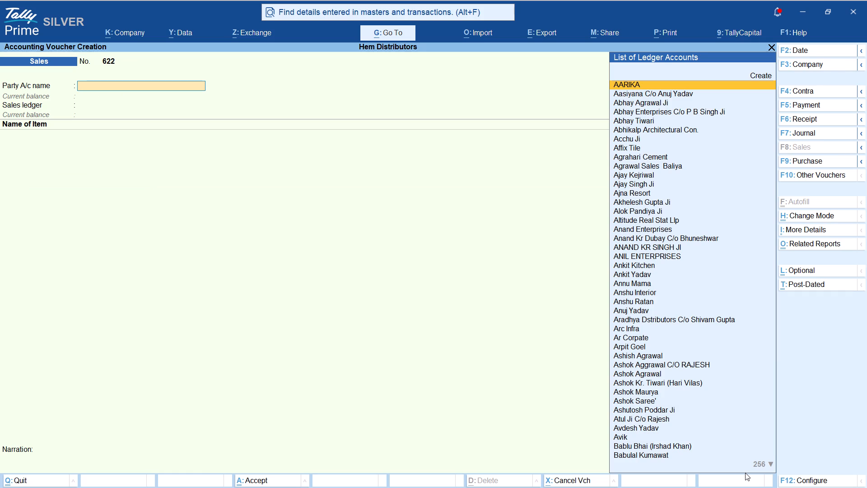
Record a Cash receipt voucher for 1,050 from Acchu Ji and save it.
key("F6")
key("c")
key("Return")
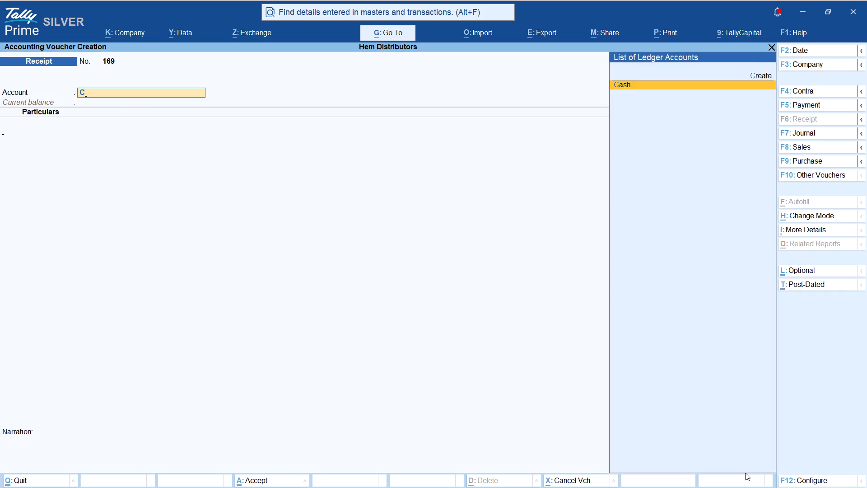
type("acc")
key("Return")
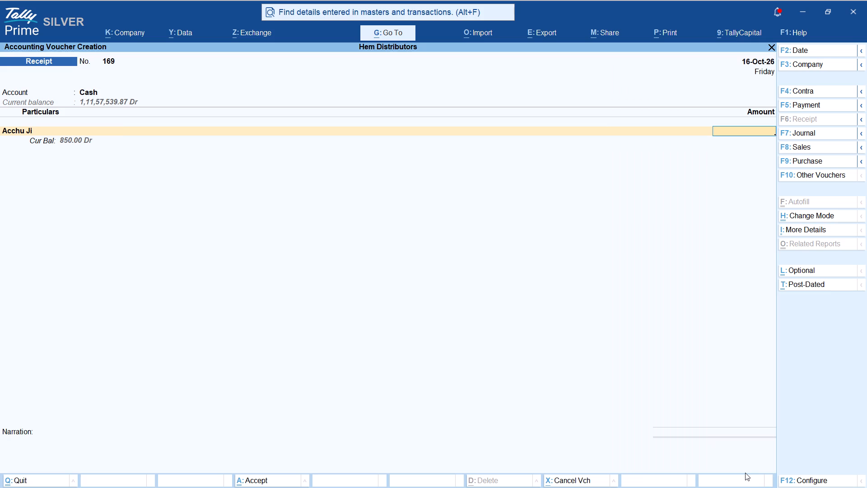
type("1050")
key("Return")
key("ctrl+a")
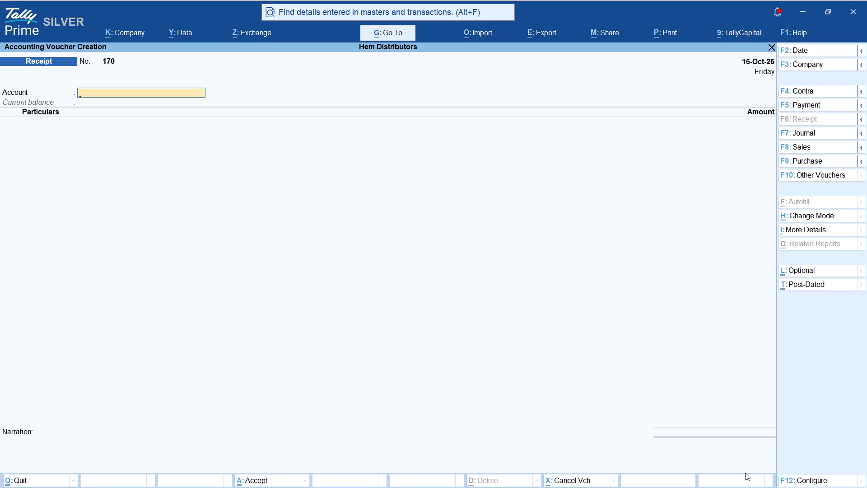
Date the new receipt voucher 17-Oct-26, use the INDUSIND BANK account, and enter 15,575 from Creative Luxury Projects Llp.
key("F2")
key("Return")
key("i")
key("Return")
type("cr")
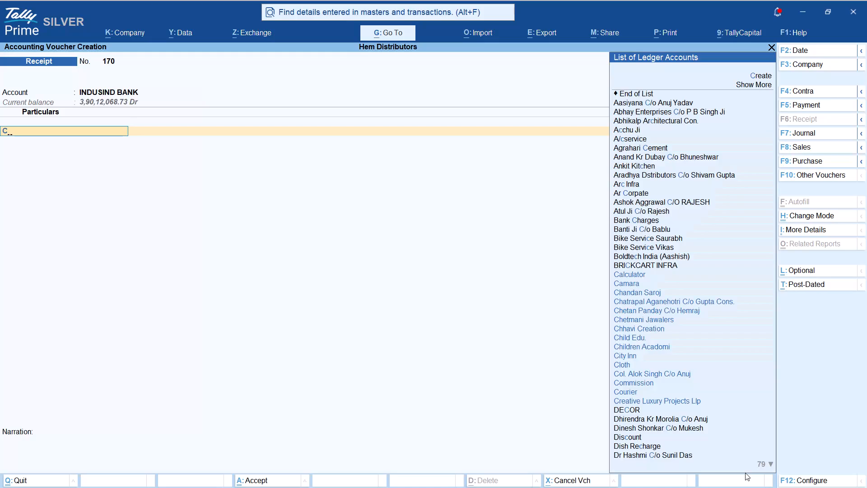
key("Return")
type("15575")
key("Return")
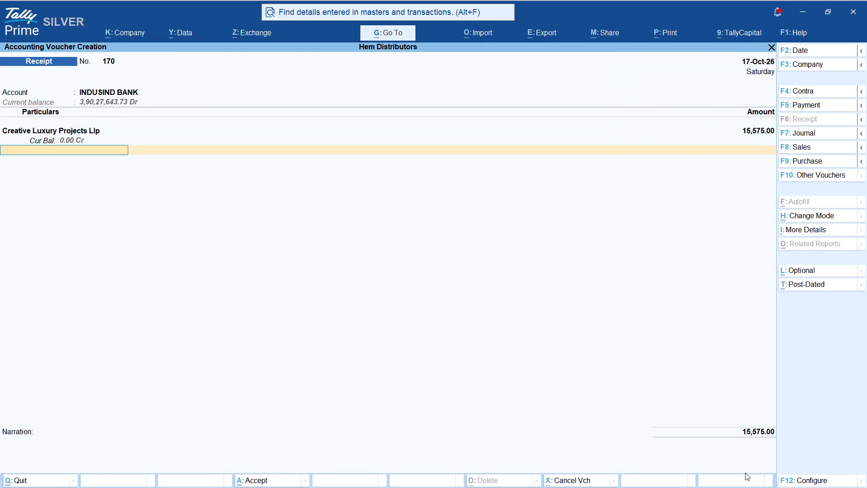
Add 7,126 from VITALY INDIA PVT LTD and 17,500 from Creative Luxury Projects Llp, and save the receipt voucher.
type("vit")
key("Return")
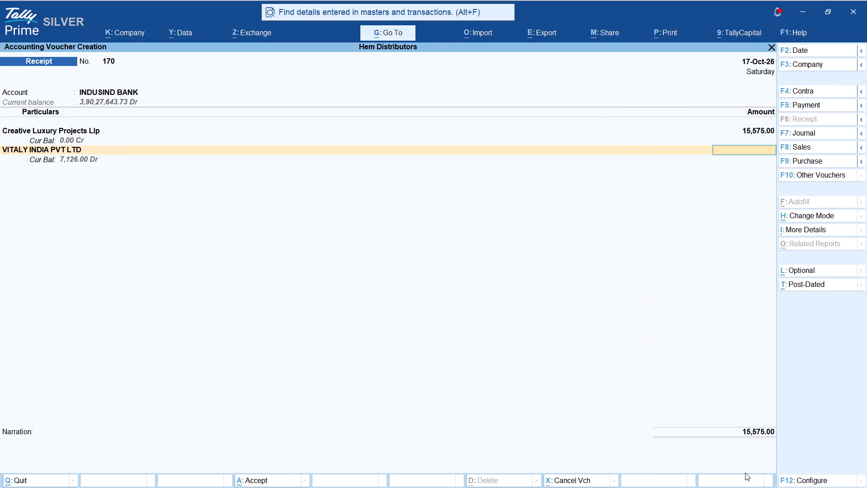
type("7126")
key("Return")
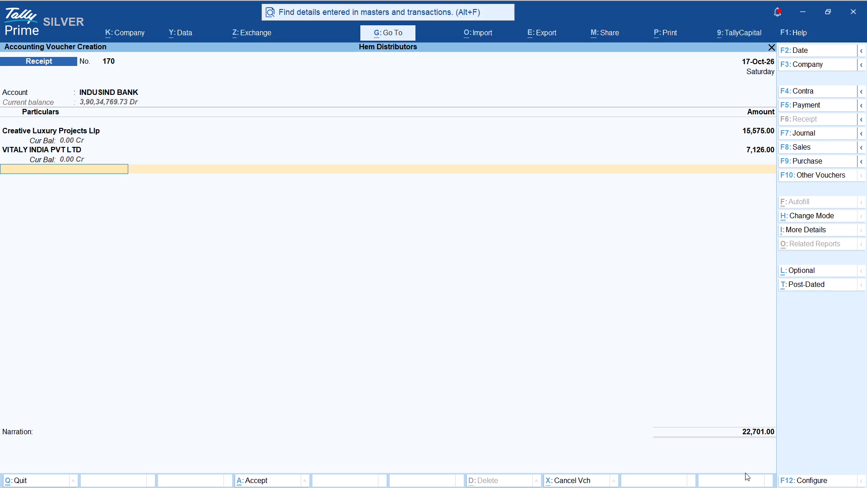
type("cre")
key("Return")
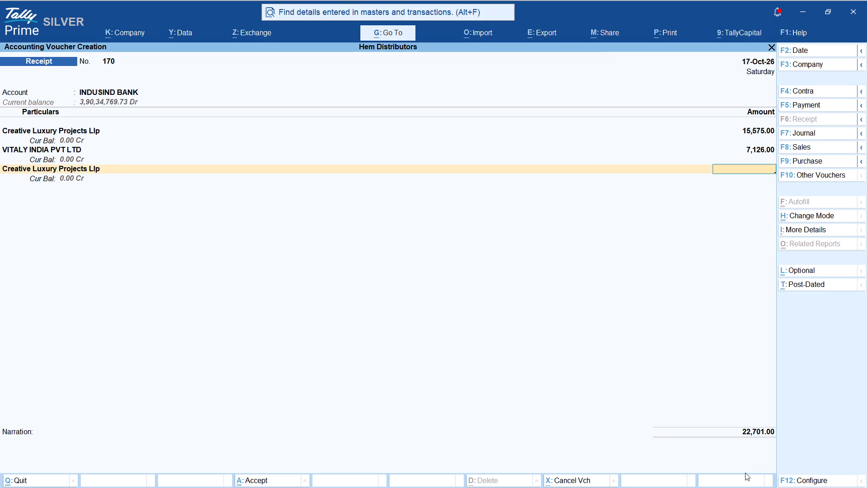
type("17500")
key("Return")
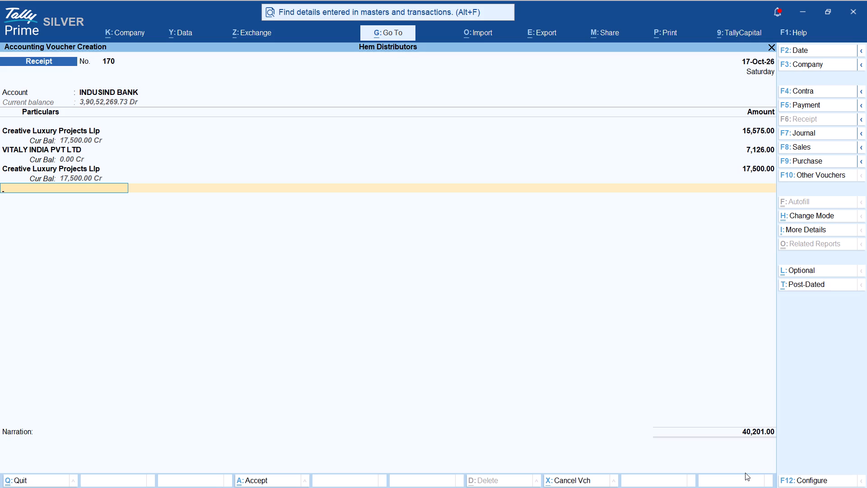
key("ctrl+a")
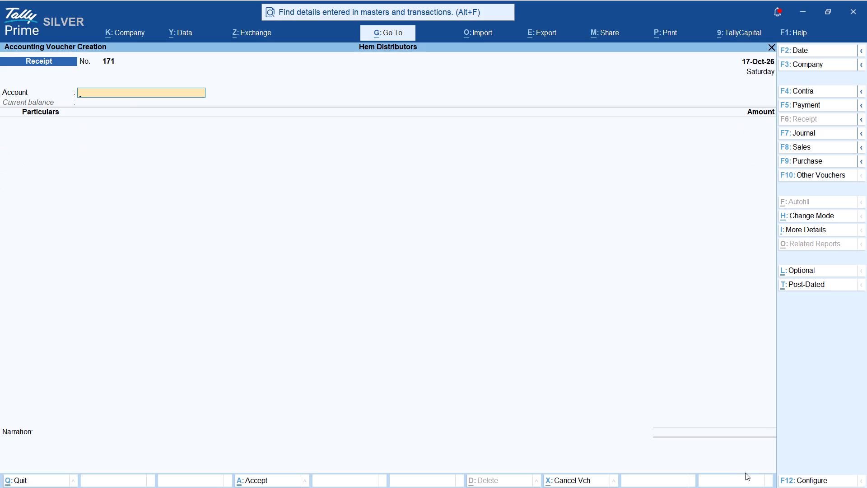
Start a payment voucher from the Cash account and enter 2,300 for Freight Party.
key("F5")
key("c")
key("Return")
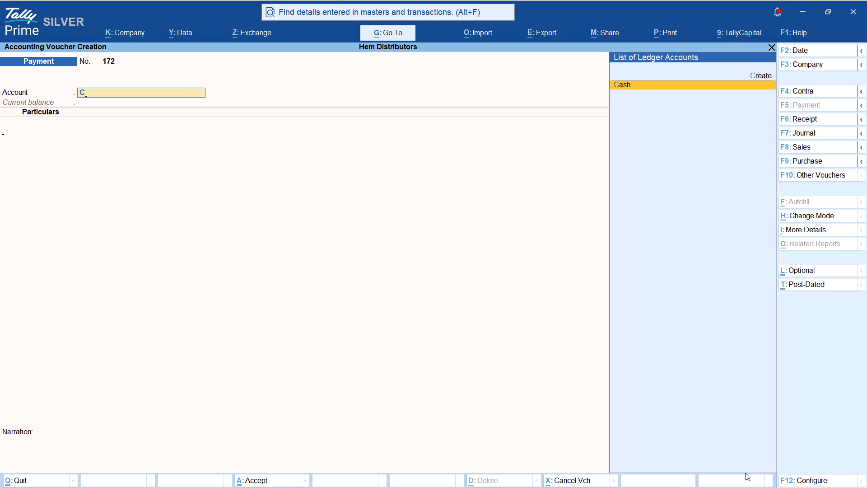
type("fr")
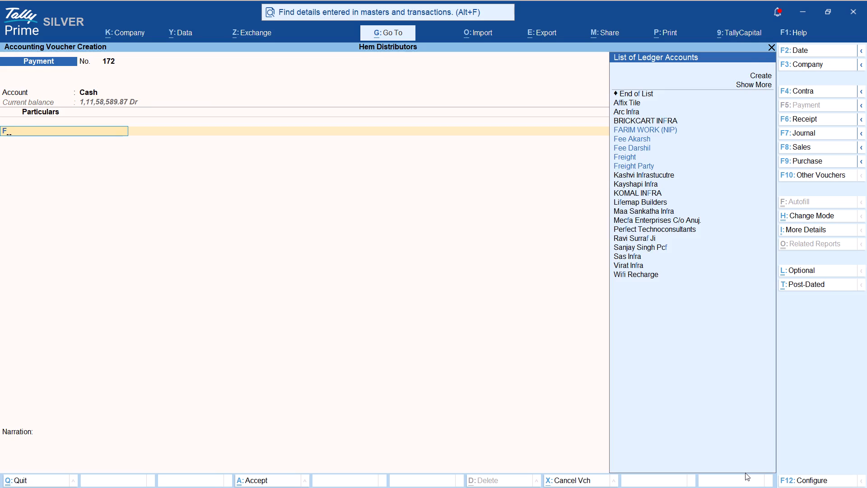
key("Up")
key("Return")
type("2300")
key("Return")
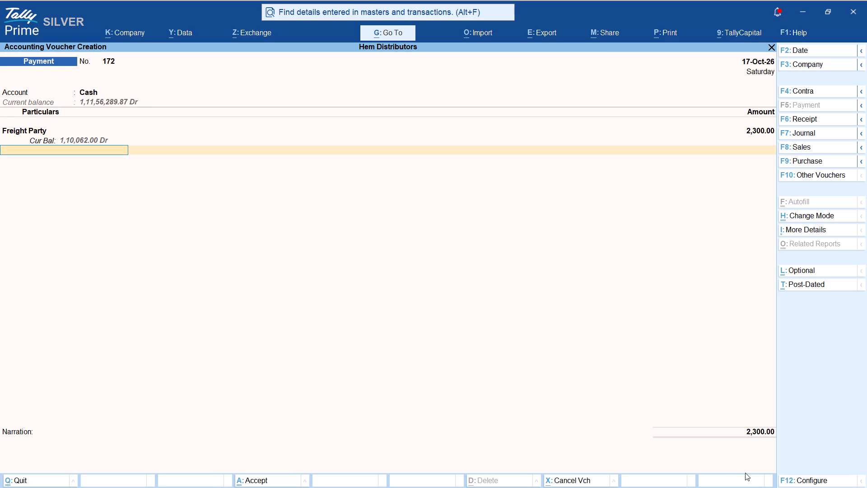
Add two more Freight Party lines of 600 and 500 to the Cash payment voucher.
type("fr")
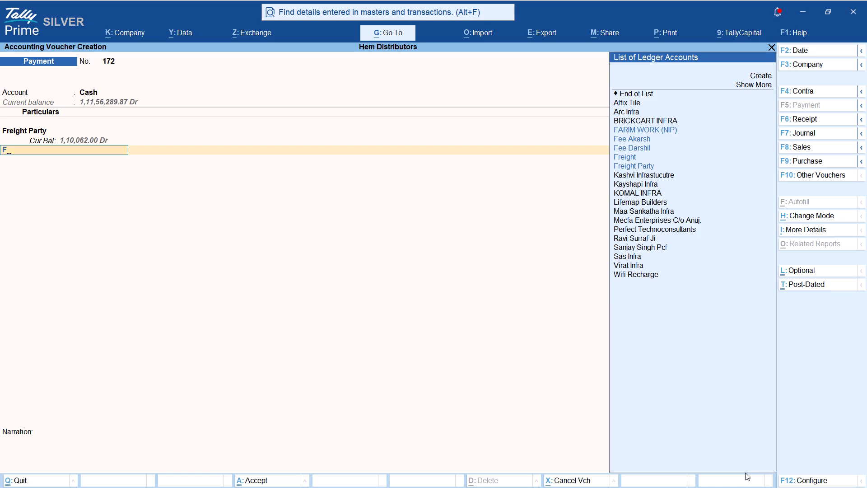
key("Up")
key("Return")
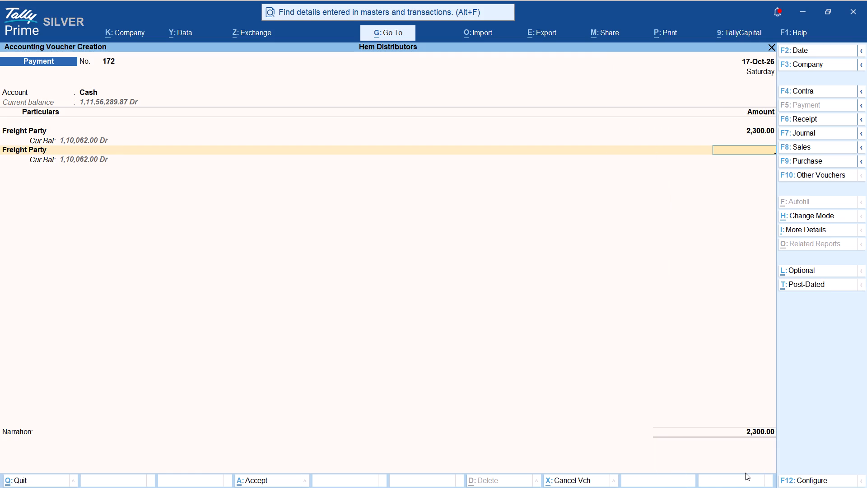
type("600")
key("Return")
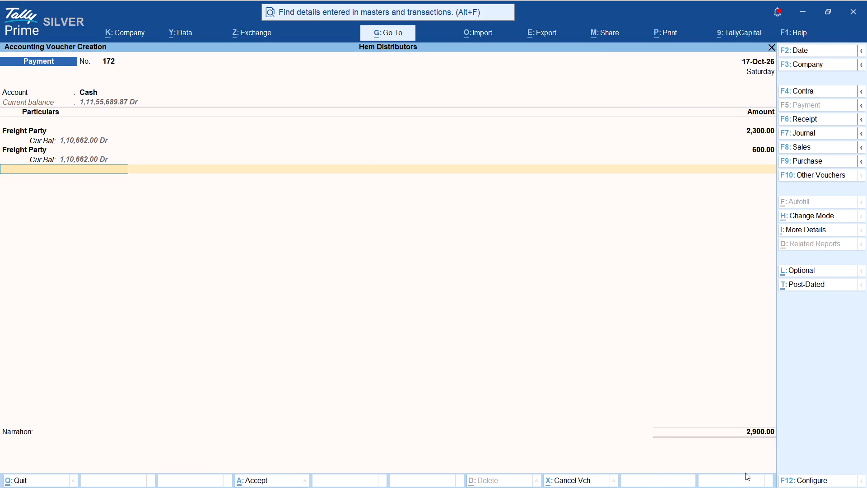
type("fr")
key("Up")
key("Return")
key("Return")
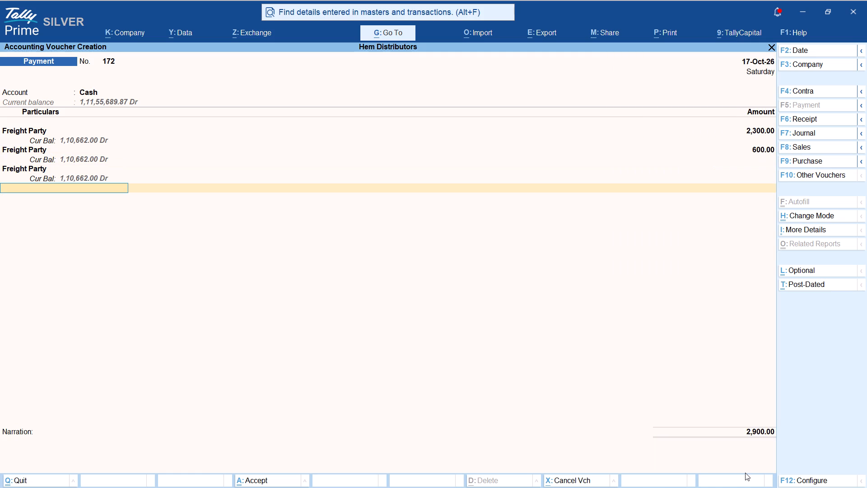
key("BackSpace")
type("500")
key("Return")
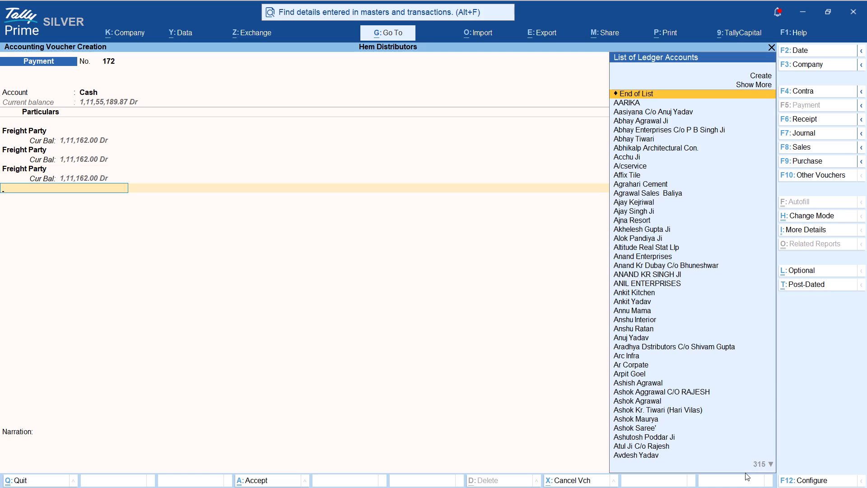
Add 464 for Shop Exp. and save the payment voucher.
type("shop")
key("Return")
type("464")
key("Return")
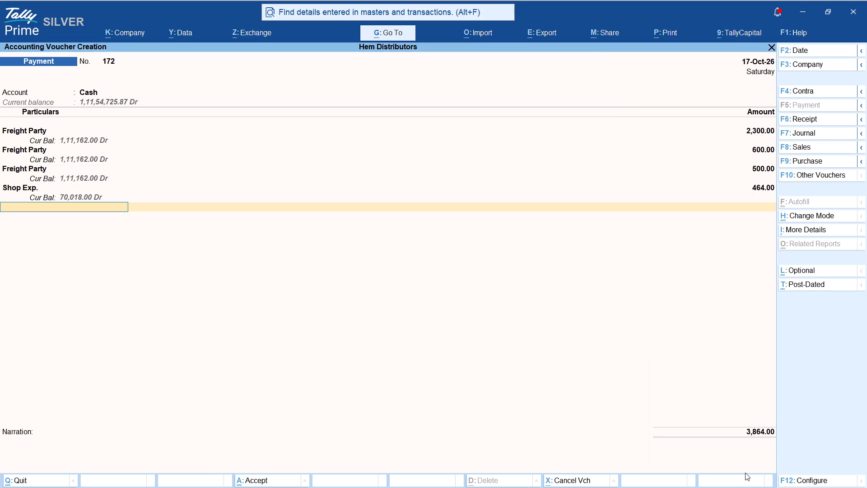
key("ctrl+a")
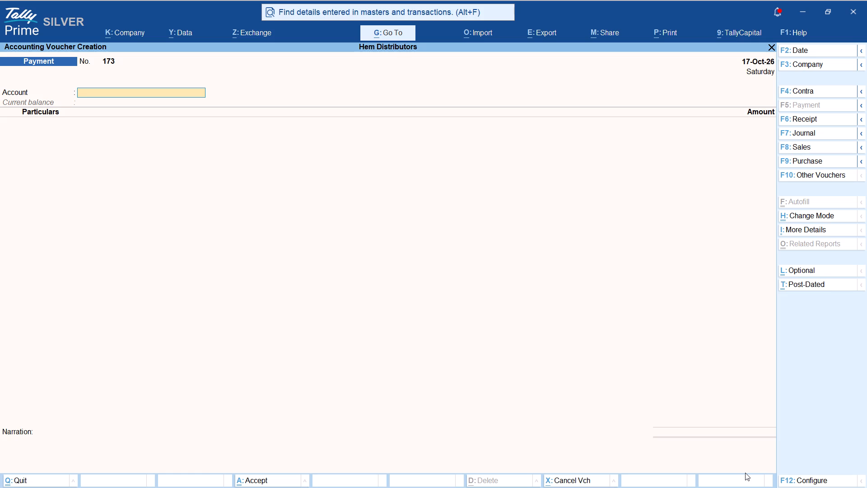
Start a sales voucher for the Ashutosh party account using the Sales ledger.
key("F8")
type("as")
key("Up")
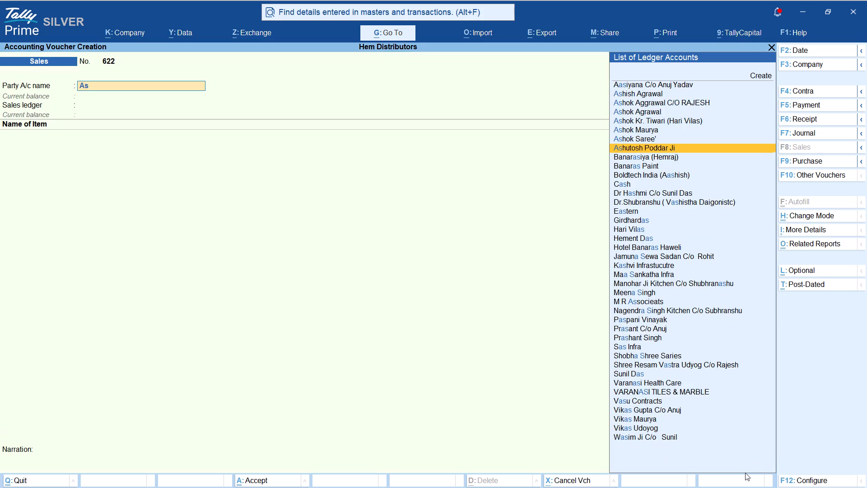
key("Return")
key("ctrl+a")
key("ctrl+a")
key("Return")
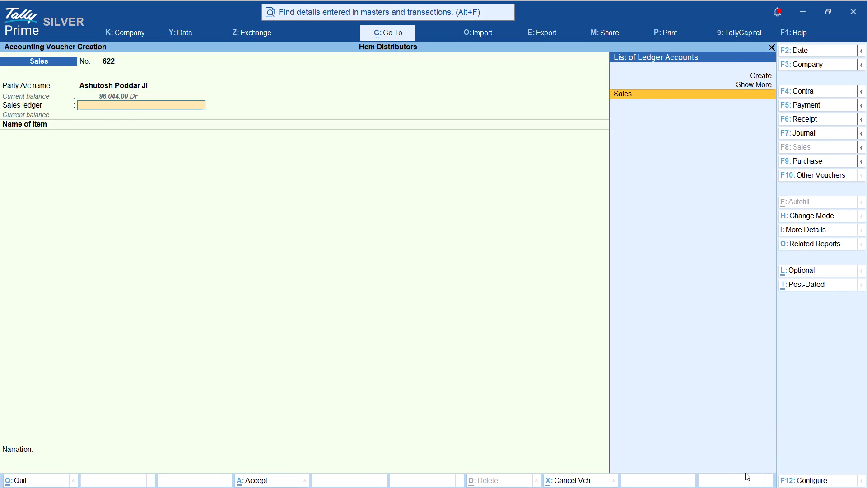
Enter 5 bags of 325white 50 Kg at 1,690 per bag and save the sales voucher.
type("325")
key("Down")
key("Down")
key("Down")
key("Up")
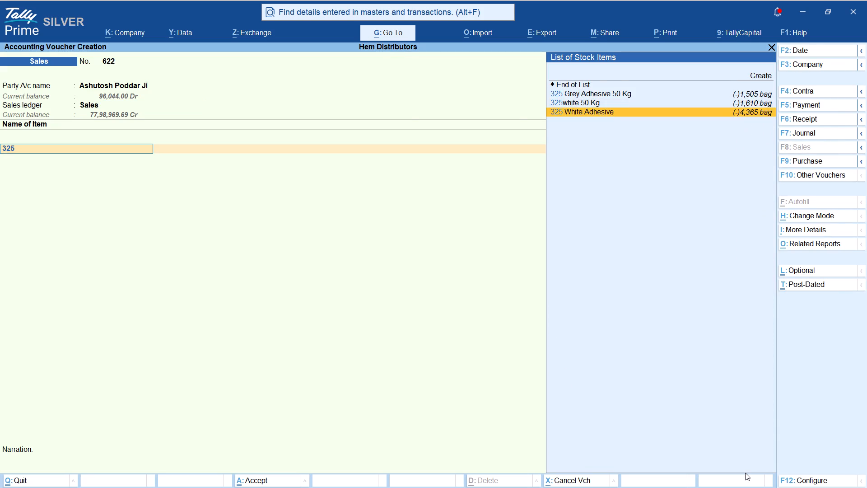
key("Return")
key("Return")
key("5")
key("Return")
key("Return")
type("1690")
key("Return")
key("Return")
key("Return")
key("Return")
key("Return")
key("ctrl+a")
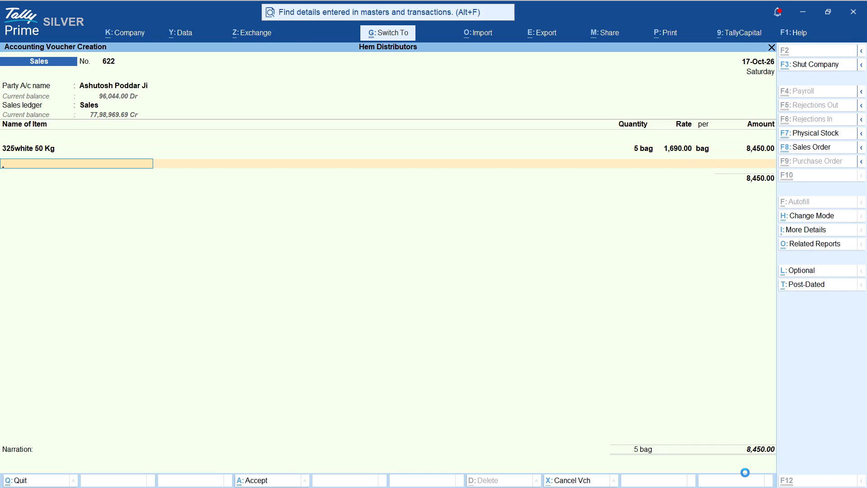
Start another sales voucher for Shristi Paint using the Sales ledger.
type("shr")
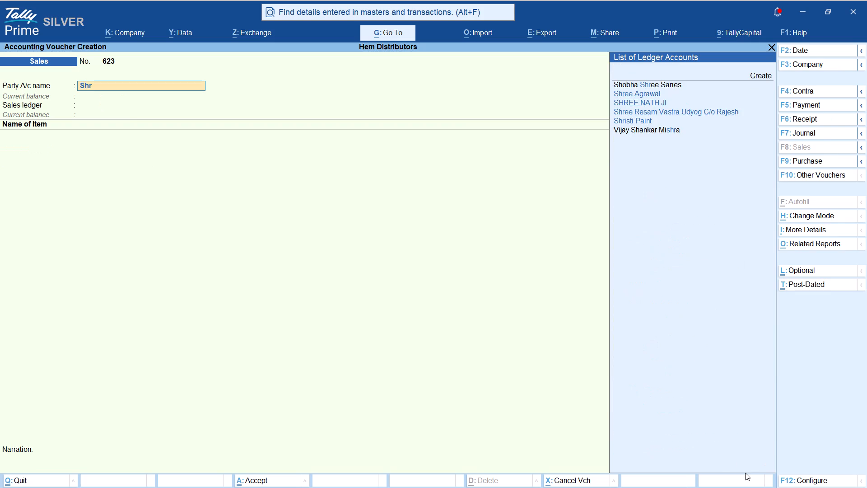
key("Up")
key("Return")
key("ctrl+a")
key("ctrl+a")
key("ctrl+Return")
key("Return")
Enter 2 pcs of item 5010 at 13,200 each and save the sales voucher.
type("5010")
key("Down")
key("Up")
key("Down")
key("Return")
key("Return")
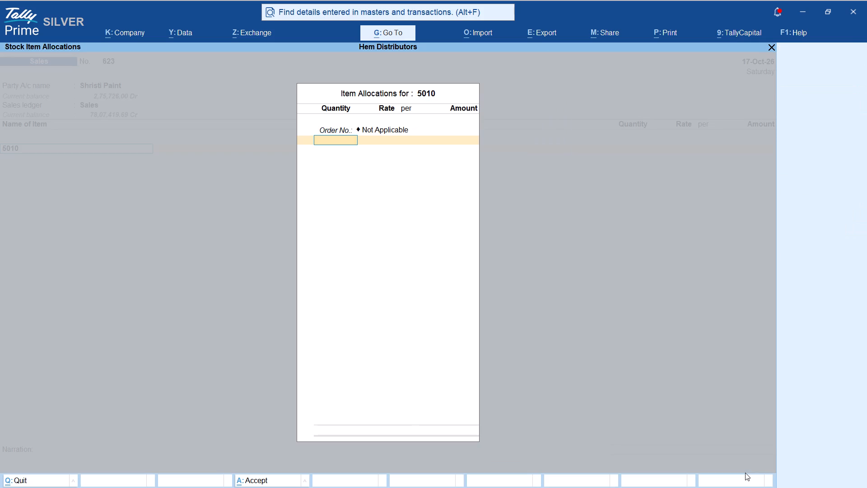
key("2")
key("Return")
key("Return")
type("13200")
key("Return")
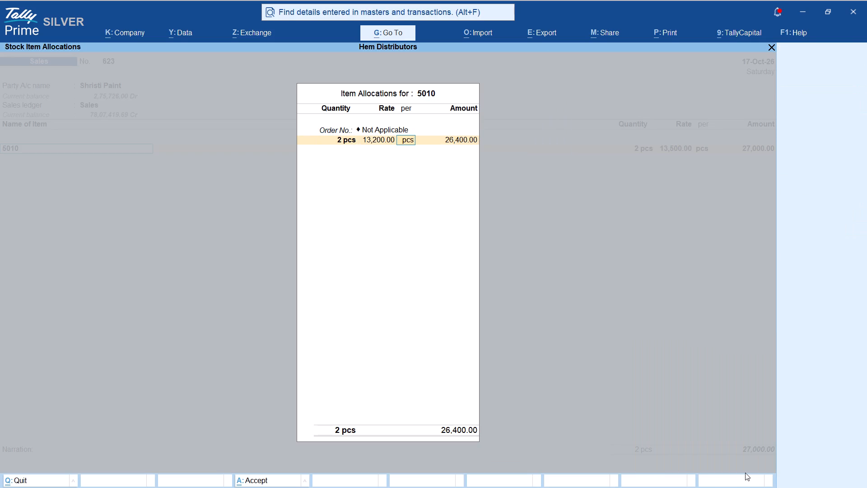
key("Return")
key("Return")
key("Return")
key("Return")
key("ctrl+a")
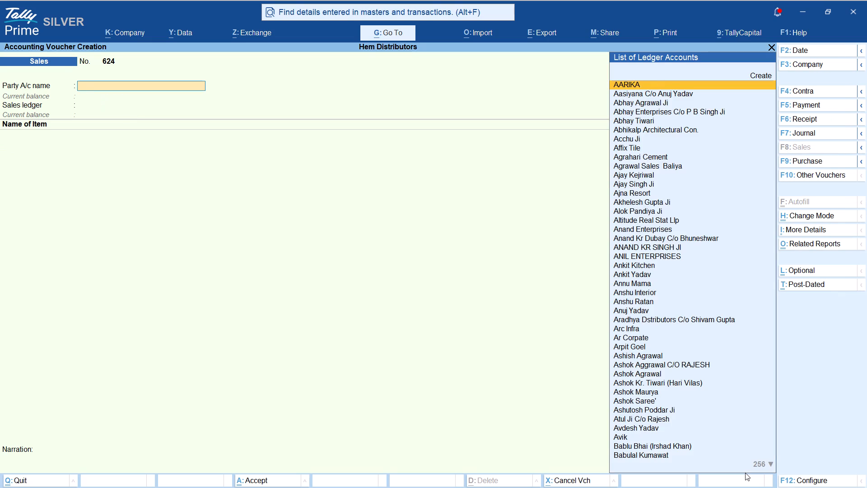
Start a sales voucher for Hotel Doplin International using the Sales ledger, with Mastiq Creemaa as the first item.
type("dolp")
key("Return")
key("ctrl+a")
key("ctrl+a")
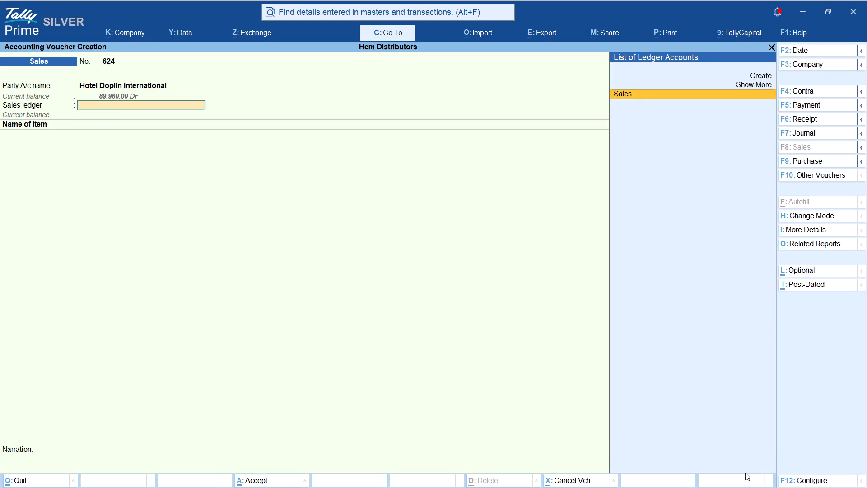
key("Return")
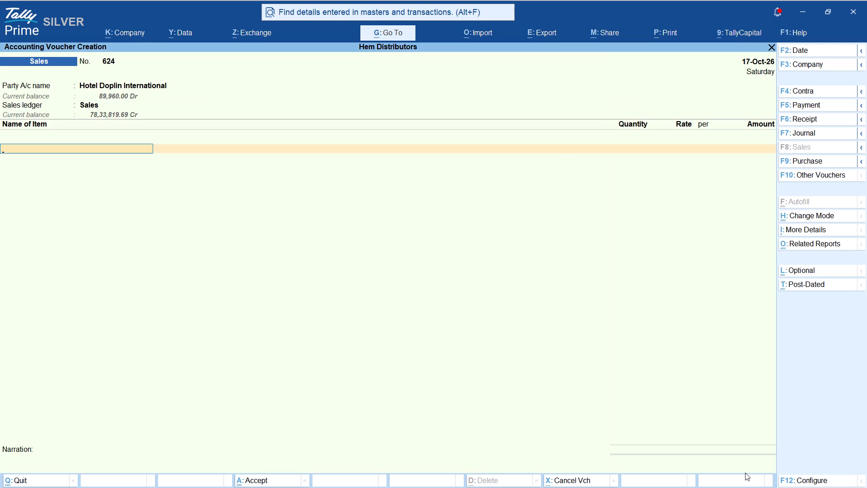
type("mast")
key("Up")
key("Up")
key("Return")
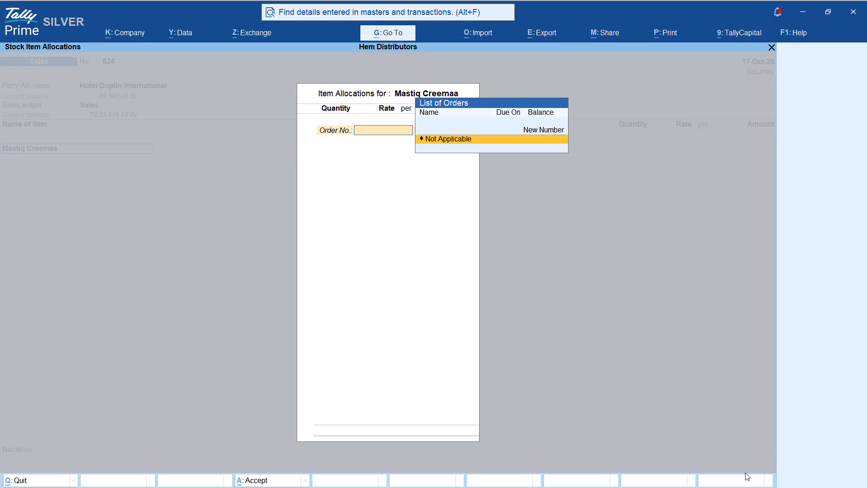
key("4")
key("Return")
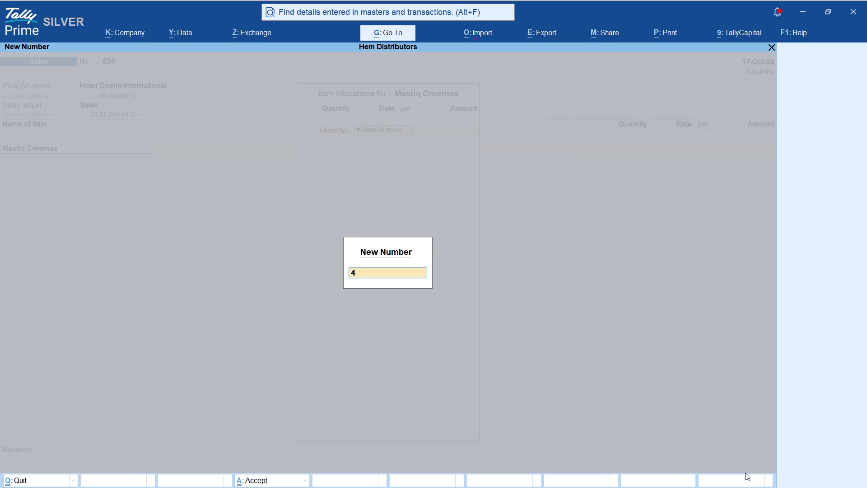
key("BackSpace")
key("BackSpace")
Allocate 4 pcs of Mastiq Creemaa at 950 each, with the order number Not Applicable.
key("Return")
key("Return")
key("4")
key("Return")
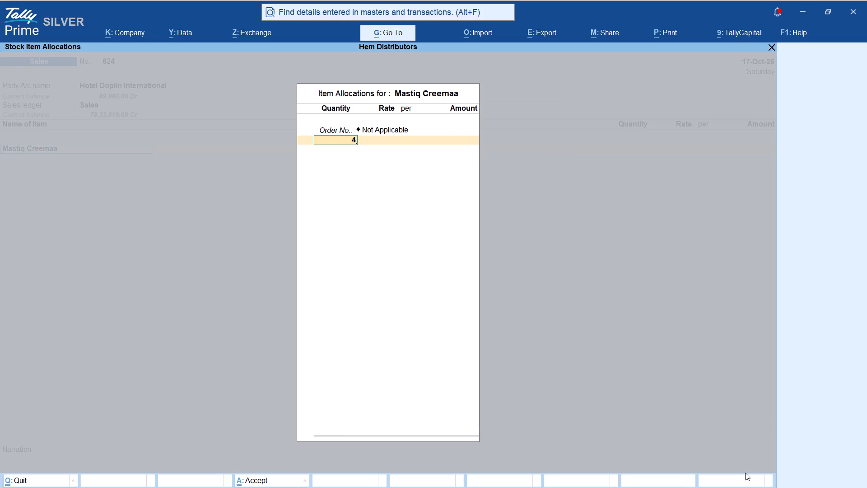
key("Return")
type("950")
key("Return")
key("Return")
key("Return")
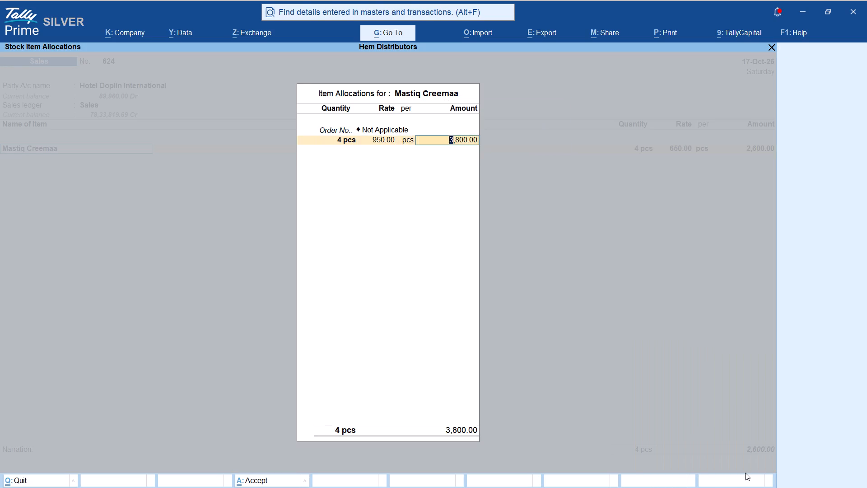
key("Return")
key("Return")
Add 1 pc of Creck Bond Clear at 2,730 and save the sales voucher.
type("cr")
key("Down")
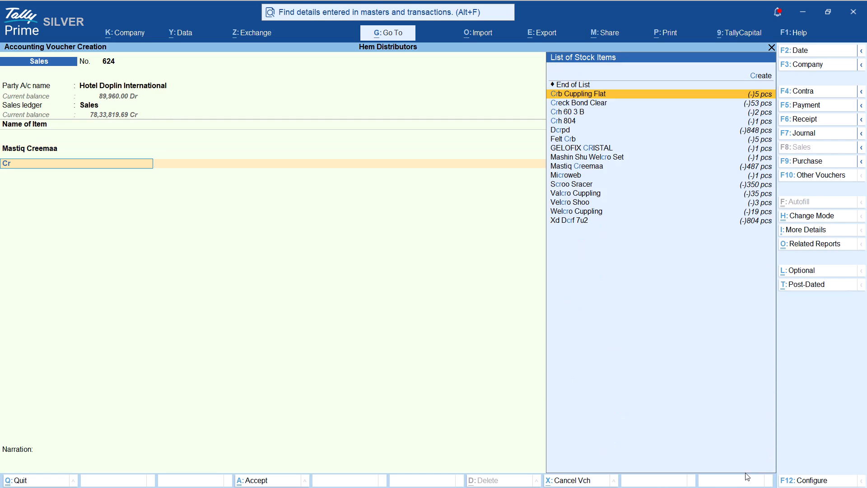
key("Down")
key("Return")
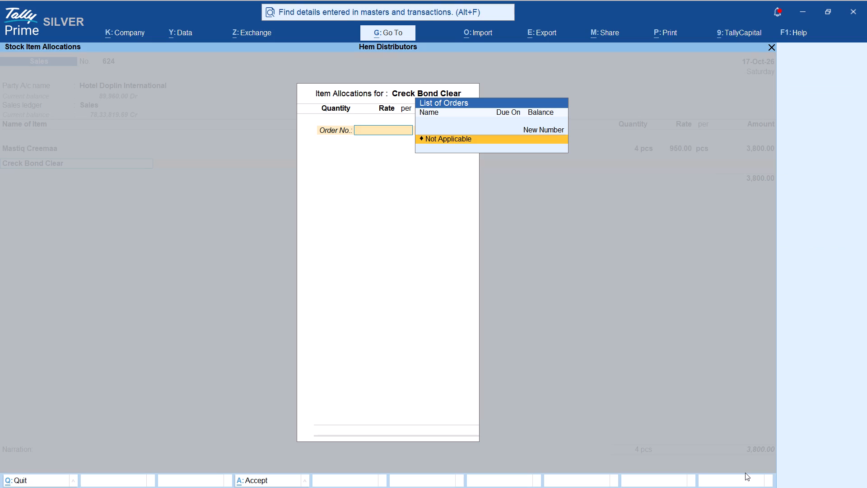
key("Return")
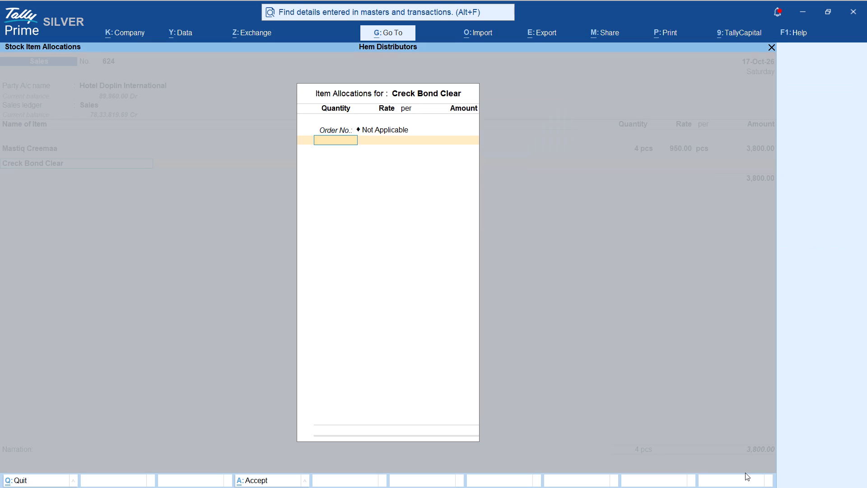
key("1")
key("Return")
key("Return")
type("2730")
key("Return")
key("Return")
key("Return")
key("Return")
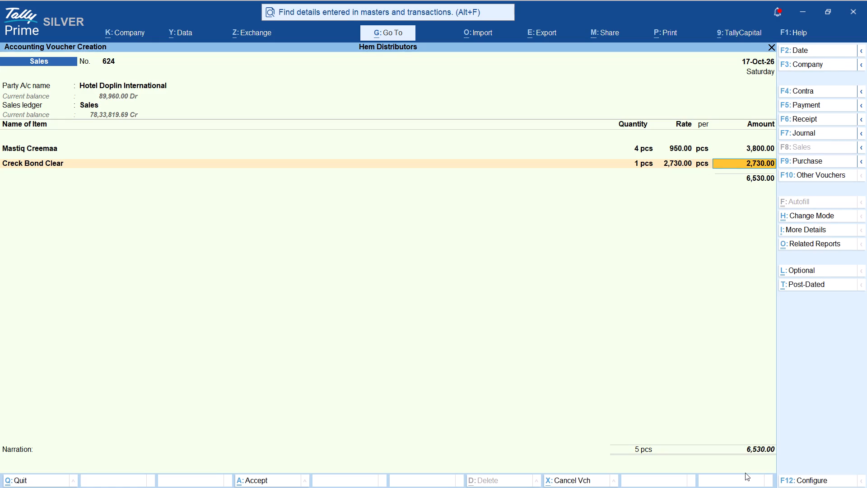
key("ctrl+a")
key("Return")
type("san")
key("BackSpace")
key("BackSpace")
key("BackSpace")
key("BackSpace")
Start a sales voucher for the Sanjay party account marked Rto, using the Sales ledger.
type("san")
key("Down")
key("Down")
key("Down")
key("Down")
key("Return")
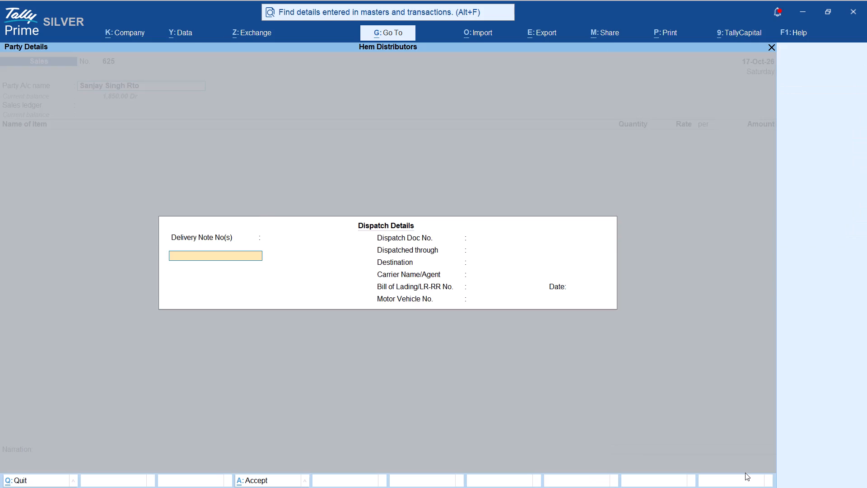
key("ctrl+a")
key("ctrl+a")
key("ctrl+Return")
key("Return")
Enter 1 kg of 310 STANDERD at 1,350 and save the sales voucher.
type("310")
key("Return")
key("Return")
key("1")
key("Return")
key("Return")
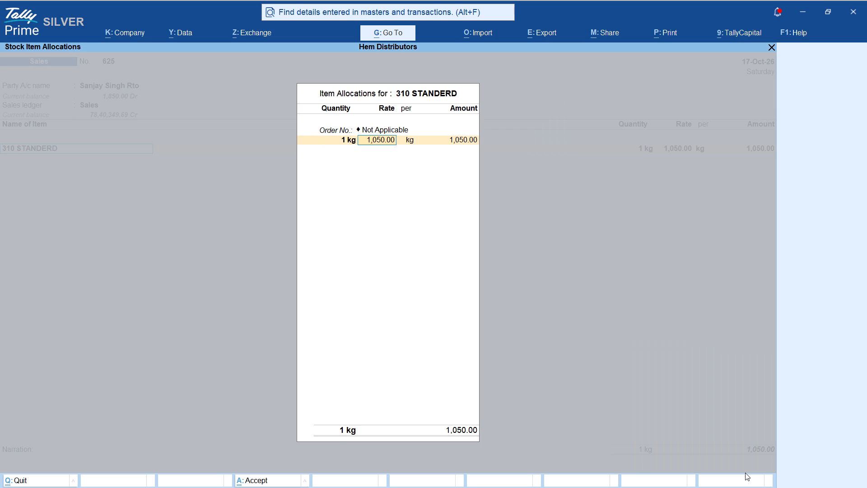
type("1350")
key("Return")
key("Return")
key("Return")
key("Return")
key("Return")
key("ctrl+a")
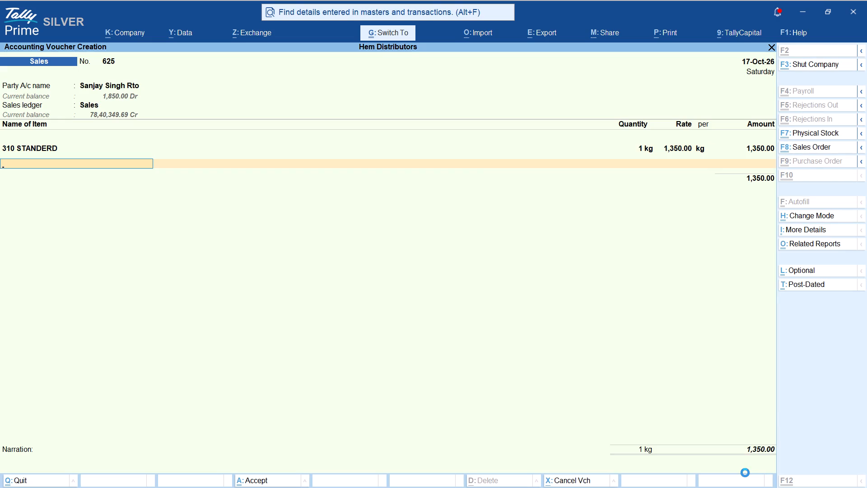
Start a sales voucher for the Suryakant party account using the Sales ledger.
type("sury")
key("Return")
key("ctrl+a")
key("ctrl+a")
key("Return")
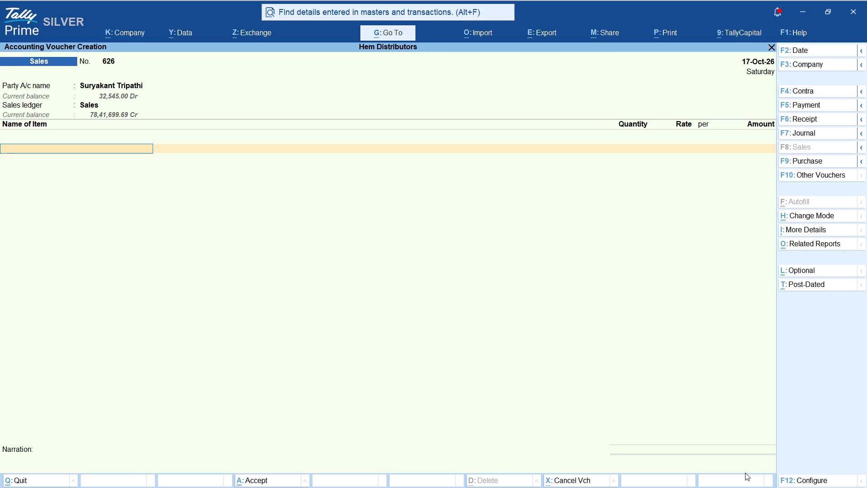
Enter 2 pcs of Gel 500 Ultra for a line amount of 16,900 and save the sales voucher.
type("ultr")
key("Return")
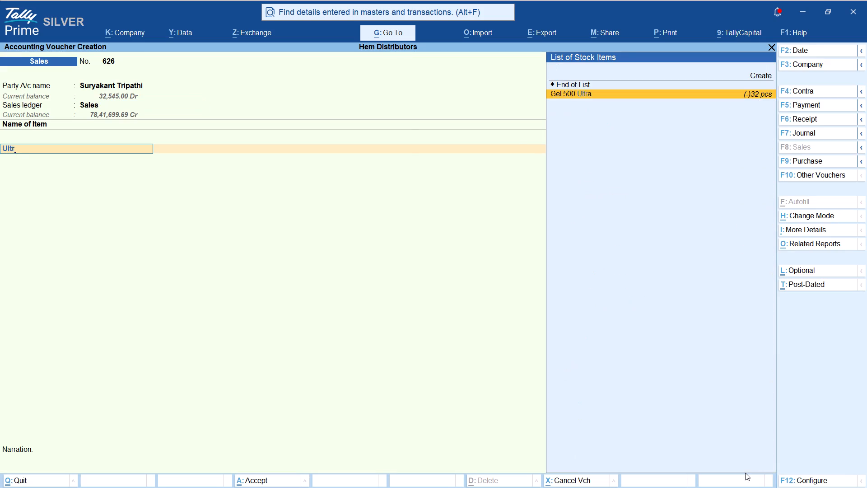
key("Return")
key("2")
key("Return")
key("Return")
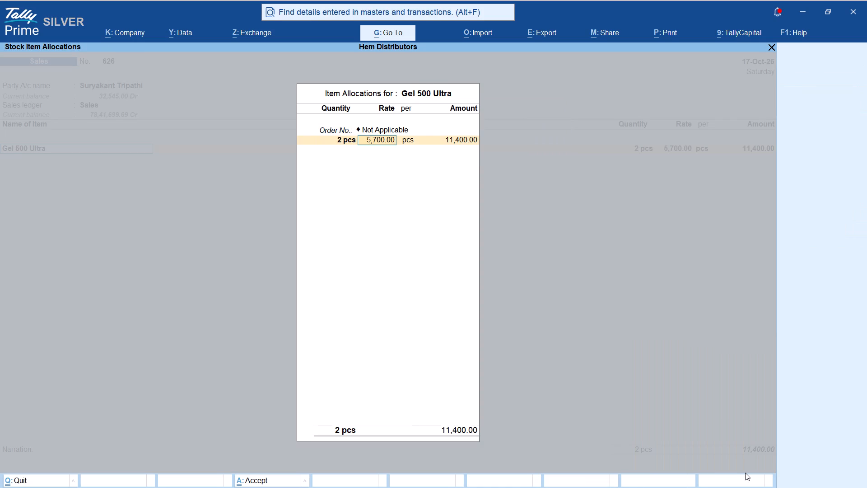
key("Return")
key("Return")
type("16900")
key("Return")
key("Return")
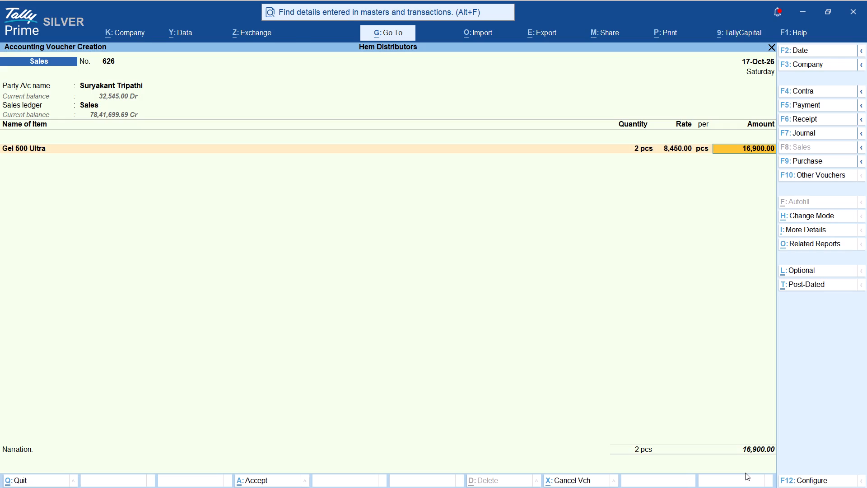
key("ctrl+a")
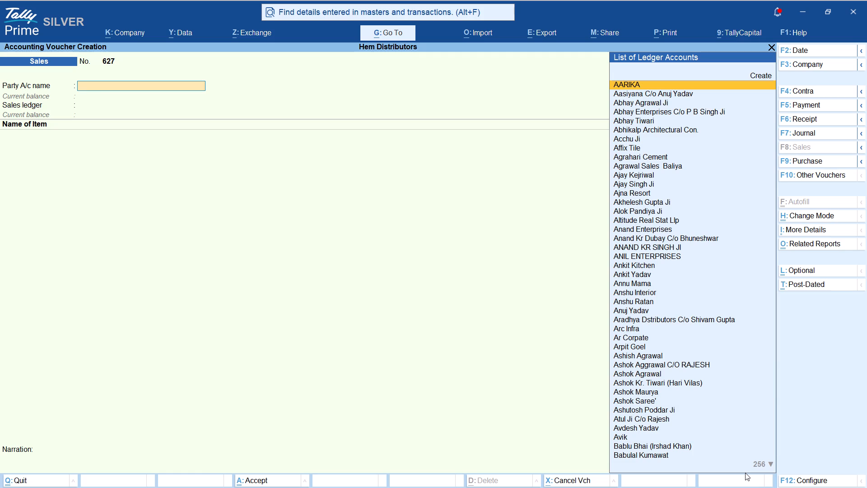
Start a sales voucher for the Shree Nath Ji party account using the Sales ledger.
type("shre")
key("Up")
key("Up")
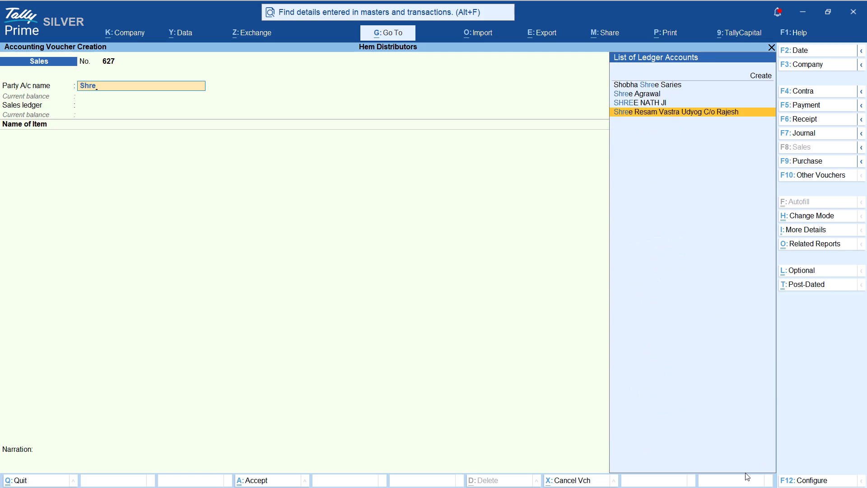
key("Return")
key("ctrl+a")
key("ctrl+a")
key("Return")
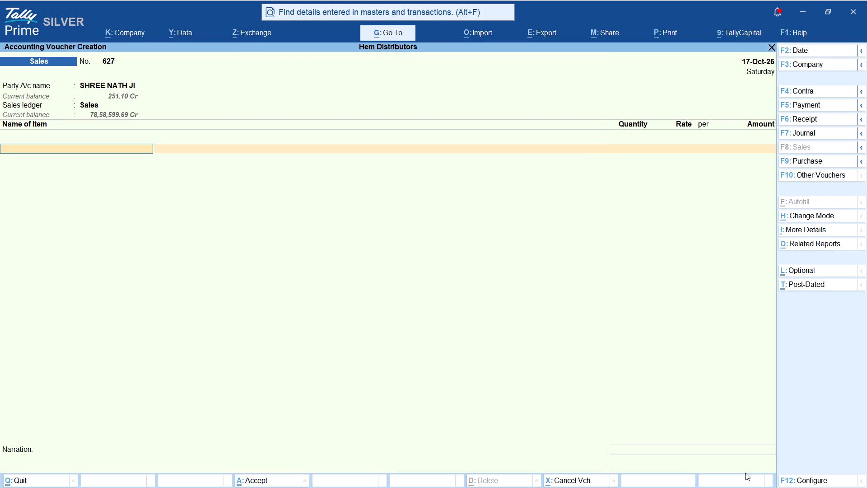
Add 6 bags of 315 Adhesive Gray 50 Kg at a rate of 1,110 to the voucher.
key("3")
key("Return")
type("15")
key("Down")
key("Return")
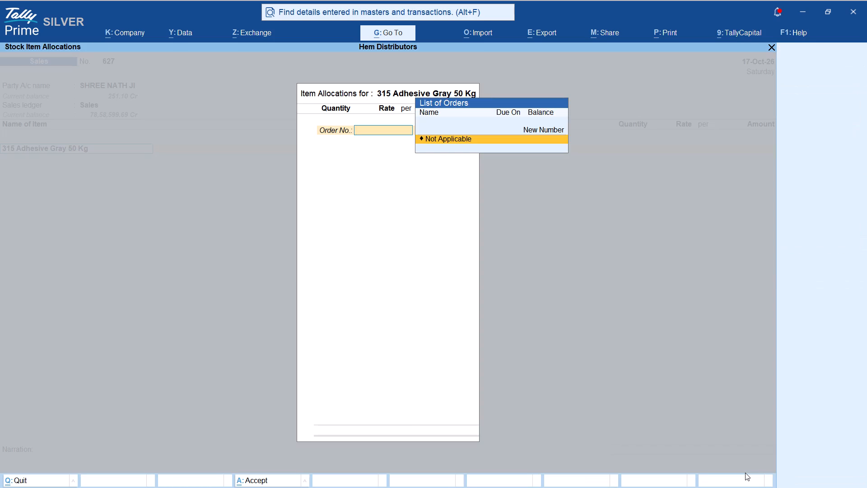
key("Return")
key("6")
key("Return")
key("Return")
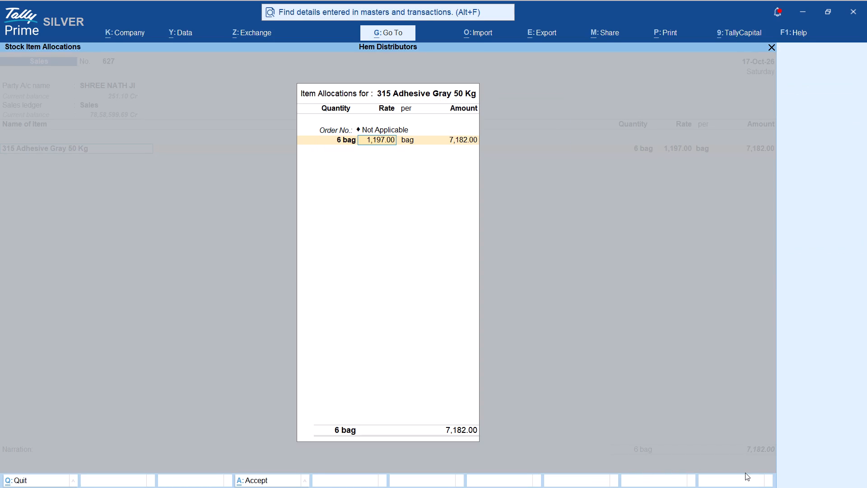
key("Return")
key("BackSpace")
type("1110")
key("Return")
key("Return")
key("Return")
key("Return")
key("Return")
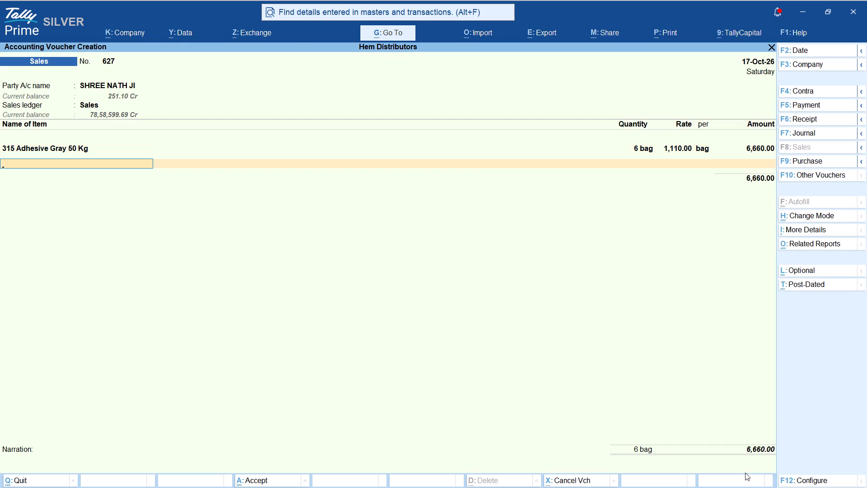
Add 10 kg of Grout at a rate of 50.15 as the second item.
type("gr")
key("Up")
key("Up")
key("Return")
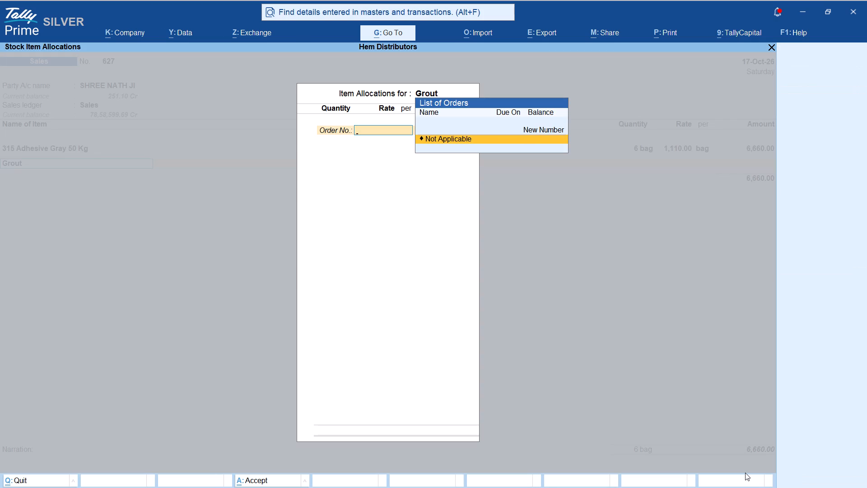
key("Return")
type("10")
key("Return")
key("Return")
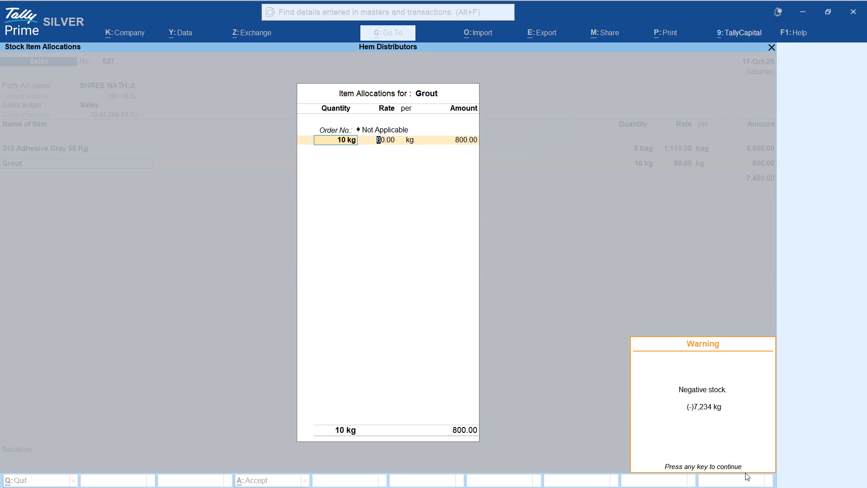
type("50.15")
key("Return")
key("Return")
key("Return")
key("Return")
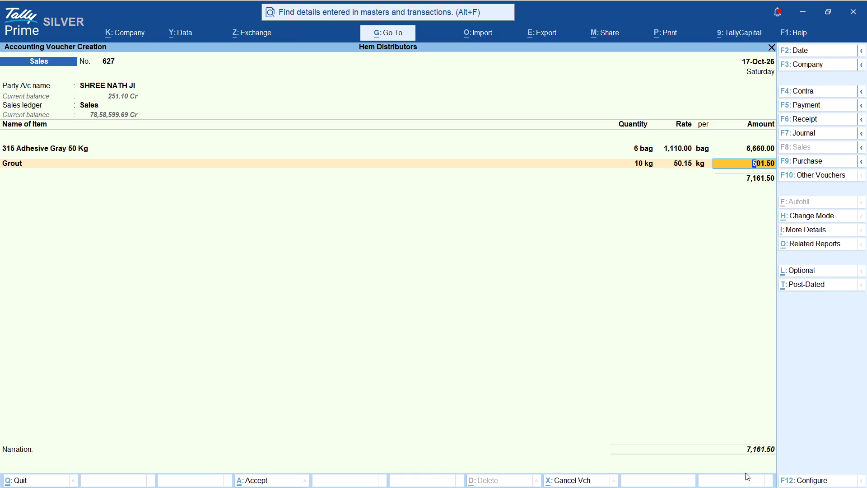
key("Return")
Close the item list, add a Freight charge of 350.50 and save the sales voucher.
key("Return")
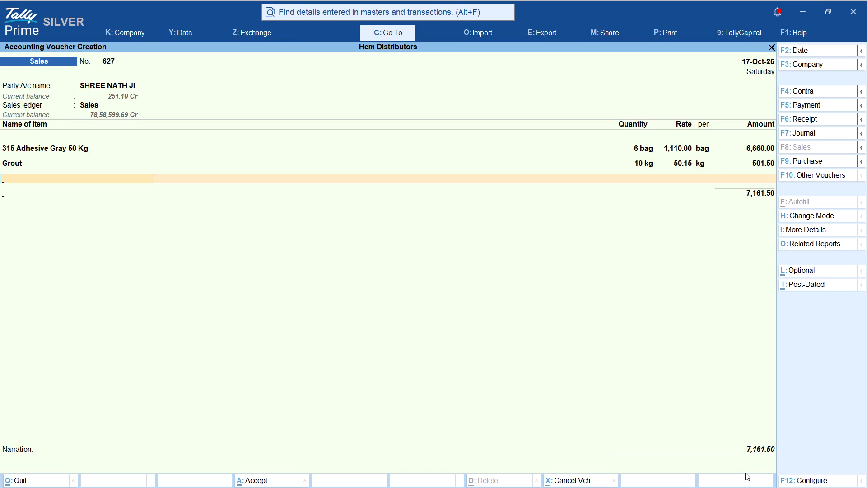
type("fr")
key("Down")
key("Return")
key("Return")
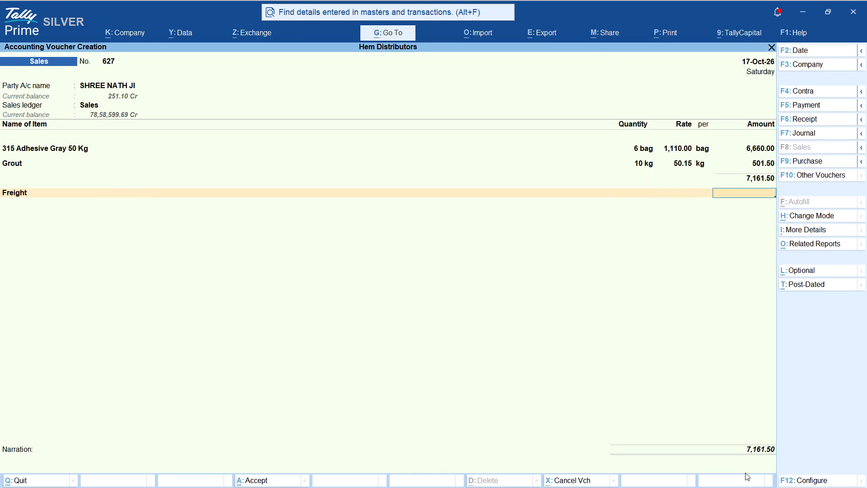
type("350.")
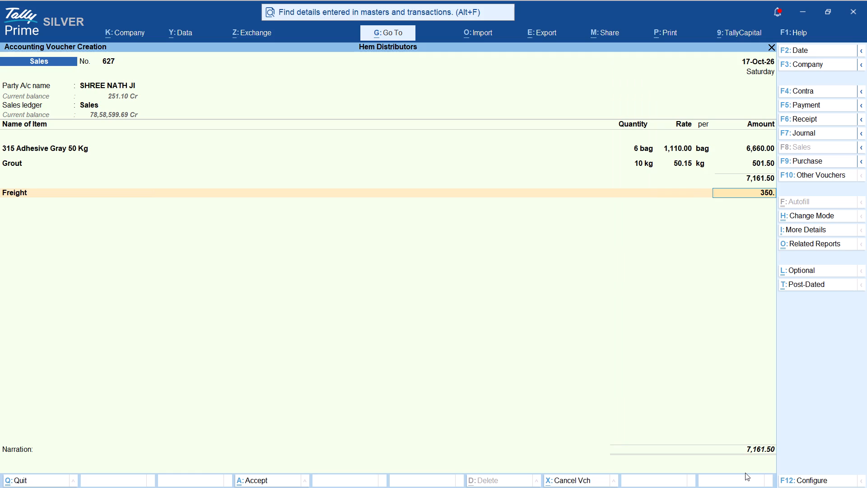
type("50")
key("Return")
key("ctrl+a")
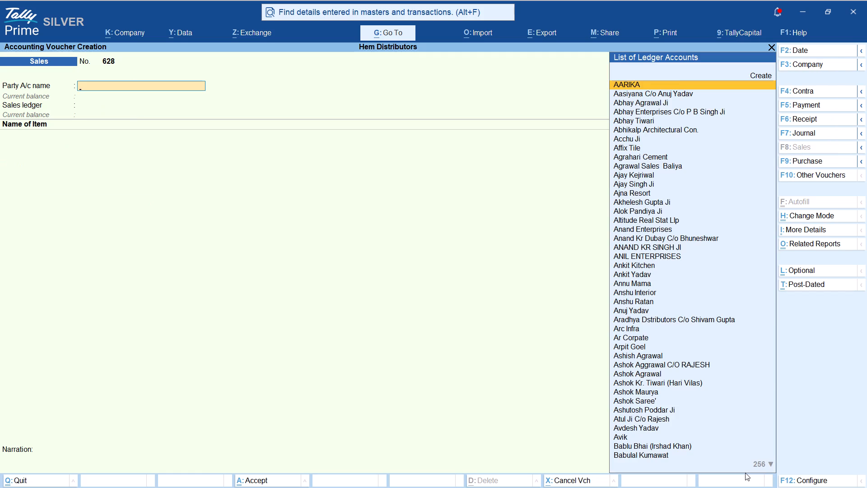
Start a sales voucher with Cash as the party account, using the Sales ledger.
type("cash")
key("Return")
key("ctrl+a")
key("ctrl+a")
key("ctrl+Return")
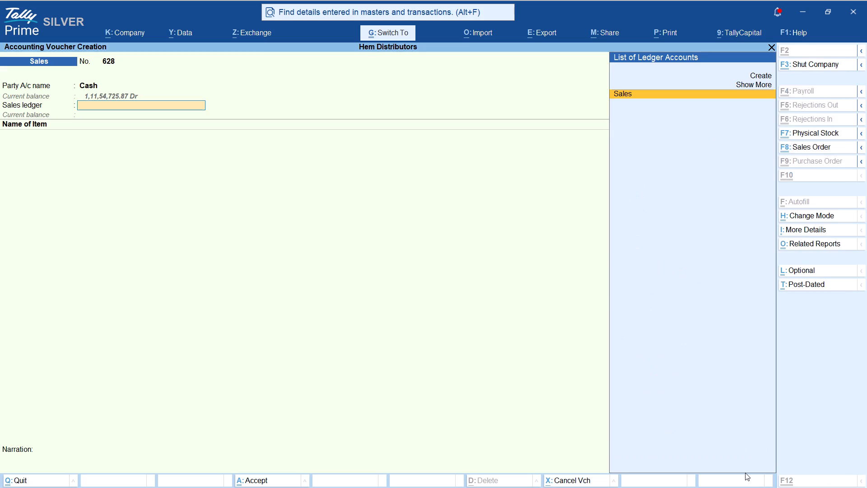
type("gr")
key("Up")
key("BackSpace")
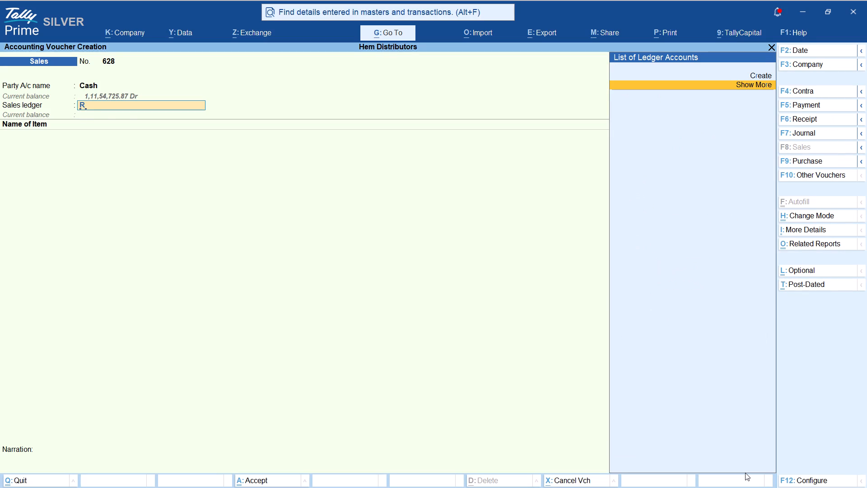
key("Return")
Add 1 kg of Grout at a rate of 90 to the cash sale.
type("gr")
key("Up")
key("Up")
key("Return")
key("Return")
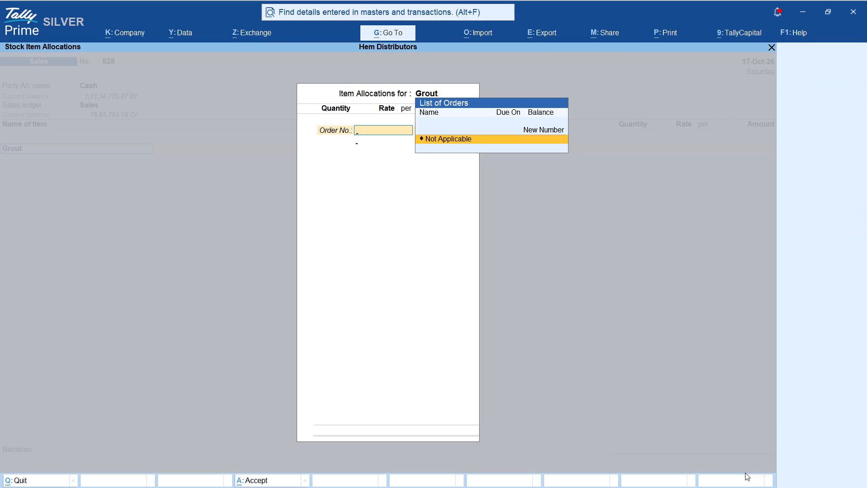
key("1")
key("Return")
type("990")
key("Return")
key("Return")
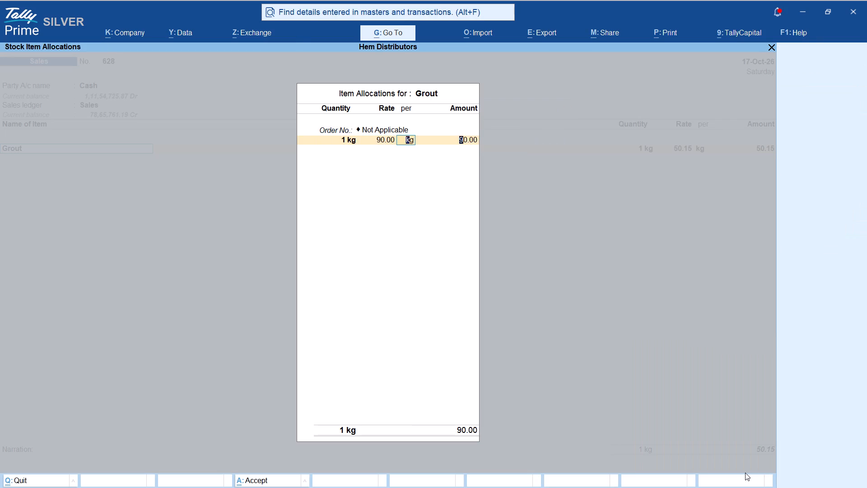
key("Return")
key("Return")
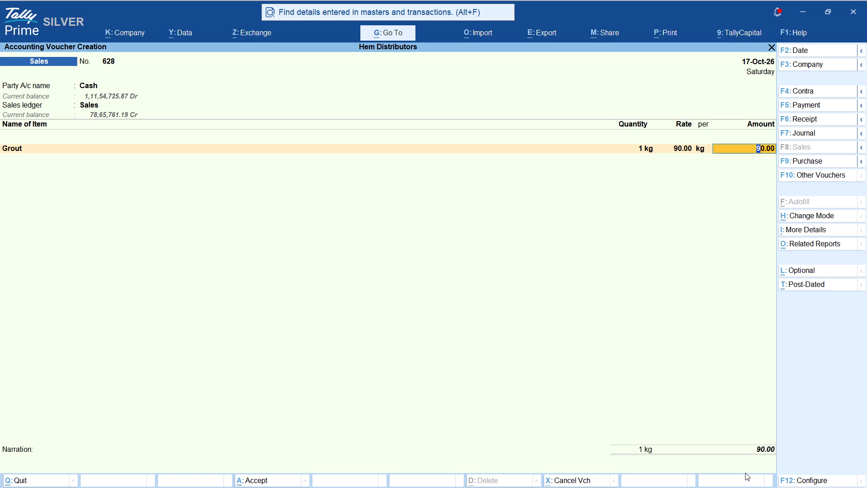
key("Return")
Add 1 bucket of PUA 212 4 KG at a rate of 2,400.
type("212")
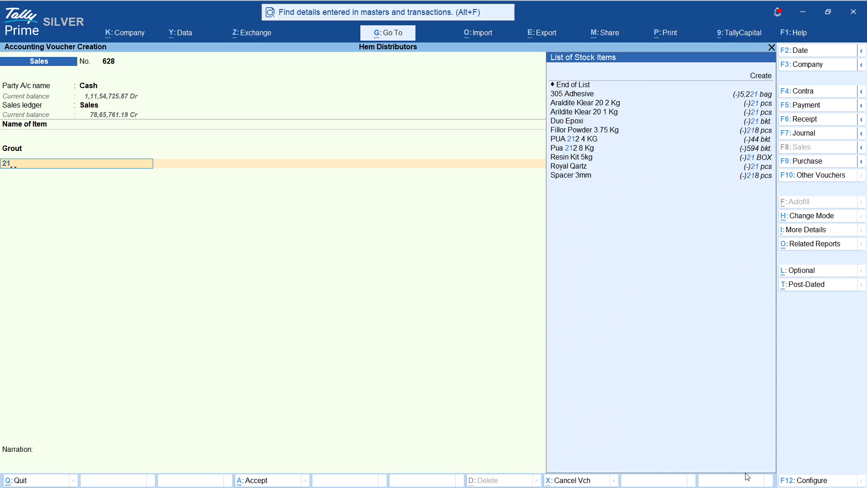
key("Down")
key("Return")
key("Return")
key("1")
key("Return")
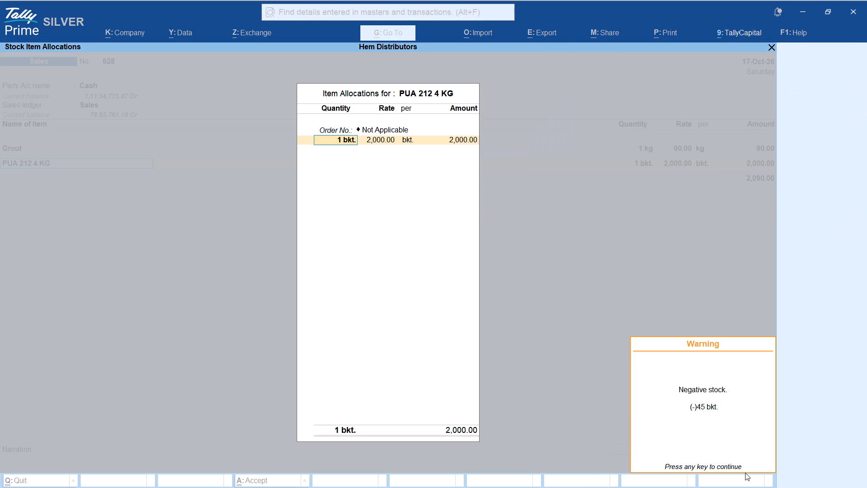
key("Return")
type("2400")
key("Return")
key("Return")
key("Return")
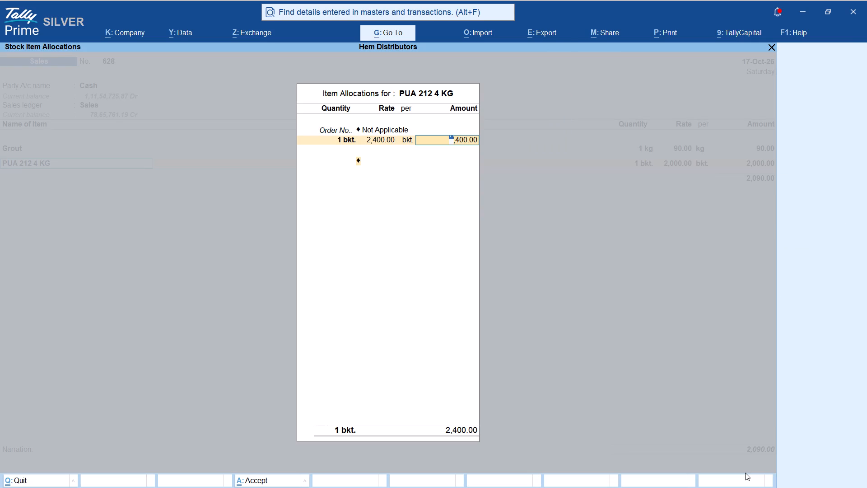
key("Return")
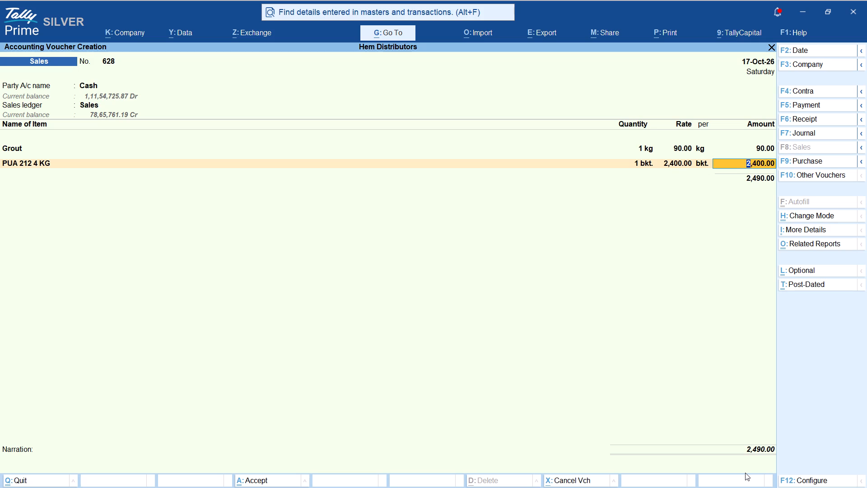
key("Return")
Add 10 pcs of Dhote at a rate of 40 to the cash sale.
type("dhot")
key("Return")
key("Return")
type("10")
key("Return")
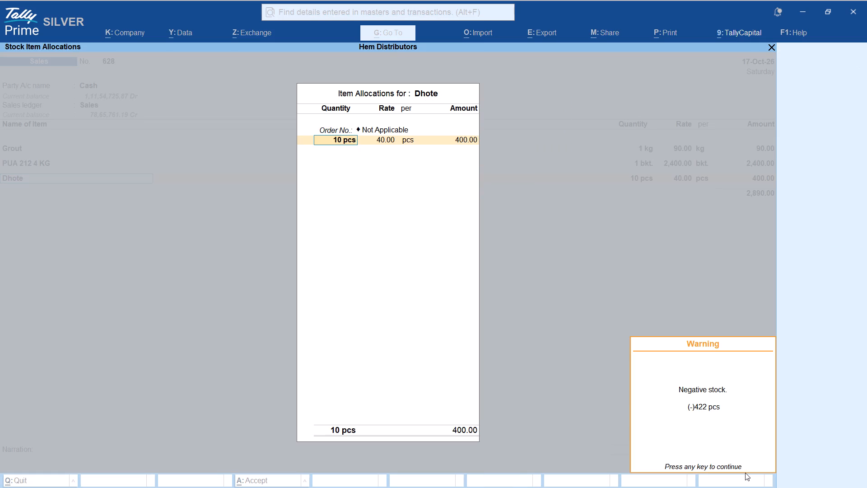
key("Return")
key("Return")
key("Return")
key("Return")
key("Return")
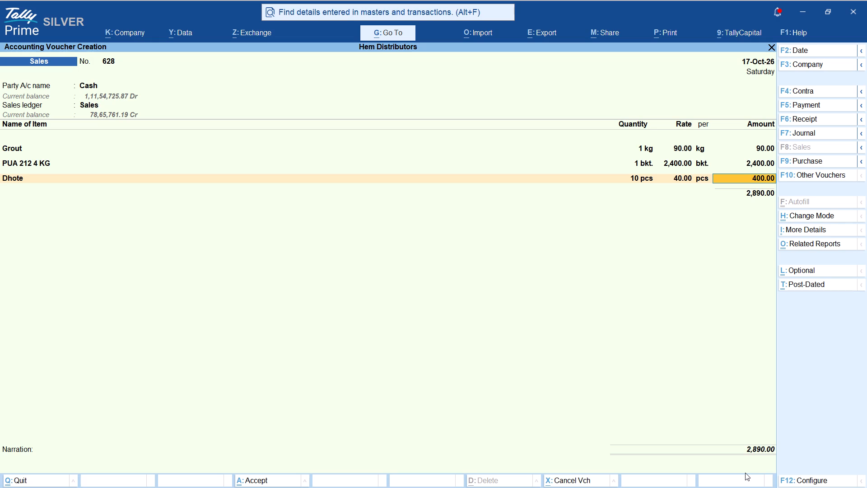
key("Return")
Add 350 pcs of Clip 3 mm at a rate of 3.50 to the cash sale.
type("clip")
key("Return")
key("Return")
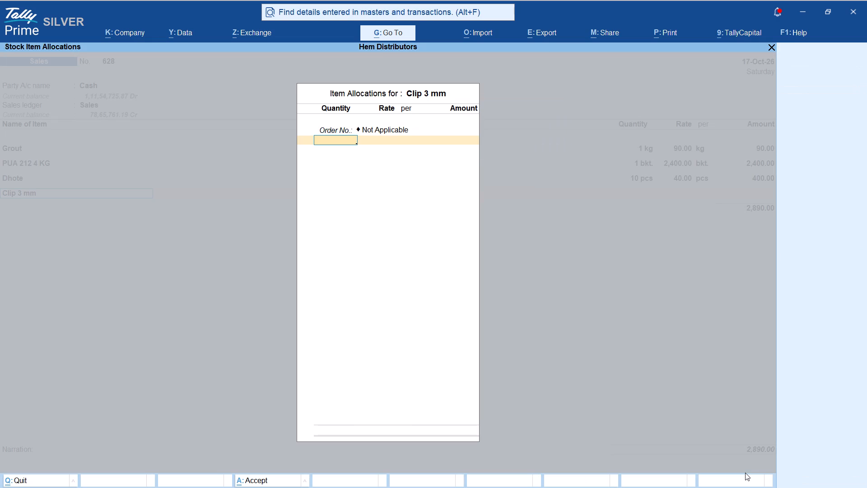
type("350")
key("Return")
type("30")
key("BackSpace")
type("3.50")
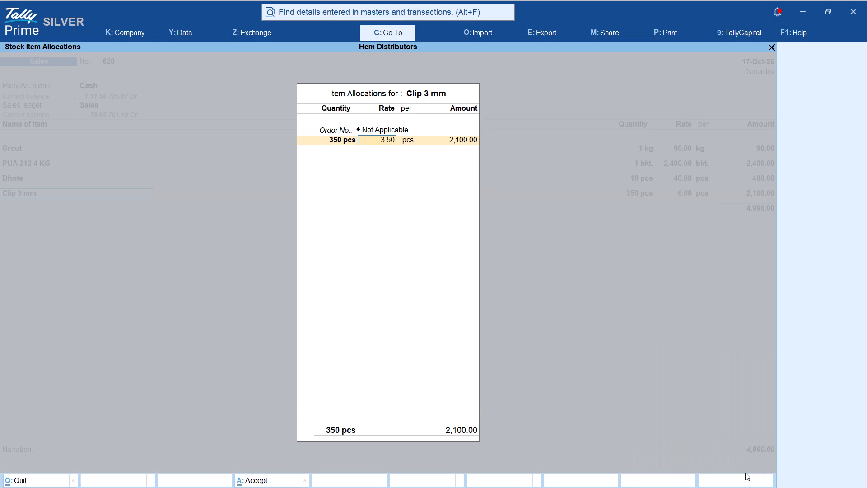
key("Return")
key("Return")
key("Return")
key("Return")
key("Return")
Add 6 pcs of Vetra Lv 50ml at a rate of 120 to the cash sale.
type("vetr")
key("Return")
key("Return")
key("6")
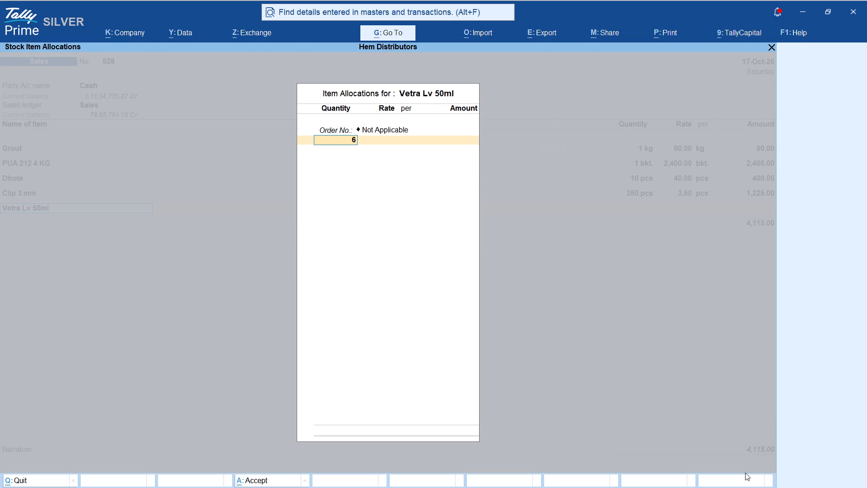
key("Return")
key("Return")
type("120")
key("Return")
key("Return")
key("Return")
key("Return")
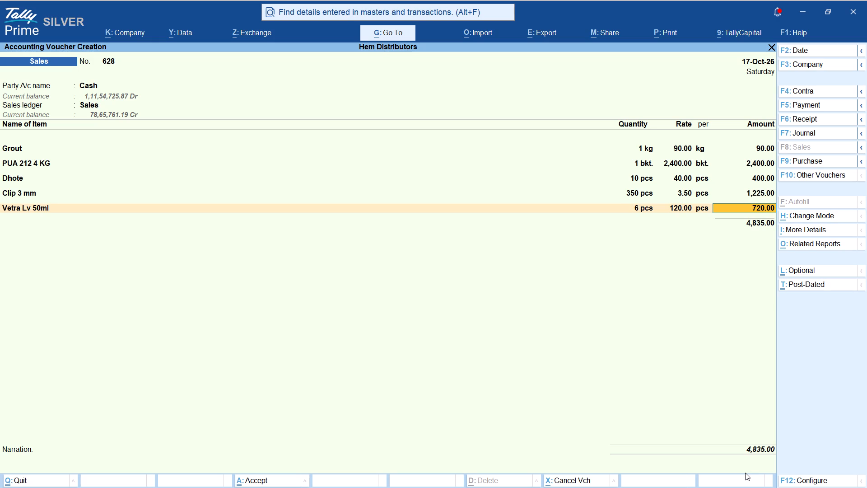
key("Return")
Add 20 bags of 315 Adhesive Gray 50 Kg at a rate of 1,145 to the cash sale.
type("315")
key("Down")
key("Return")
key("Return")
type("20")
key("Return")
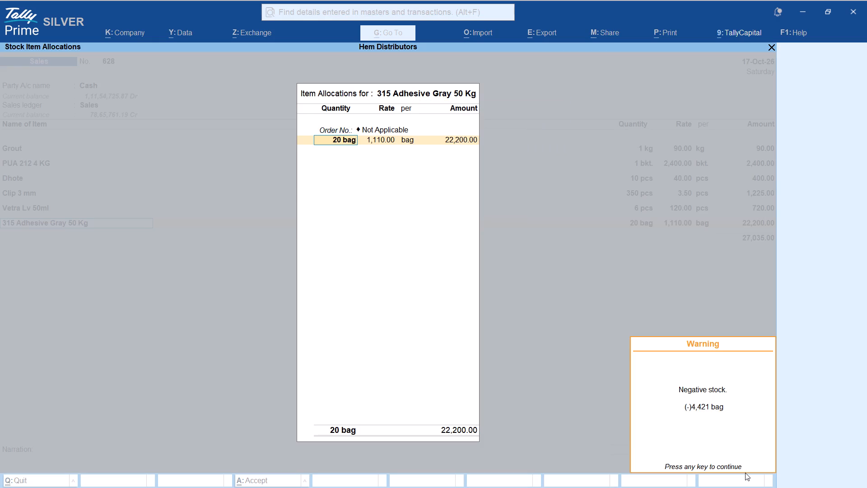
key("Return")
key("BackSpace")
key("Return")
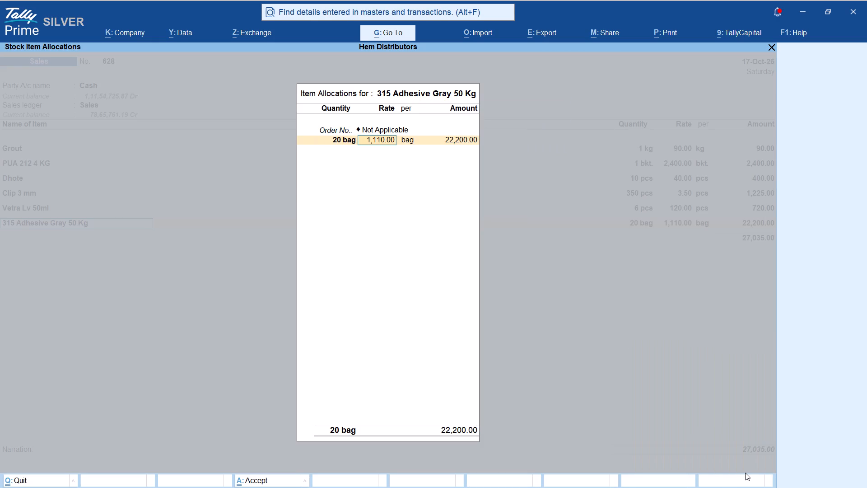
type("1145")
key("Return")
key("Return")
key("Return")
key("Return")
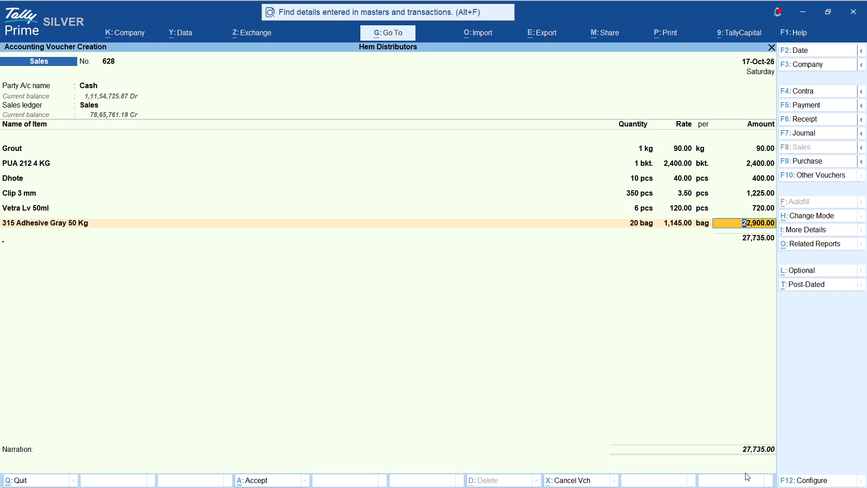
key("Return")
Close the item list, add a Freight charge of 500 and save the cash sales voucher.
key("Return")
type("fr")
key("Down")
key("Return")
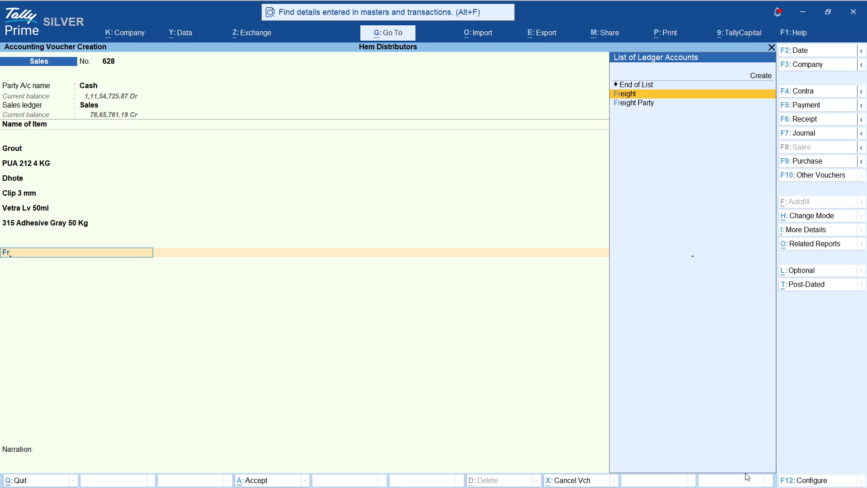
key("Return")
type("500")
key("Return")
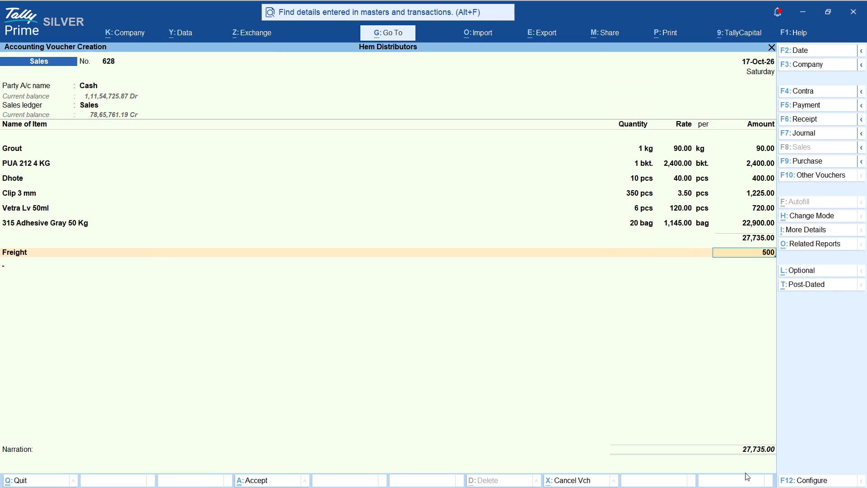
key("ctrl+a")
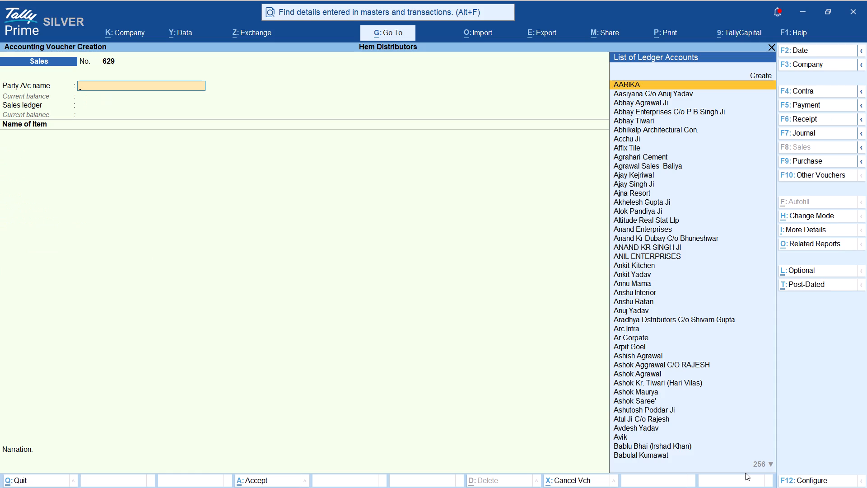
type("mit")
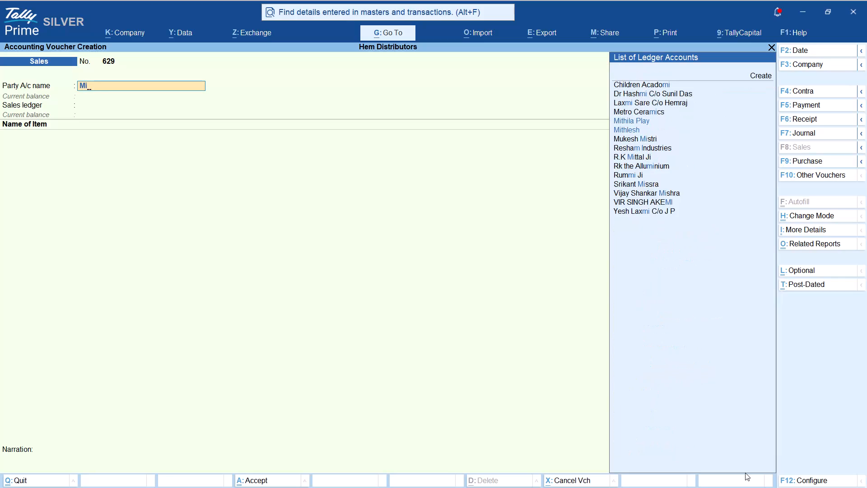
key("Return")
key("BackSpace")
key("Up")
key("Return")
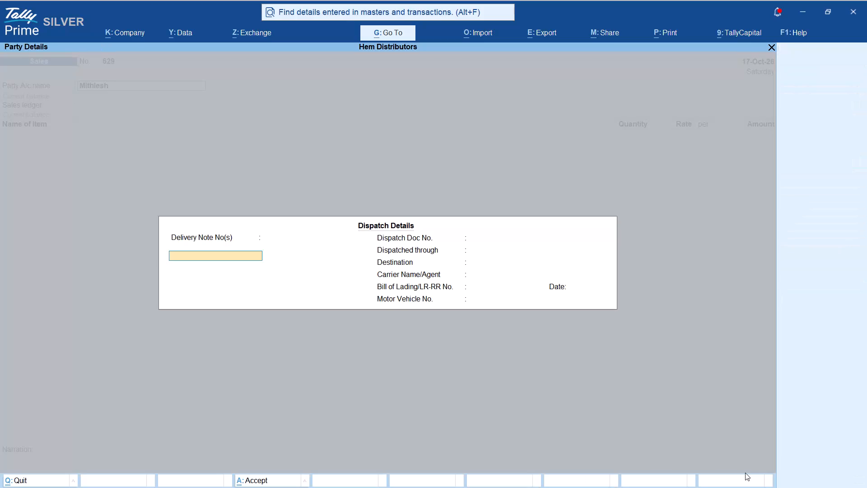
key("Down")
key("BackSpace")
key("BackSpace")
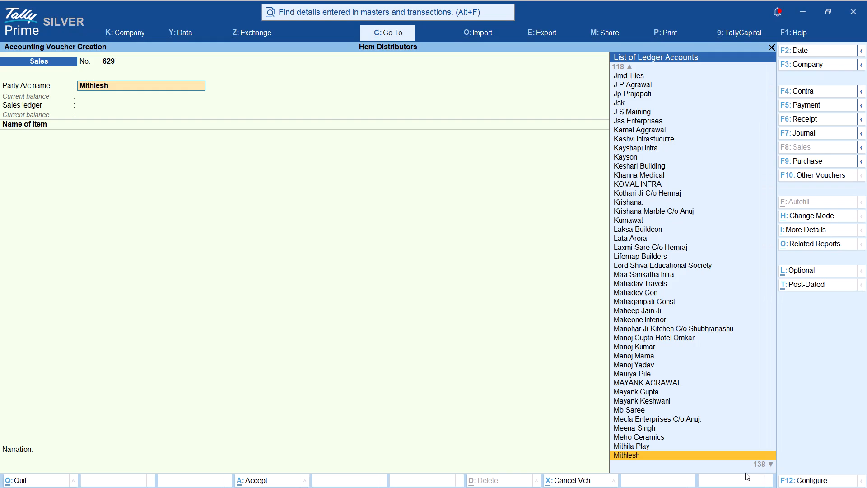
type("rkm")
key("Return")
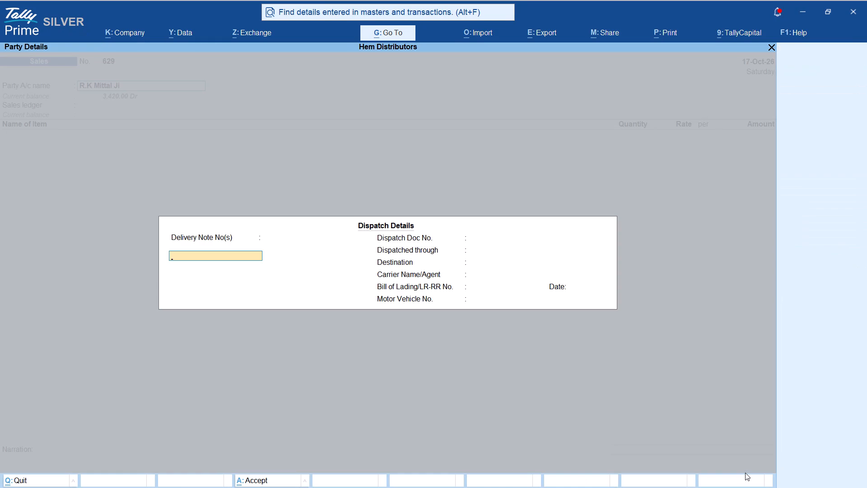
key("ctrl+a")
key("ctrl+a")
key("Return")
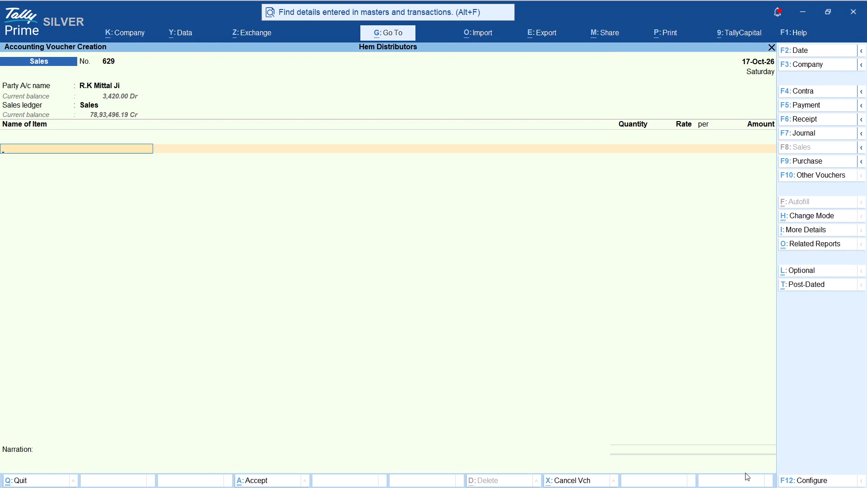
Add 1 pcs of Tint Akeme at a rate of 850 and save the sales voucher.
type("bl")
key("BackSpace")
key("BackSpace")
type("tin")
key("Down")
key("Return")
key("Return")
key("1")
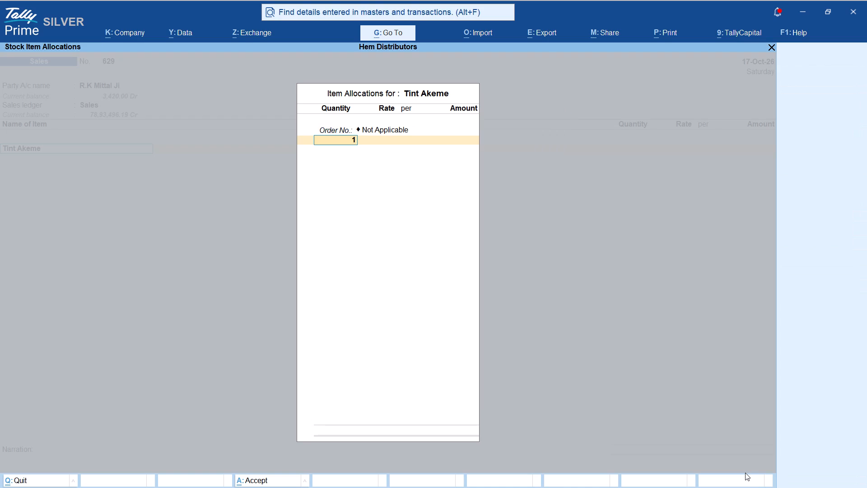
key("Return")
key("Return")
type("850")
key("Return")
key("Return")
key("Return")
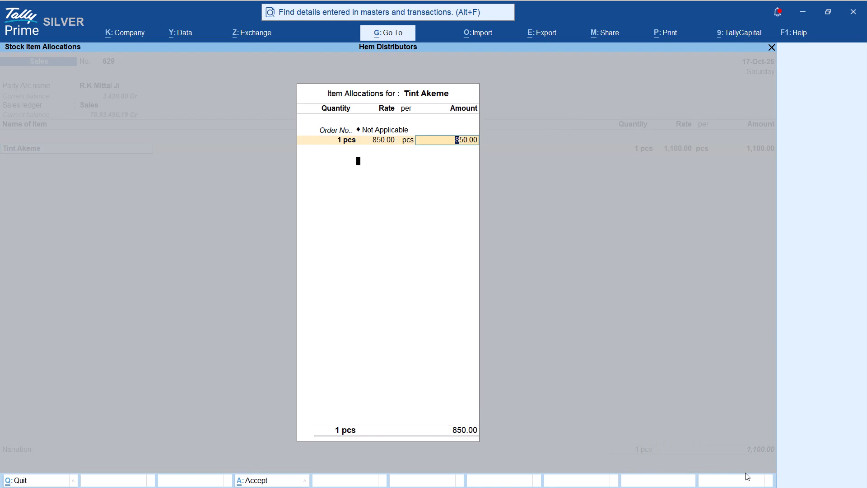
key("Return")
key("Return")
key("ctrl+a")
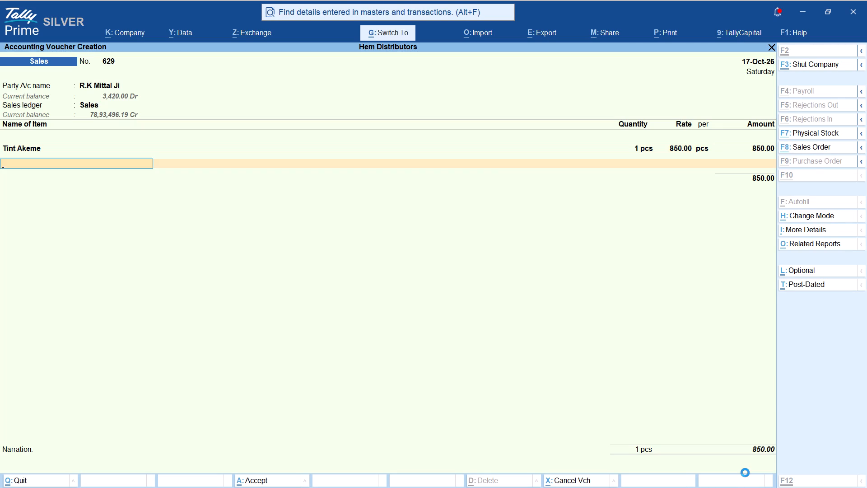
key("Return")
key("BackSpace")
type("ha")
key("Down")
key("Return")
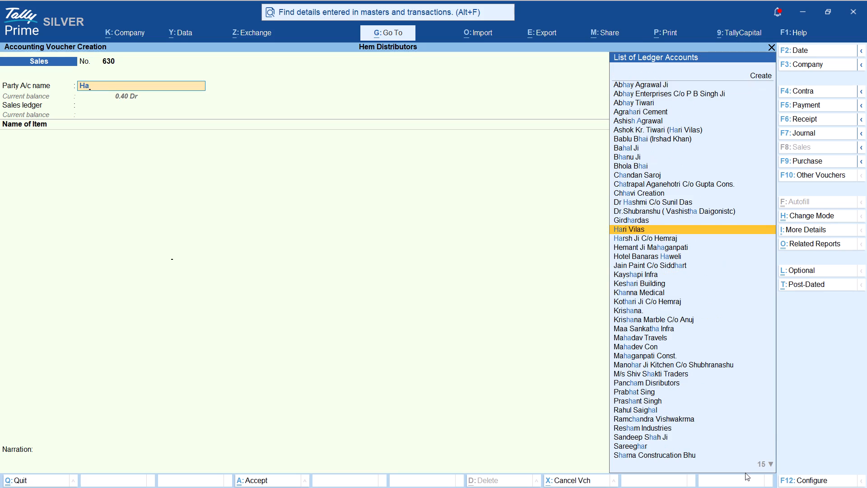
key("ctrl+a")
key("ctrl+a")
key("Return")
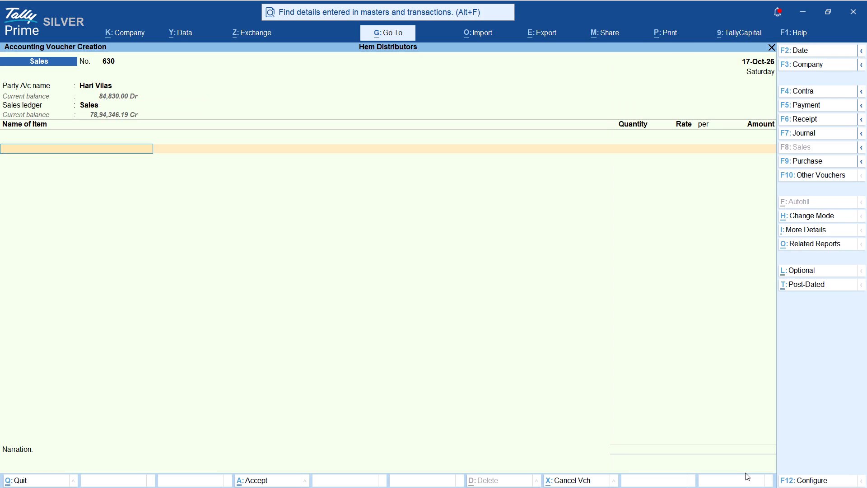
type("325")
key("Down")
key("Down")
key("Down")
key("Return")
key("Return")
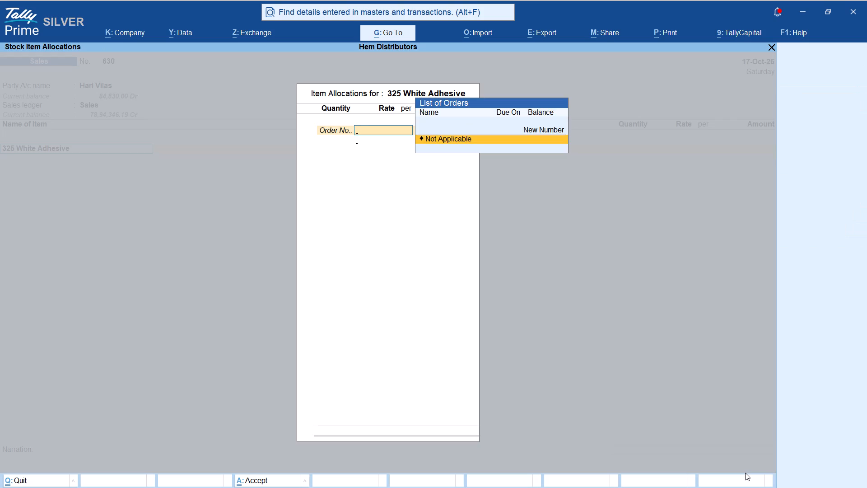
key("2")
key("Return")
key("Return")
key("Return")
key("Return")
key("Return")
key("Return")
key("Return")
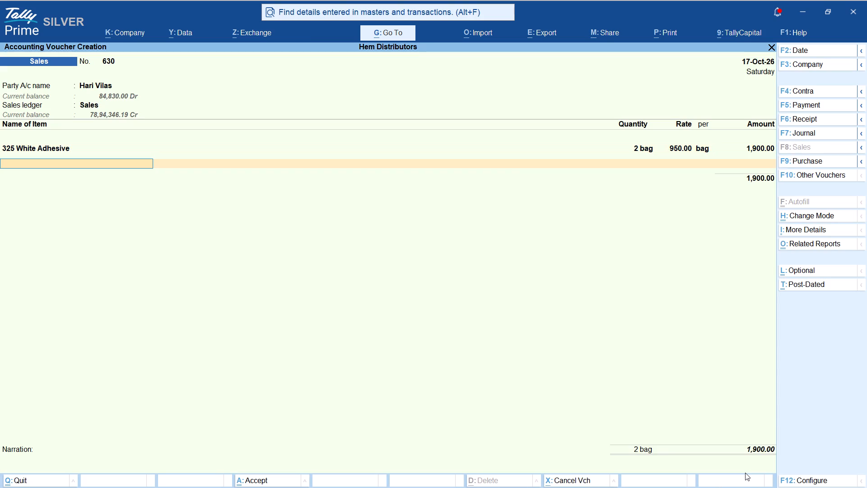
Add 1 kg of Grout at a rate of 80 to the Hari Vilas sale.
type("gr")
key("Up")
key("Up")
key("Return")
key("Return")
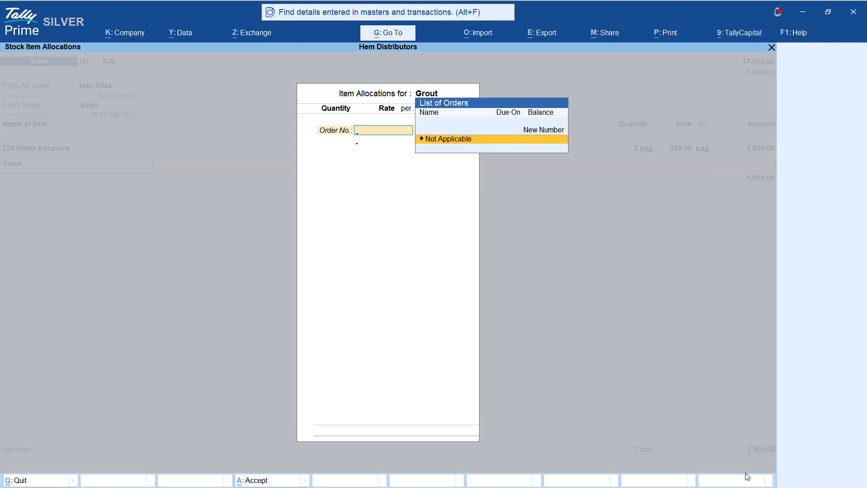
key("1")
key("Return")
key("Return")
type("80")
key("Return")
key("Return")
key("Return")
key("Return")
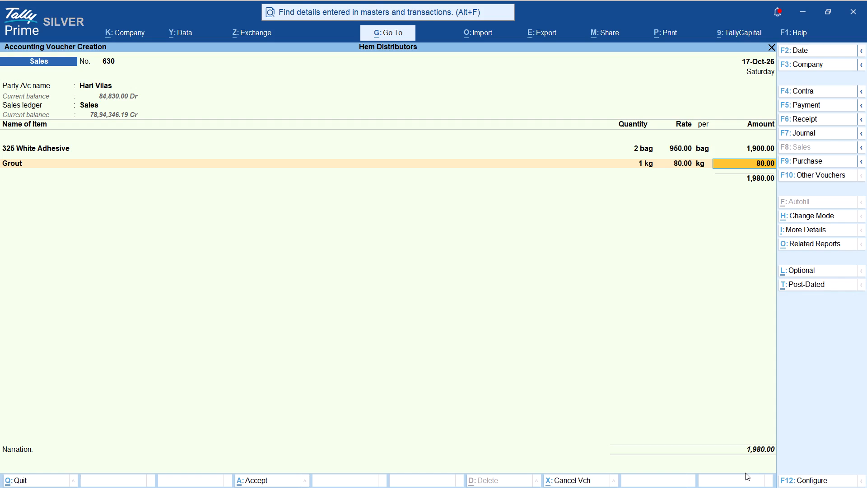
key("Return")
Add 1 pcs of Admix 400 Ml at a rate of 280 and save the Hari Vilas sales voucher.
type("admi")
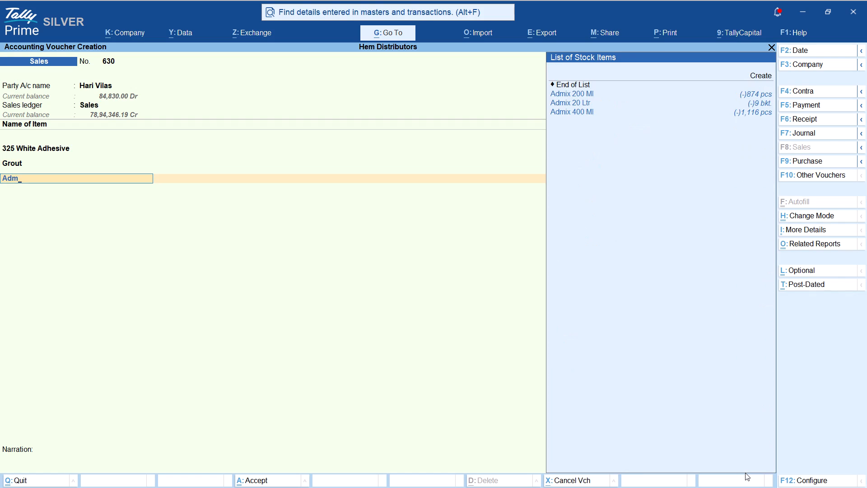
key("Down")
key("Down")
key("Down")
key("Return")
key("Return")
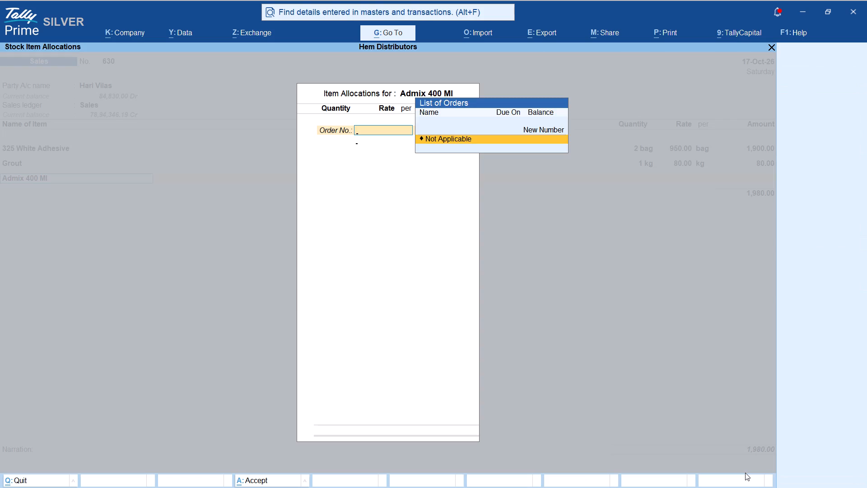
type("21")
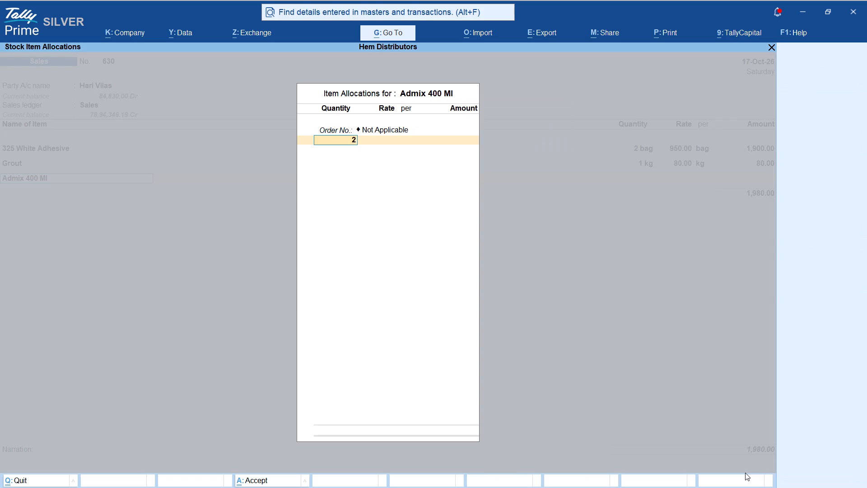
key("BackSpace")
key("BackSpace")
key("1")
key("Return")
key("Return")
key("Return")
key("Return")
key("Return")
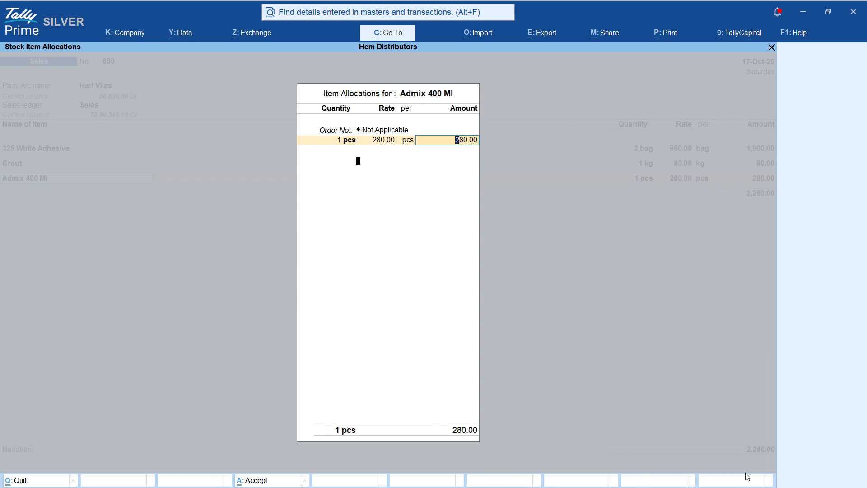
key("Return")
key("Return")
key("ctrl+a")
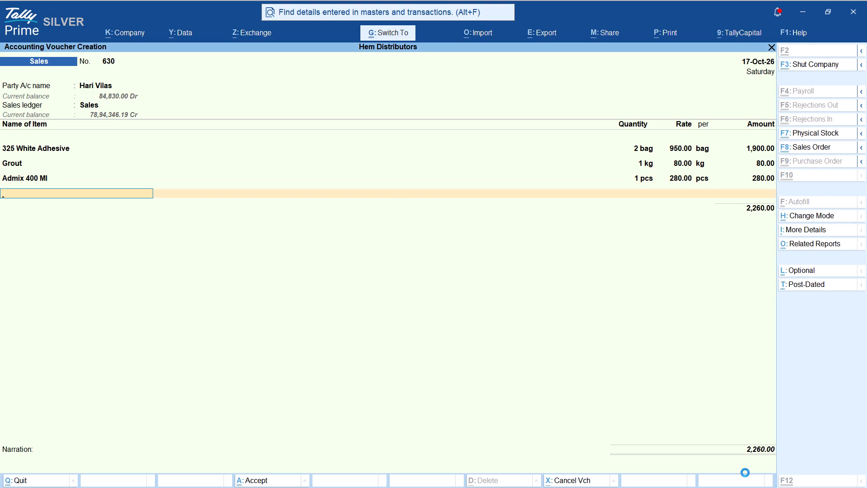
Set Bhuneshwar Ji as the party of the new sales voucher, accept its details, and choose the Sales ledger.
type("bh")
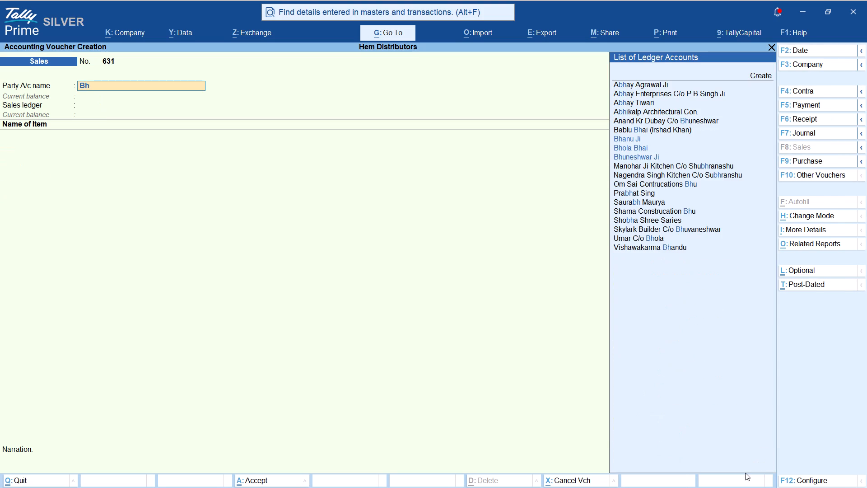
key("Up")
key("Return")
key("ctrl+a")
key("ctrl+a")
key("apostrophe")
key("Return")
key("apostrophe")
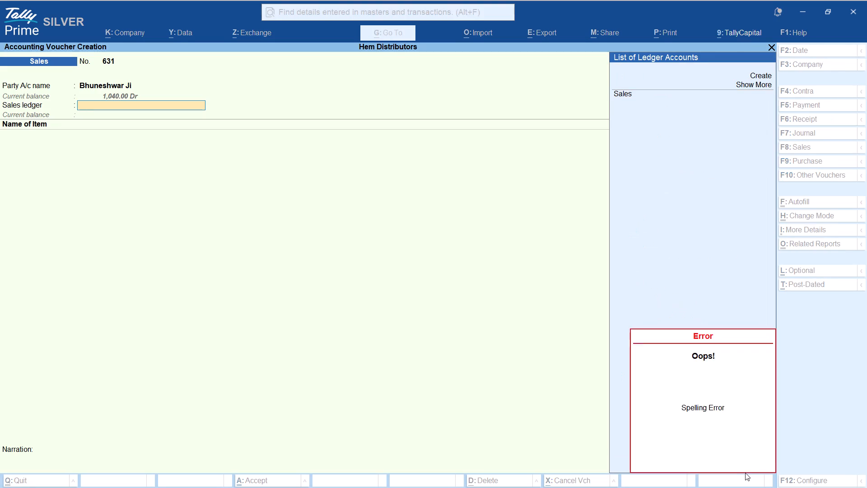
key("Return")
key("Down")
key("Down")
key("Down")
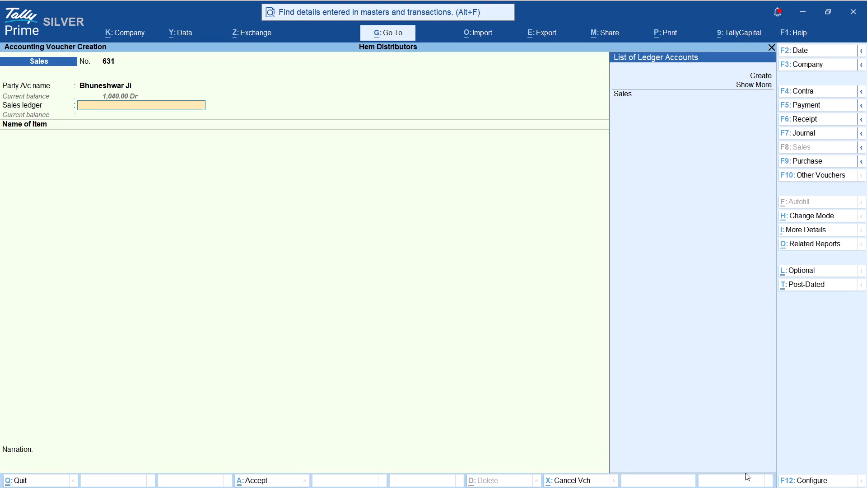
key("Return")
key("Return")
key("BackSpace")
key("BackSpace")
key("Return")
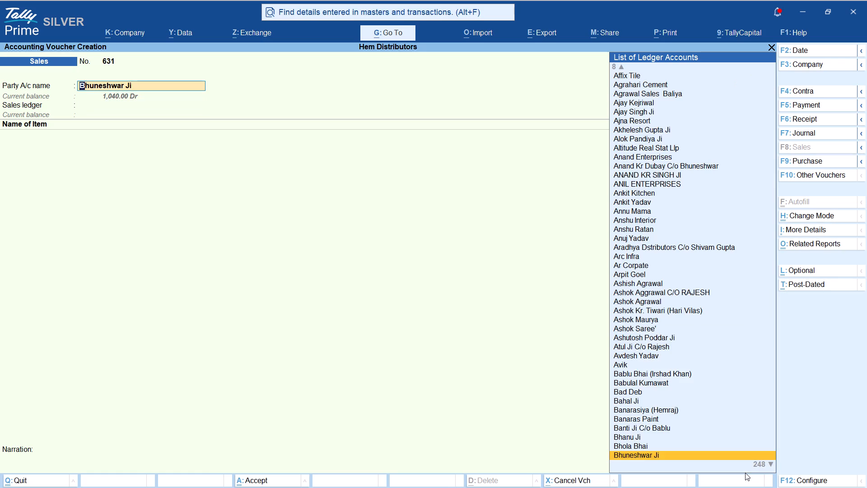
key("ctrl+a")
key("ctrl+a")
key("Return")
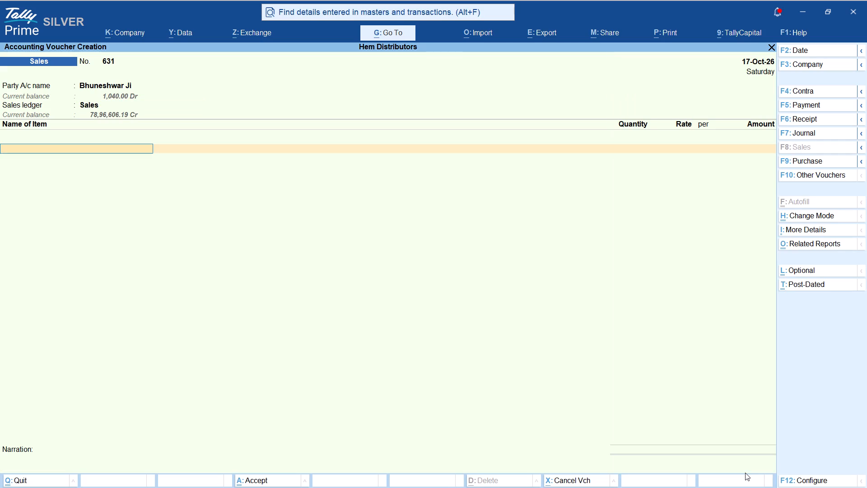
Add 3 kg of Grout at a rate of 70 and save the Bhuneshwar Ji sales voucher.
type("gr")
key("Up")
key("Up")
key("Return")
key("Return")
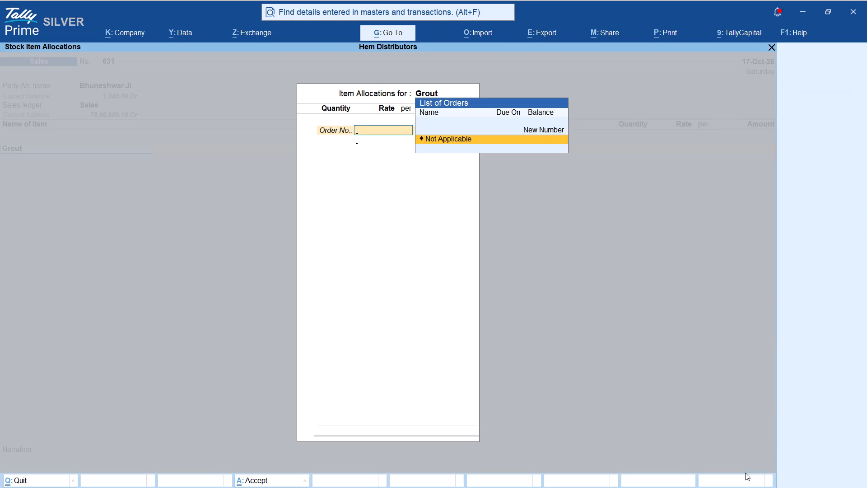
key("3")
key("Return")
key("Return")
type("70")
key("Return")
key("Return")
key("Return")
key("Return")
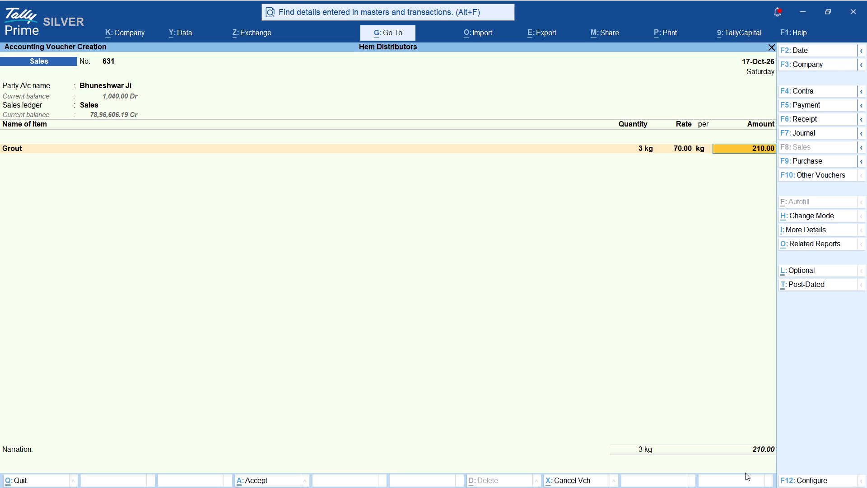
key("Return")
key("ctrl+a")
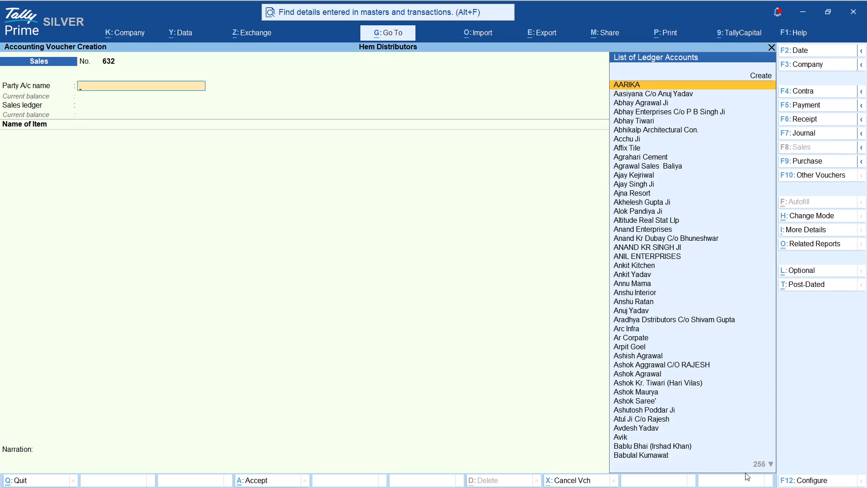
Set GLOBAL ACCESS TECHNOLOGIES as the party of the new sales voucher, accept its details, and choose the Sales ledger.
type("glo")
key("Return")
key("ctrl+a")
key("ctrl+a")
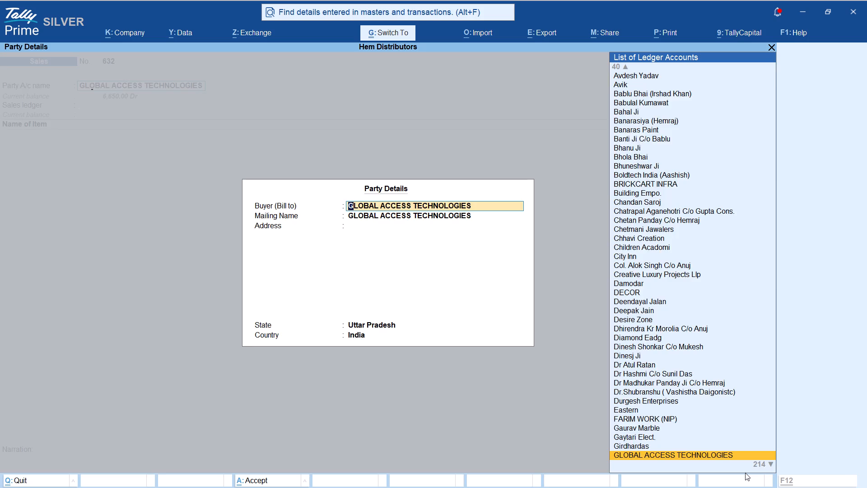
key("Return")
Add 25 pcs of Seet 8x4 at a rate of 250 to the GLOBAL ACCESS TECHNOLOGIES sale.
type("see")
key("Up")
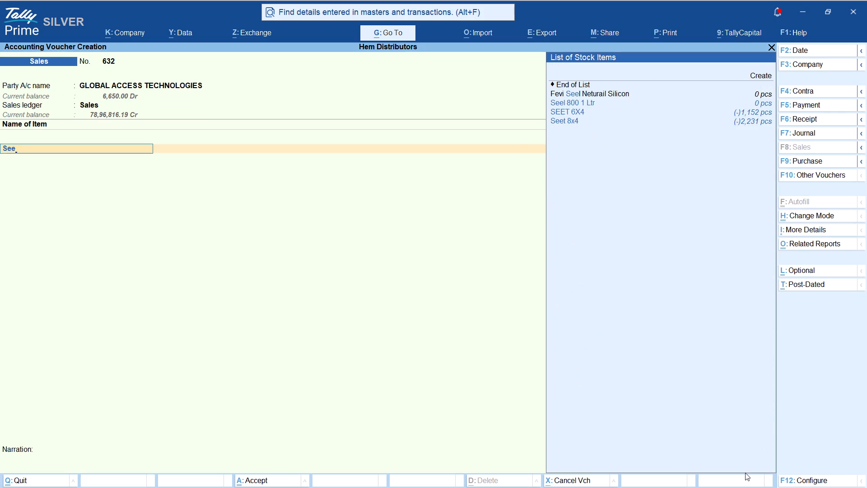
key("Return")
key("Return")
key("3")
key("BackSpace")
type("25")
key("Return")
key("Return")
key("Return")
key("Return")
key("Return")
key("Return")
key("Return")
Close the item list, add a Freight charge of 400 and save the GLOBAL ACCESS TECHNOLOGIES sales voucher.
key("Return")
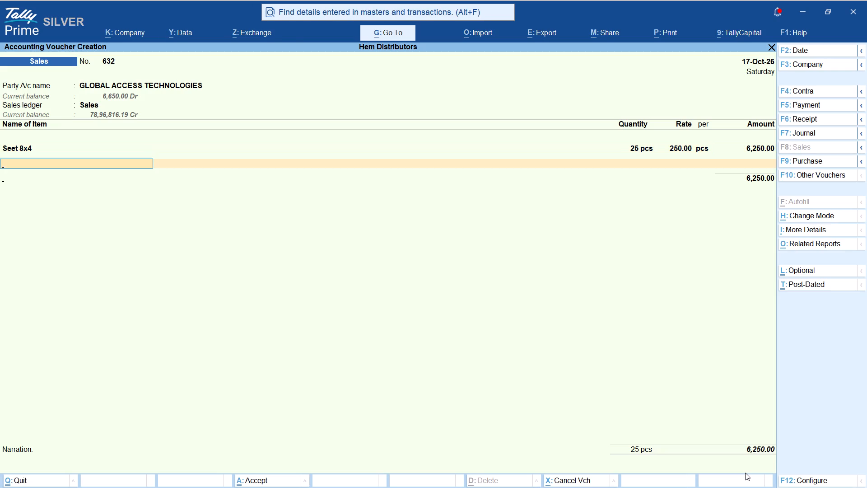
type("fre")
key("Up")
key("Up")
key("Return")
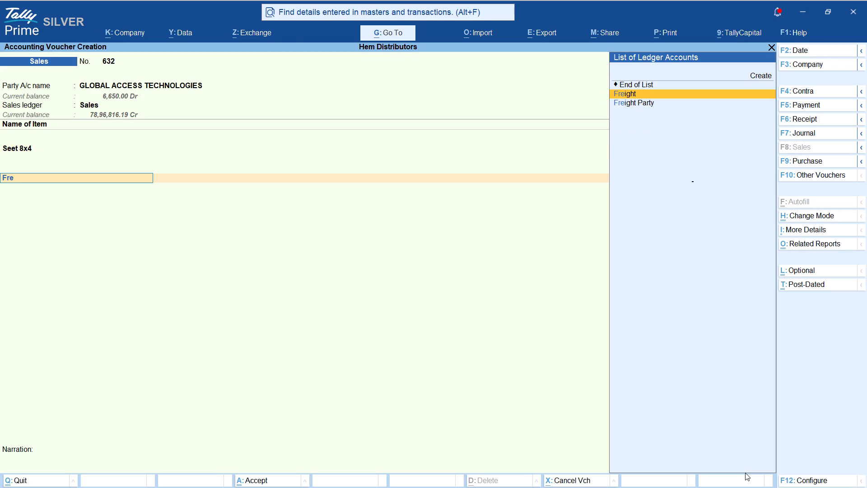
key("Return")
type("400")
key("Return")
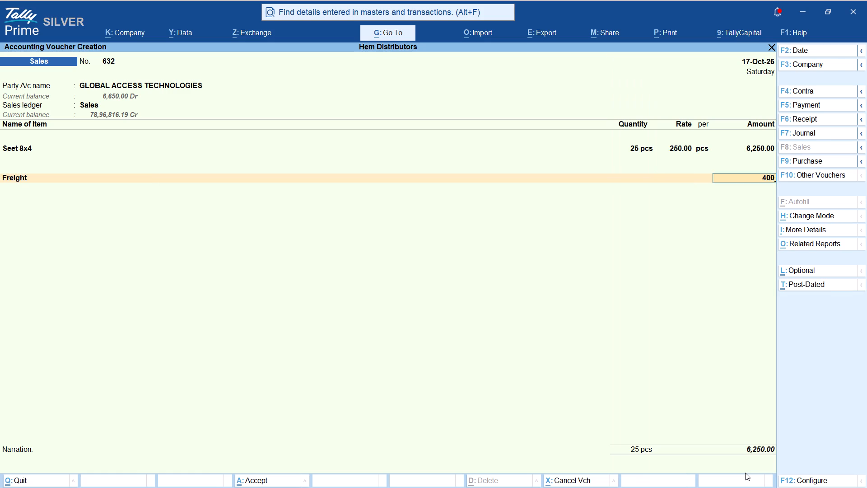
key("ctrl+a")
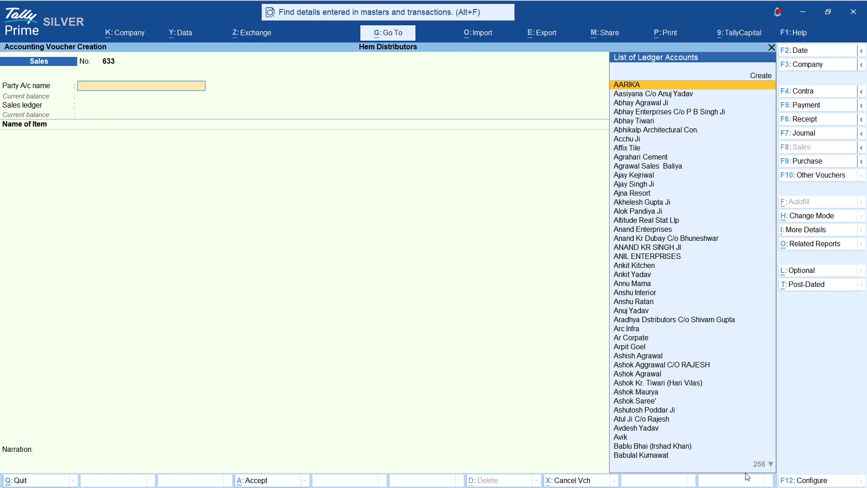
Set Creative Luxury Projects Llp as the party of the new sales voucher, accept its details, and choose the Sales ledger.
type("cre")
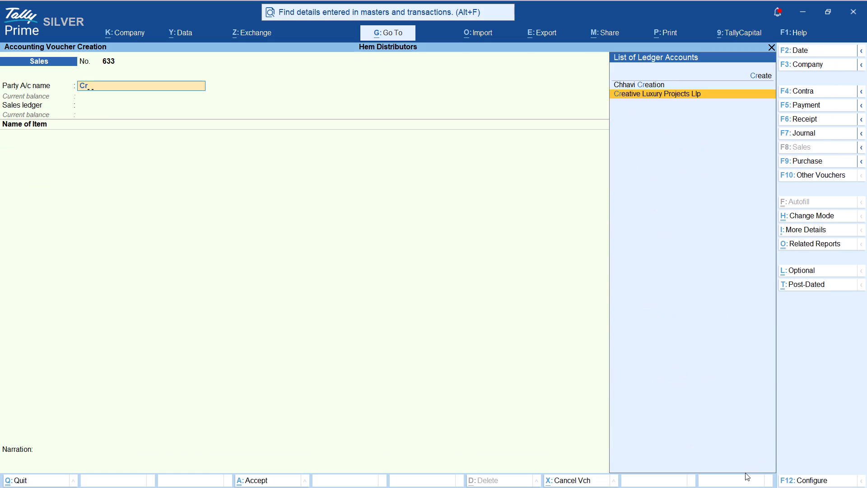
key("Return")
key("ctrl+a")
key("ctrl+a")
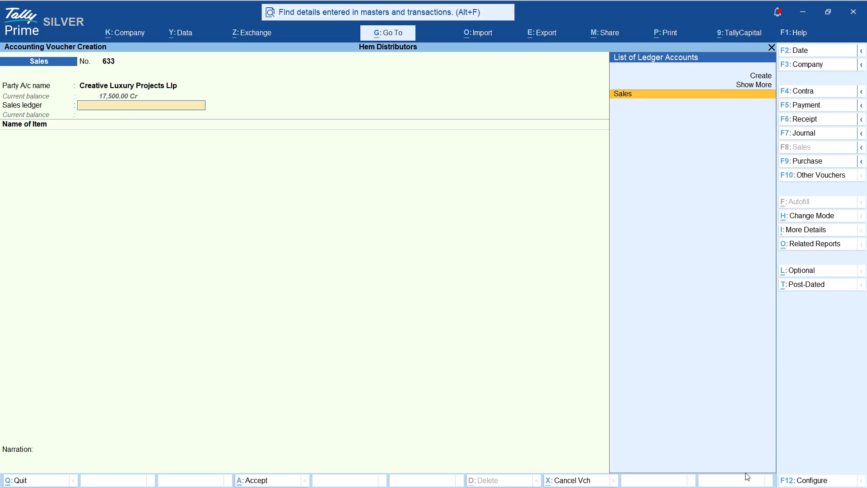
key("Return")
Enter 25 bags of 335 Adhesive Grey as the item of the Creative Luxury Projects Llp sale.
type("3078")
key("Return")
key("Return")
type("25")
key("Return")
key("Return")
Go back to the item line and replace 335 Adhesive Grey with 307 GRAY.
key("BackSpace")
key("BackSpace")
key("BackSpace")
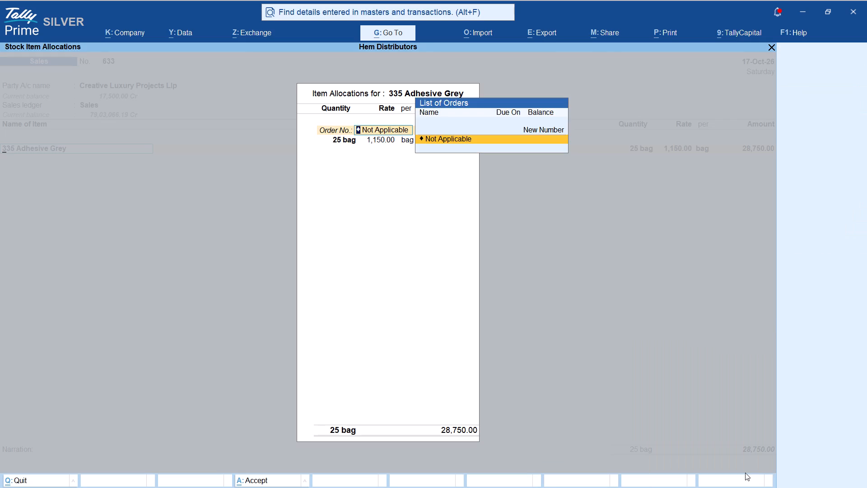
key("Up")
key("Up")
key("Up")
key("Up")
key("Up")
key("Up")
key("Up")
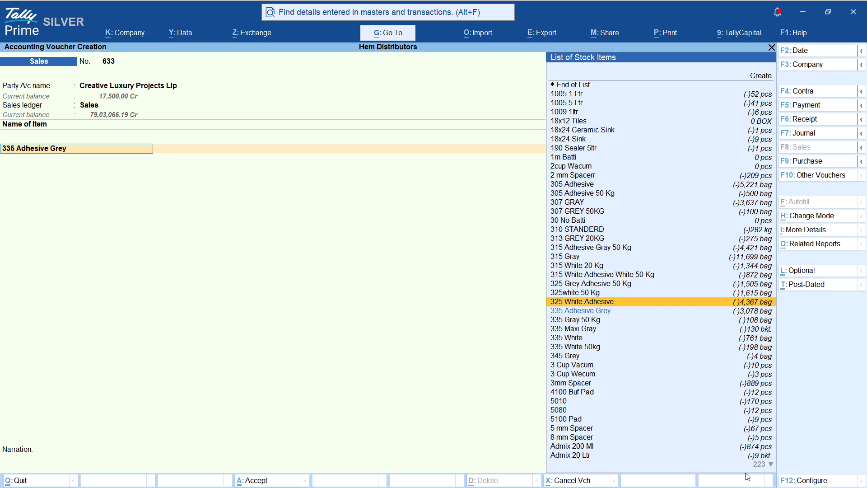
key("Up")
key("Up")
key("Up")
key("Up")
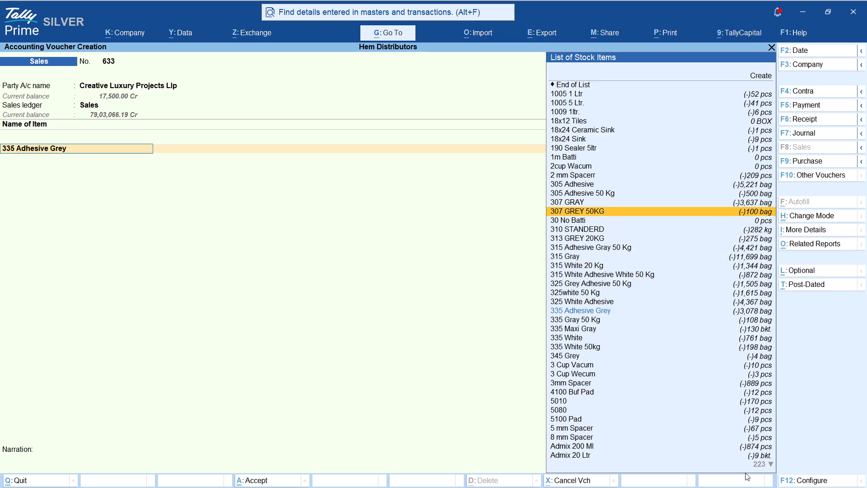
key("Up")
key("Return")
Set the 307 GRAY quantity to 25 bags and the rate to 450, and accept the item line.
key("Return")
key("0")
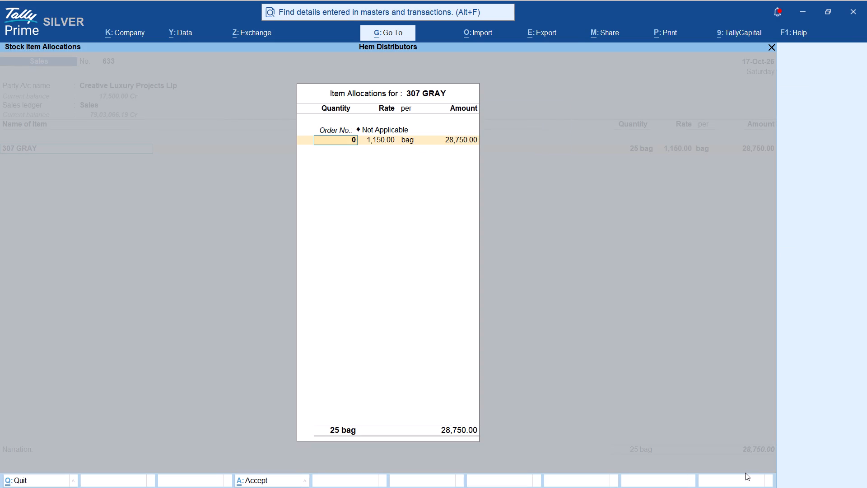
key("Return")
key("BackSpace")
key("BackSpace")
type("25")
key("Return")
key("Return")
type("450")
key("Return")
key("Return")
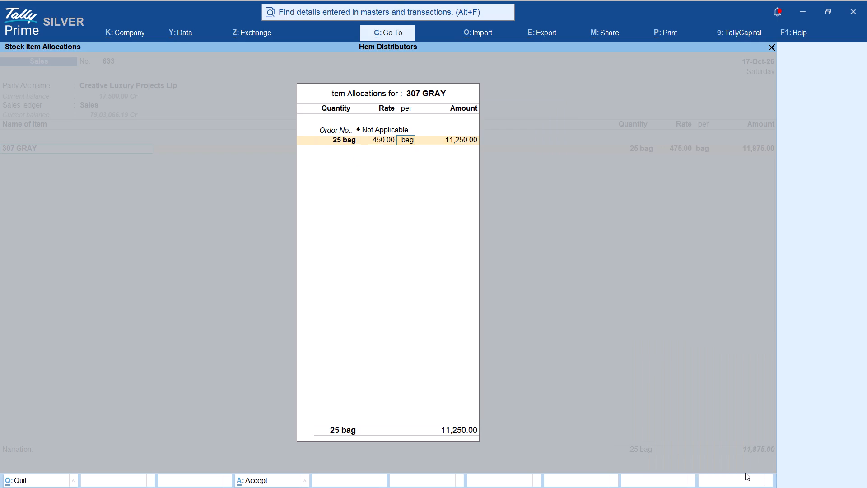
key("Return")
key("Return")
key("Return")
Close the item list, add a Freight charge of 500 and save the Creative Luxury Projects Llp sales voucher.
key("Return")
type("fre")
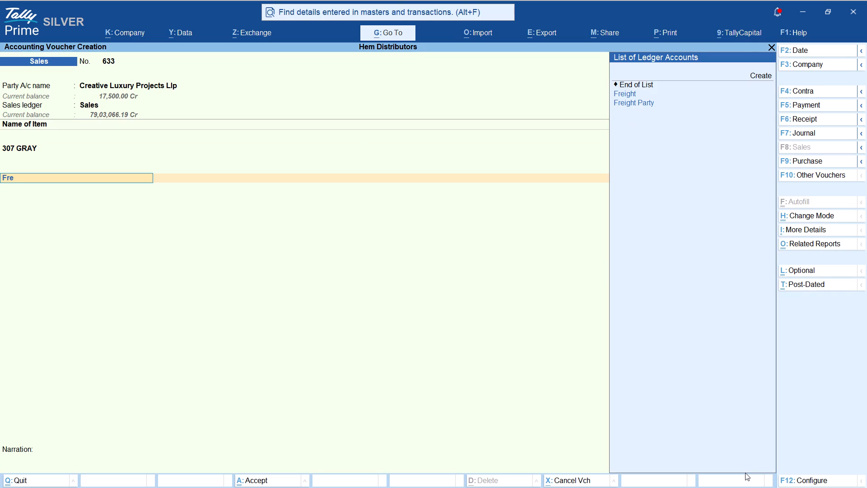
key("Down")
key("Down")
key("Up")
key("Return")
key("Return")
key("Return")
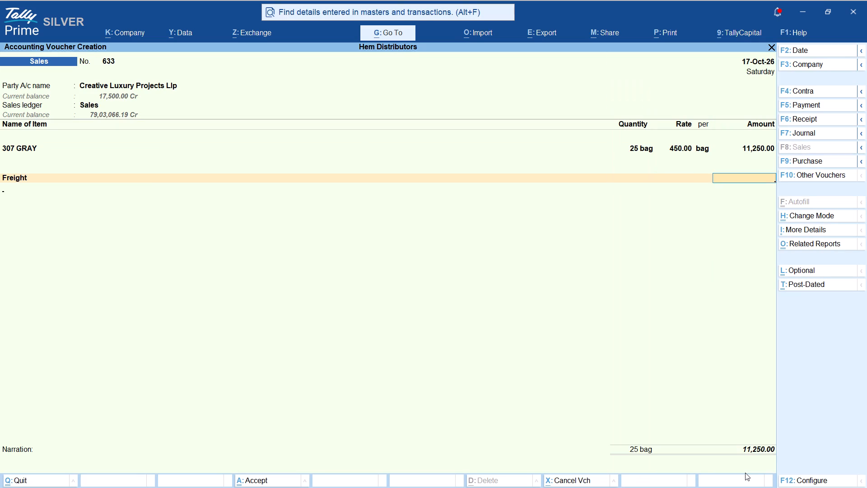
key("BackSpace")
type("500")
key("Return")
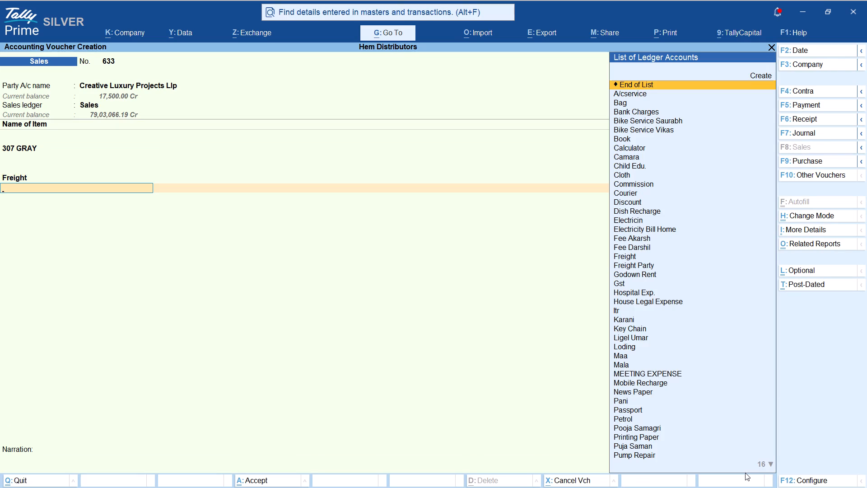
key("ctrl+a")
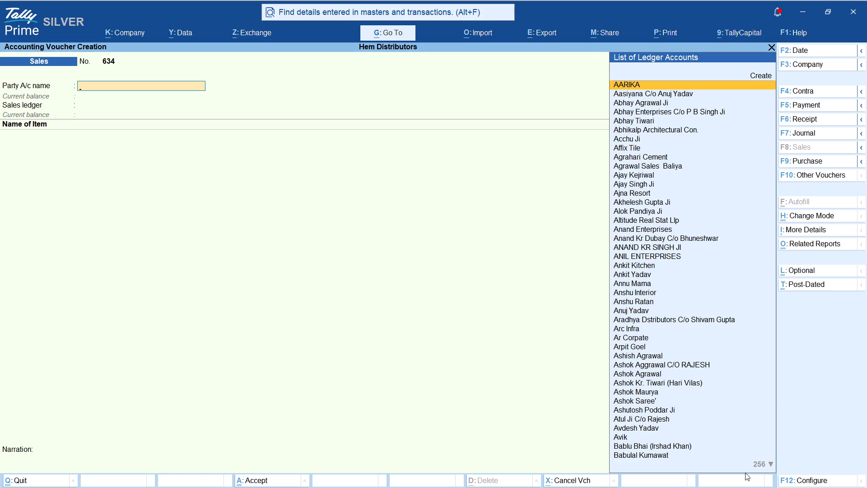
Set the date of the new sales voucher to 19-Oct-26.
key("F2")
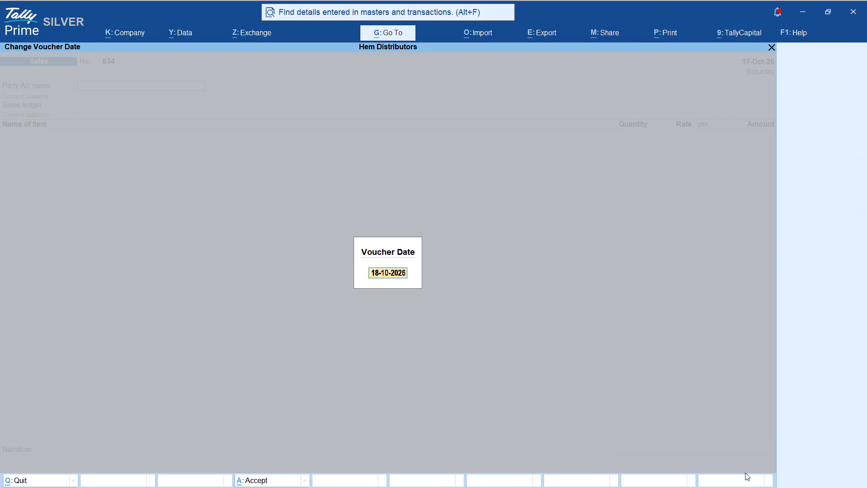
type("19")
key("Return")
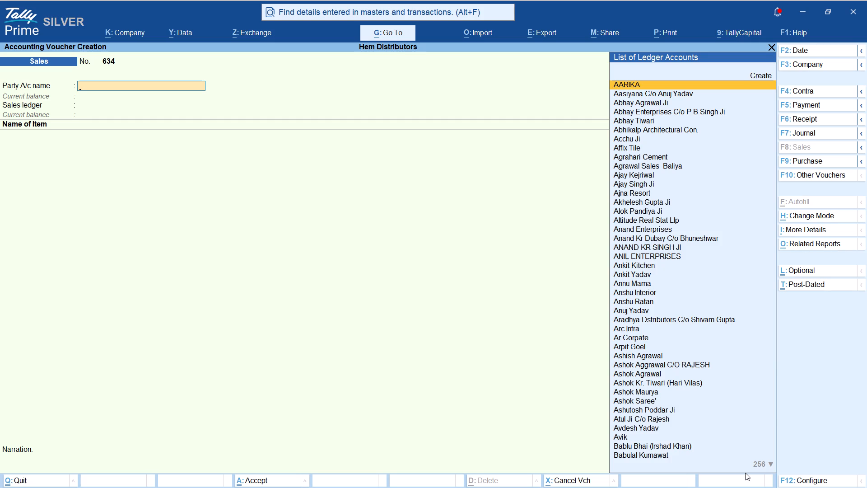
Set Jeevandeep Public School as the party of the sales voucher, accept its details, and choose the Sales ledger.
type("jee")
key("Return")
key("ctrl+a")
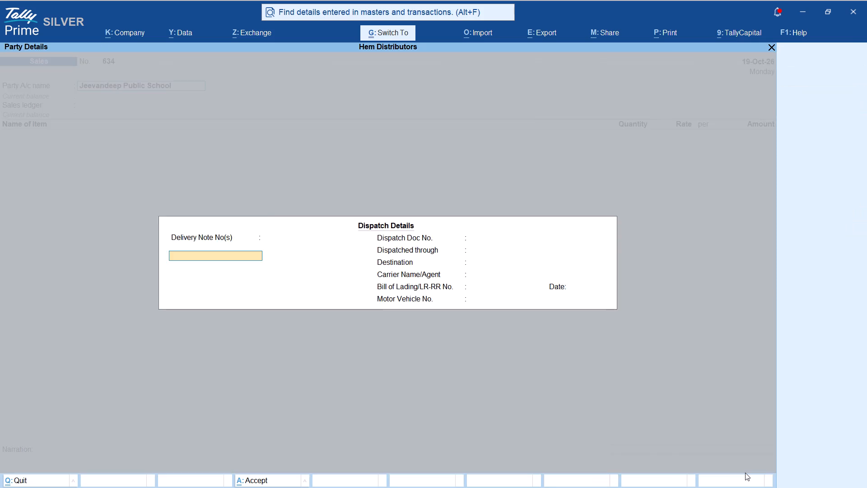
key("ctrl+a")
key("Return")
Add 50 bags of Tx4 at a rate of 530 to the Jeevandeep Public School sale.
key("4")
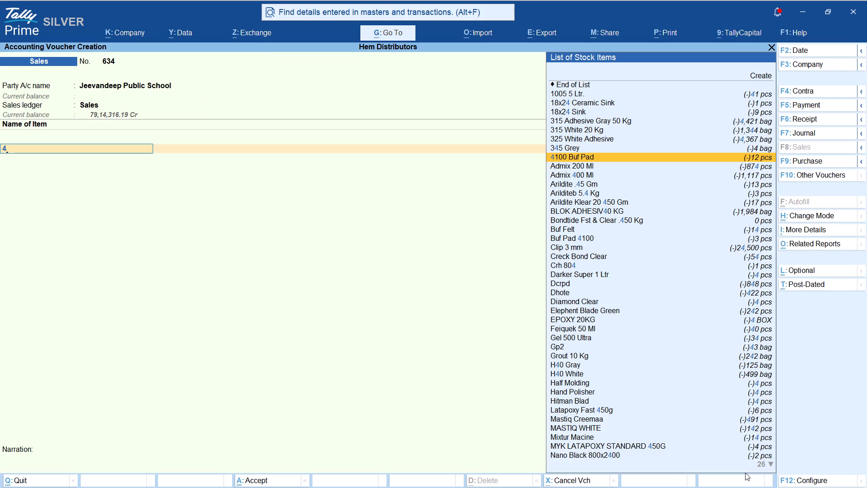
key("BackSpace")
type("tx4")
key("Return")
key("Return")
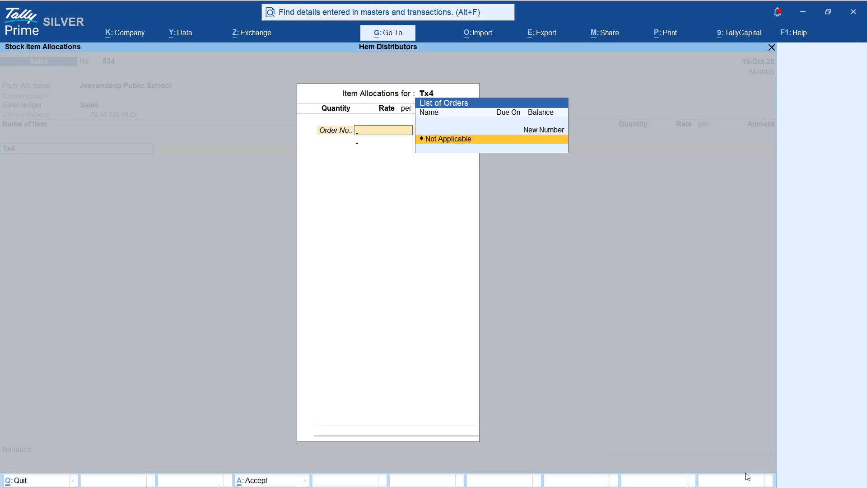
type("50")
key("Return")
key("Return")
type("5.0")
key("BackSpace")
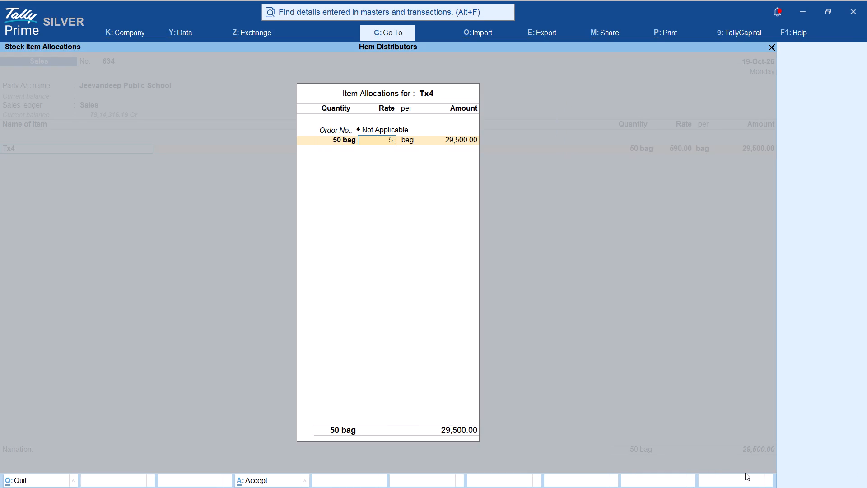
key("BackSpace")
type("30")
key("Return")
key("Return")
key("Return")
key("Return")
key("Return")
Close the item list, add a Freight charge of 700 and save the Jeevandeep Public School sales voucher.
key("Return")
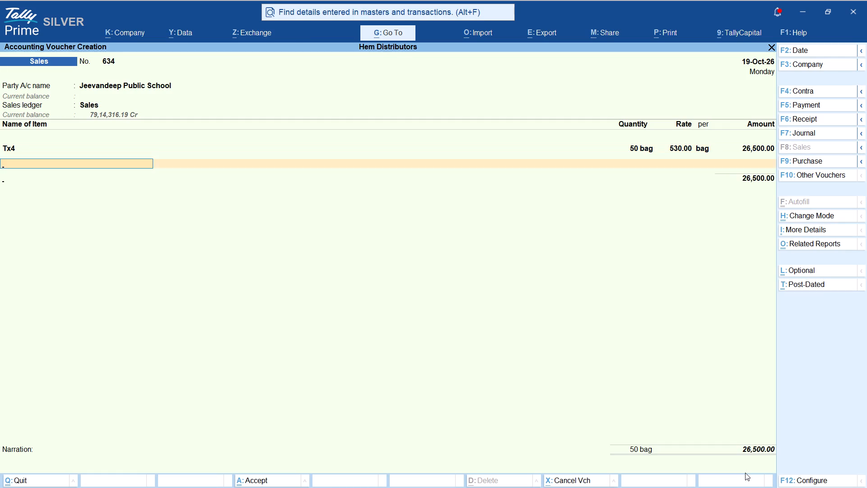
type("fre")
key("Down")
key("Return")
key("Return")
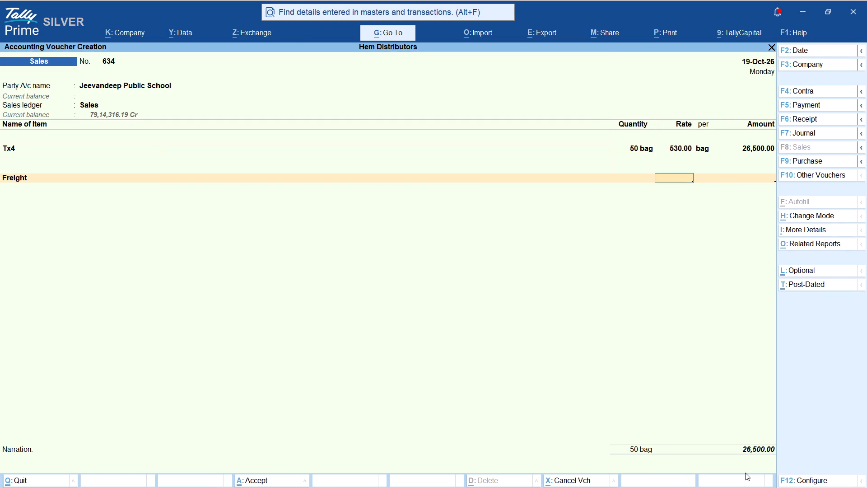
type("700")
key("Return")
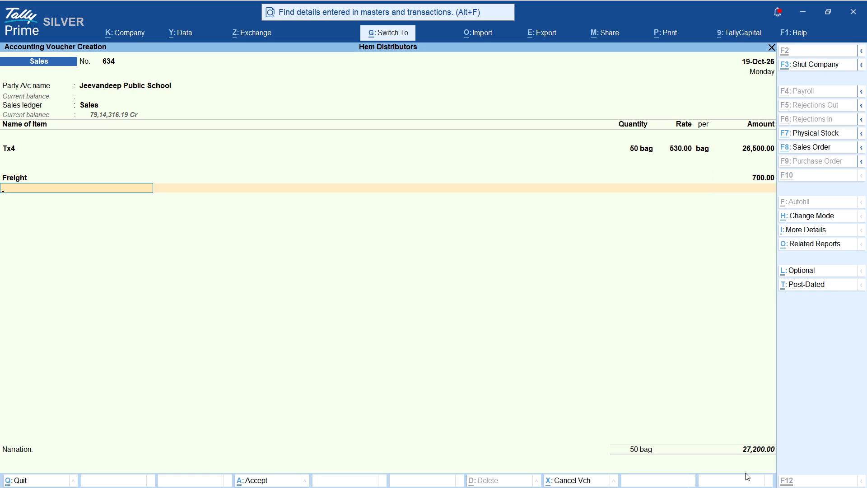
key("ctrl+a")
Set Anand Ji as the party of the new sales voucher, accept the party details, and choose the Sales ledger.
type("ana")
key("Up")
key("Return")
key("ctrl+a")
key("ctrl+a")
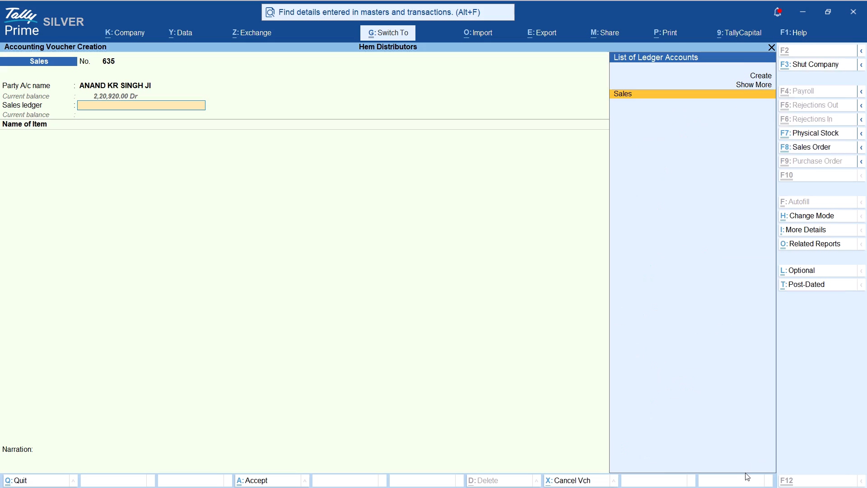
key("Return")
Add 25 bags of Tx6 at a rate of 972 to the Anand Ji sale.
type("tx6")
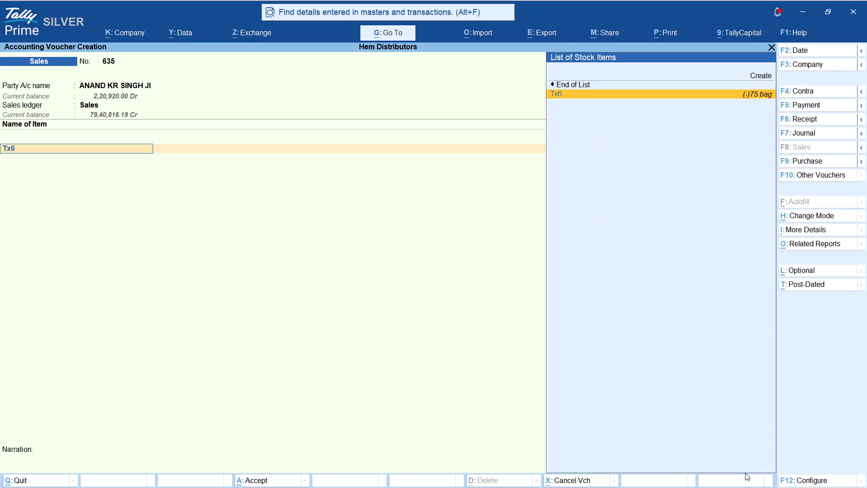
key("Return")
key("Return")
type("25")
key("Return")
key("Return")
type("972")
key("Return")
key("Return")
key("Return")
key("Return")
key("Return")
Add 2 pcs of item 5010 at a rate of 13,450 to the Anand Ji sale.
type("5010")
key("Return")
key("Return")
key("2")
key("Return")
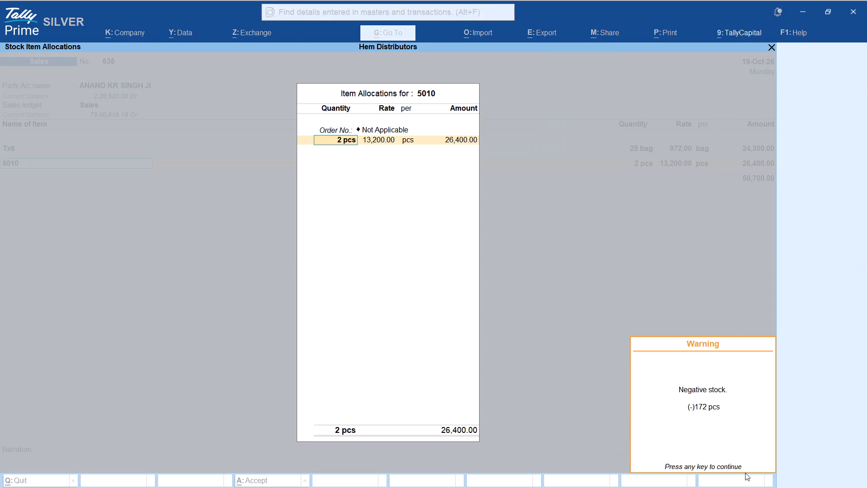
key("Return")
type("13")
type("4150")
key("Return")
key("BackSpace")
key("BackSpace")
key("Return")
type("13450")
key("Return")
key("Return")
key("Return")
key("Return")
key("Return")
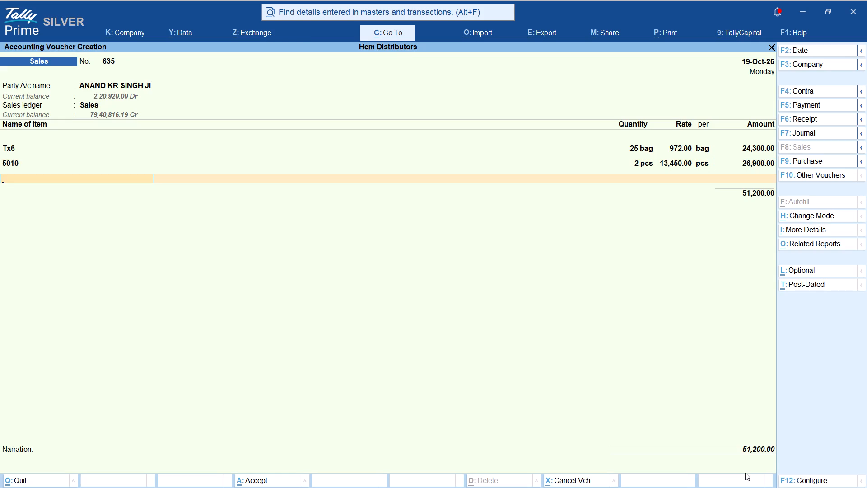
Add 20 pcs of Vetra Lv 50ml at a rate of 115 to the Anand Ji sale.
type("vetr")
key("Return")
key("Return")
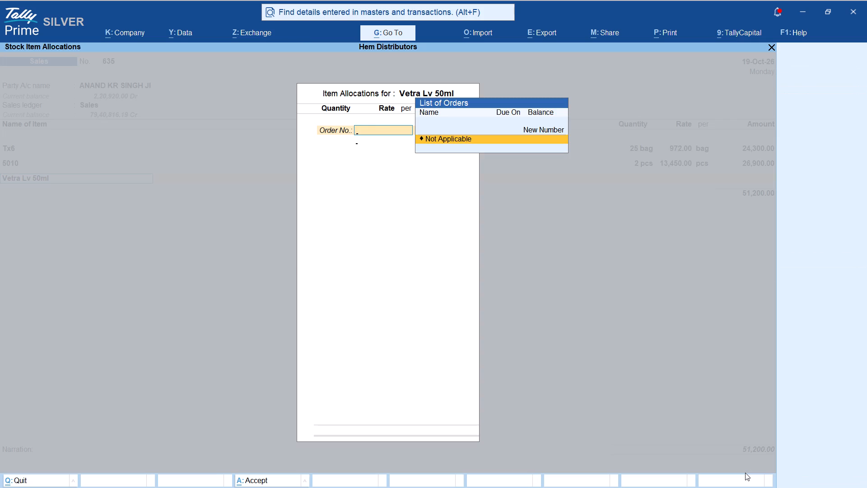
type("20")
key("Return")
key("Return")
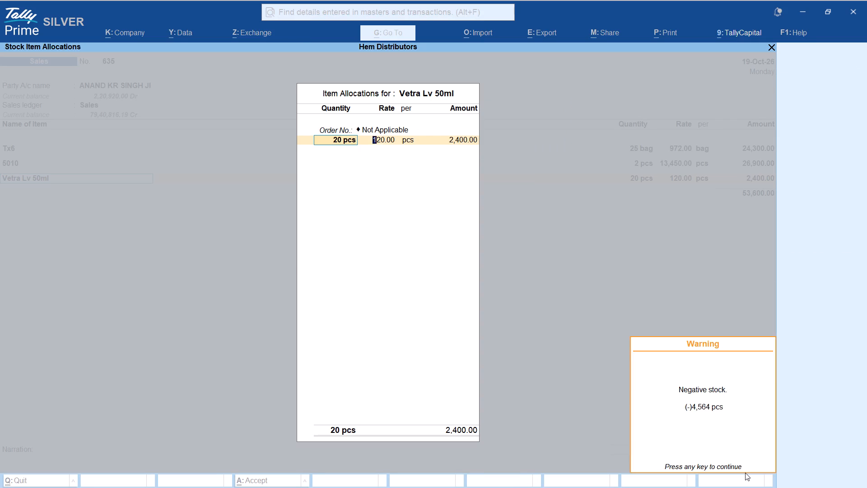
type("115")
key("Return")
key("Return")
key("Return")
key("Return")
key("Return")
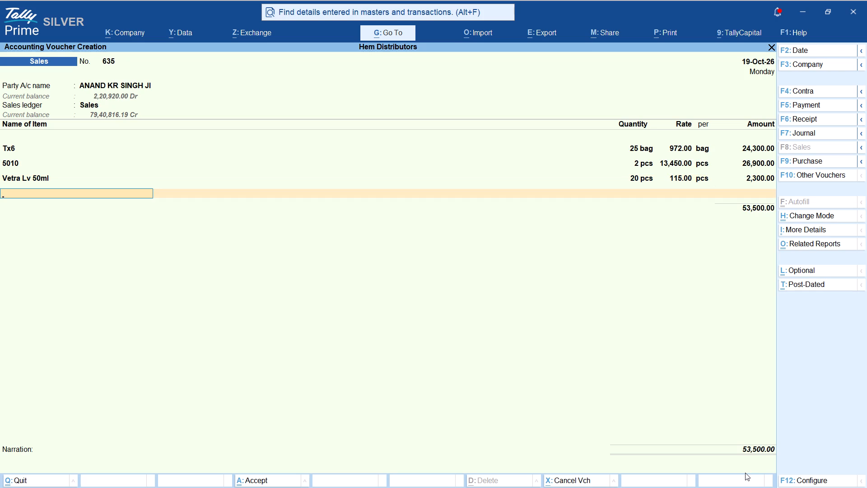
Add 2 pcs of Tint Akeme at a rate of 1,100 to the Anand Ji sale.
type("tint")
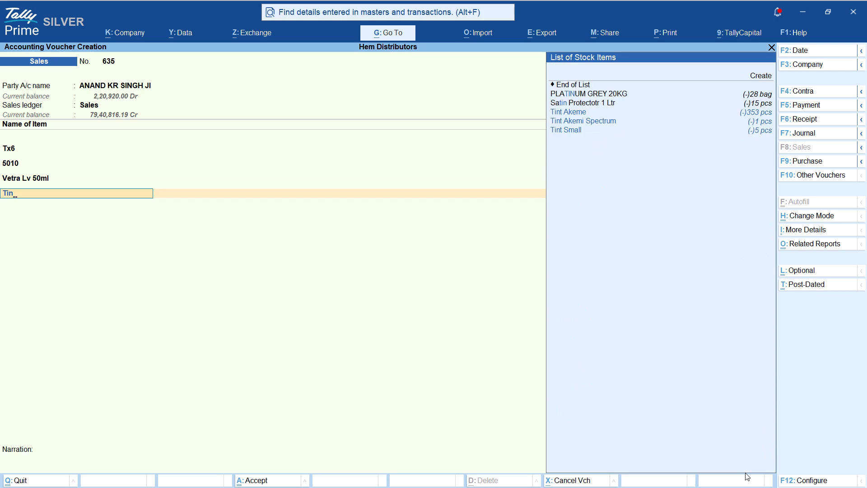
key("Up")
key("Up")
key("Up")
key("Return")
key("Return")
type("21")
key("BackSpace")
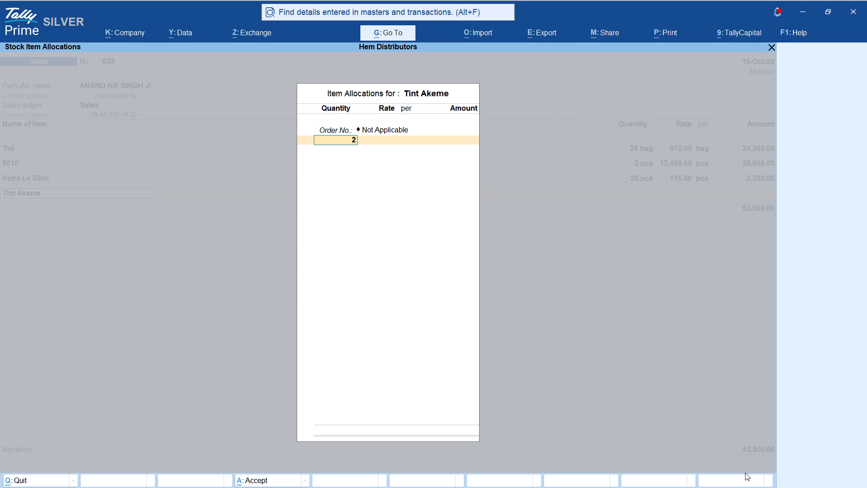
key("Return")
key("Return")
key("backslash")
key("BackSpace")
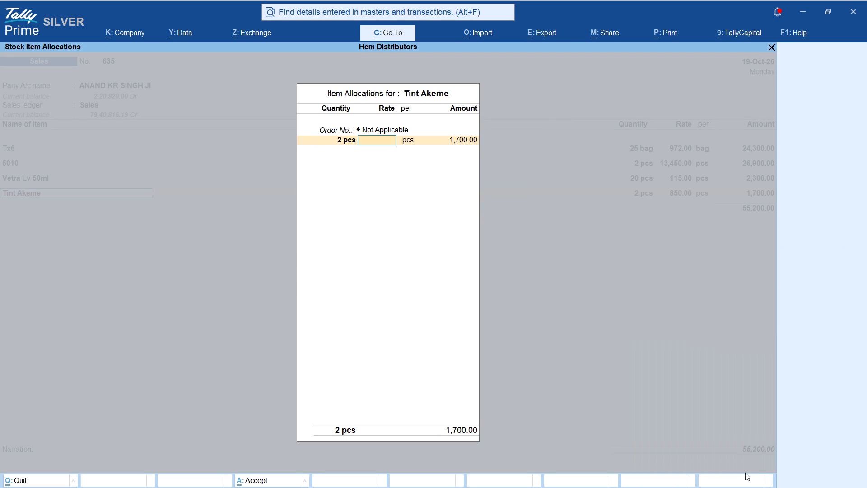
type("1100")
key("Return")
key("Return")
key("Return")
key("Return")
key("Return")
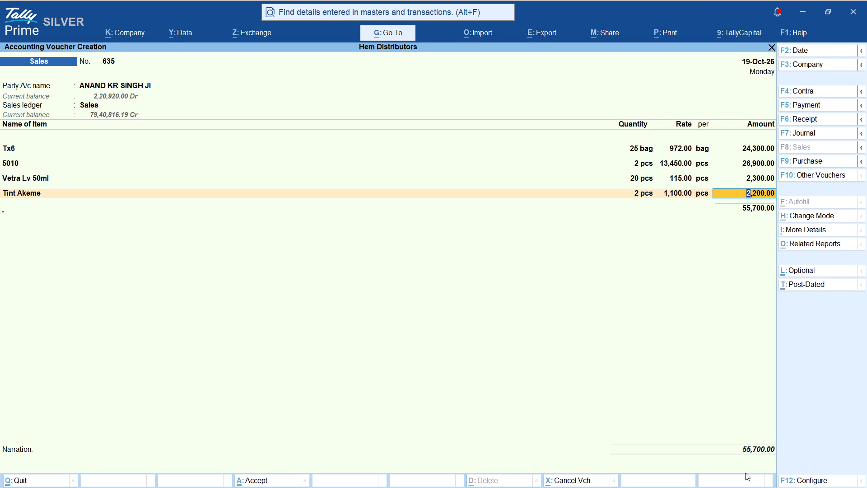
Add Freight of 500 to the Anand Ji sale, save the voucher and recheck the saved entry.
key("Return")
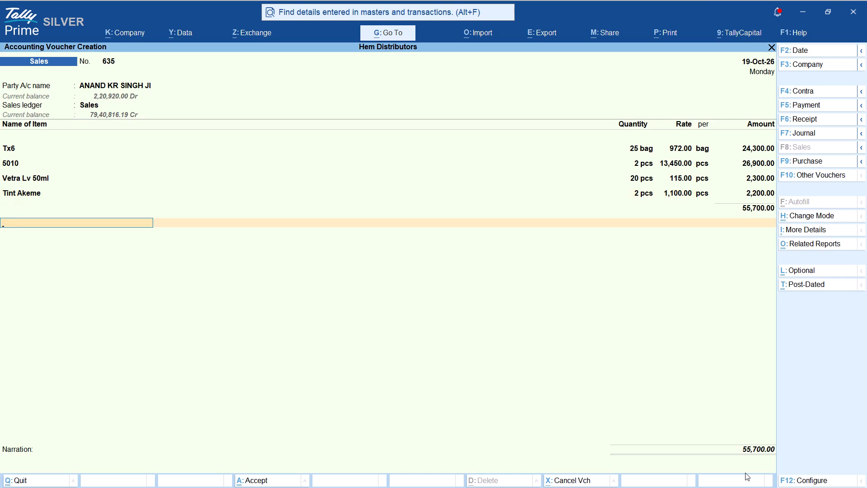
type("fre")
key("Down")
key("Return")
key("Return")
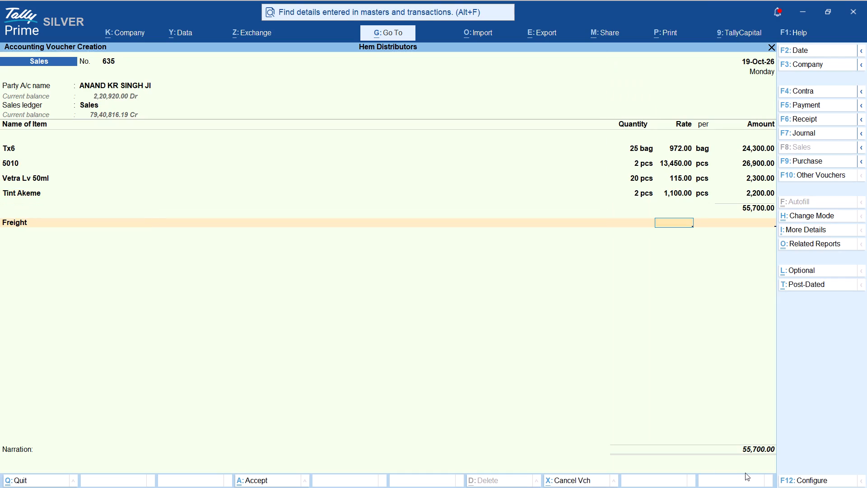
type("500")
key("Return")
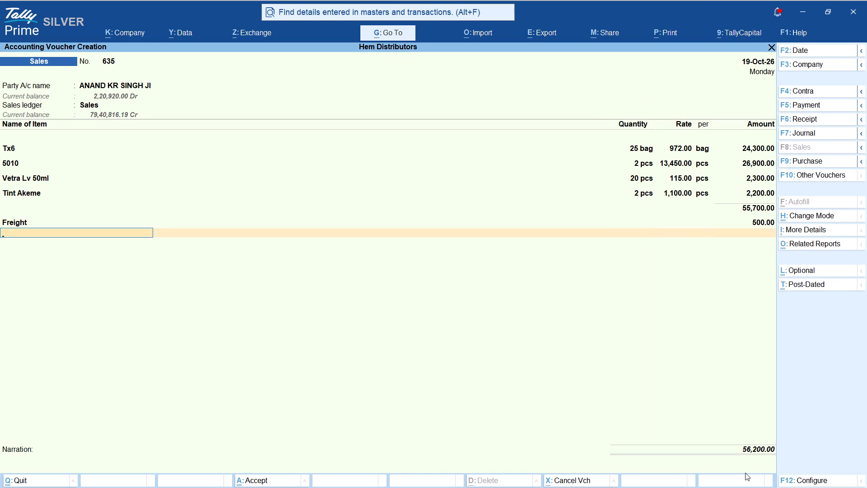
key("ctrl+a")
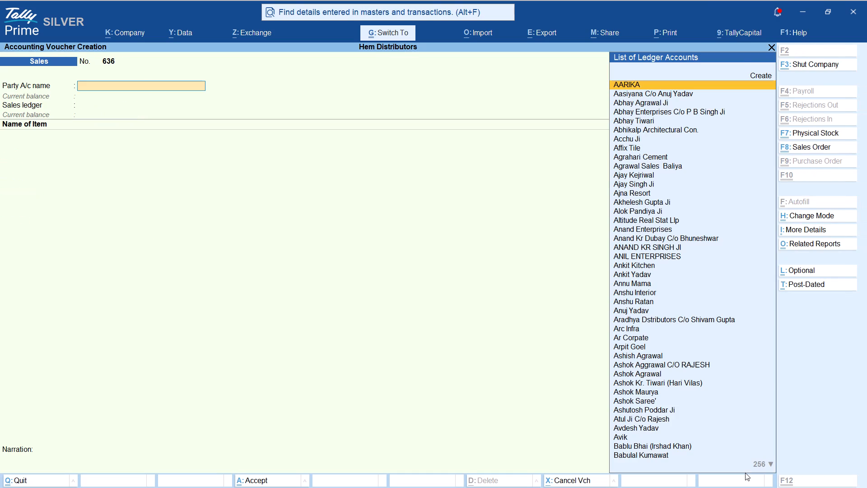
key("Page_Up")
key("Page_Down")
key("Page_Up")
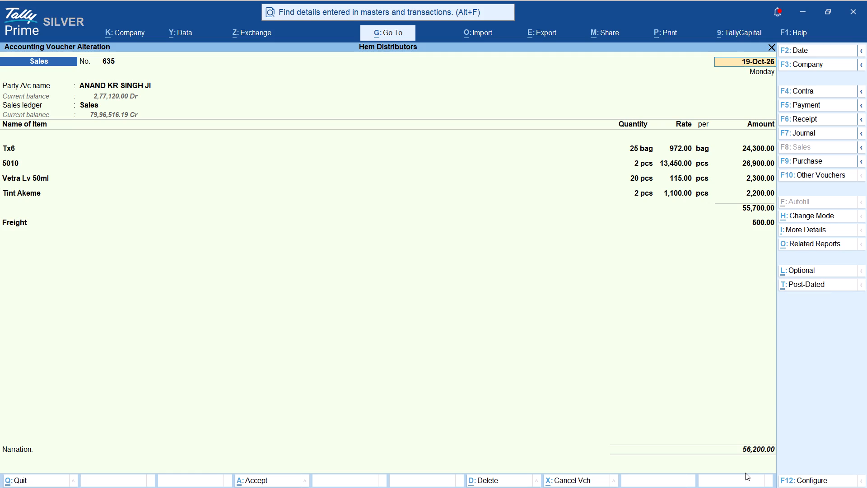
key("Page_Down")
Start a sales voucher for Hotel Doplin International using the Sales ledger.
type("dolp")
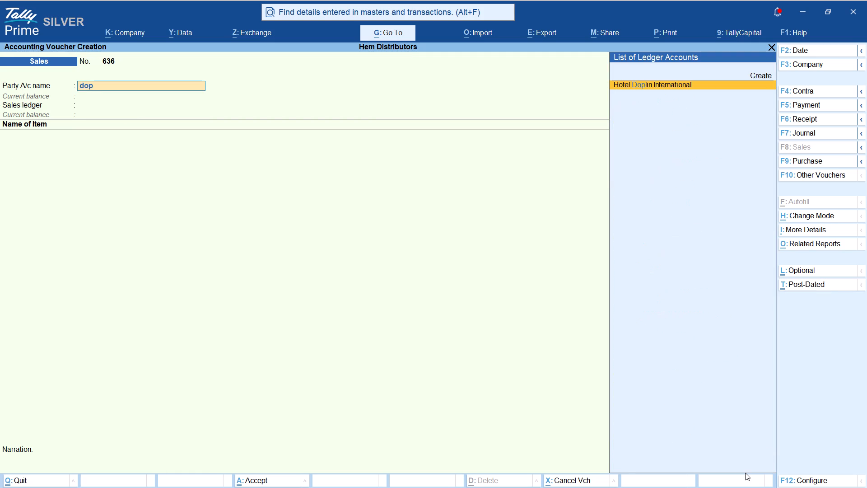
key("Return")
key("ctrl+a")
key("ctrl+a")
key("Return")
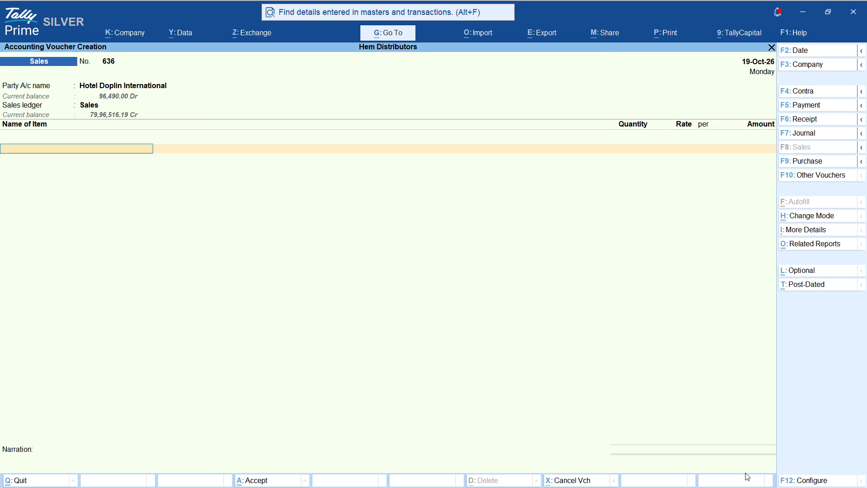
Add 1 pcs of Creck Bond Clear at a rate of 2,730 to the Hotel Doplin International sale.
type("cr")
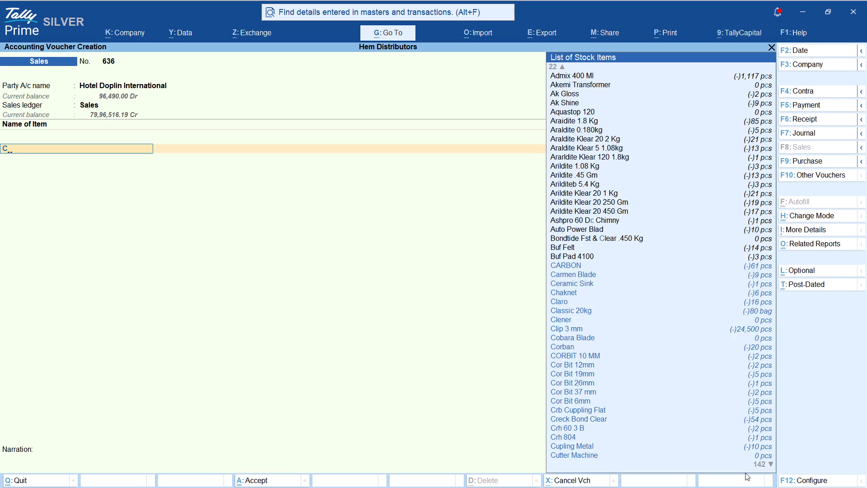
key("Down")
key("Down")
key("Return")
key("1")
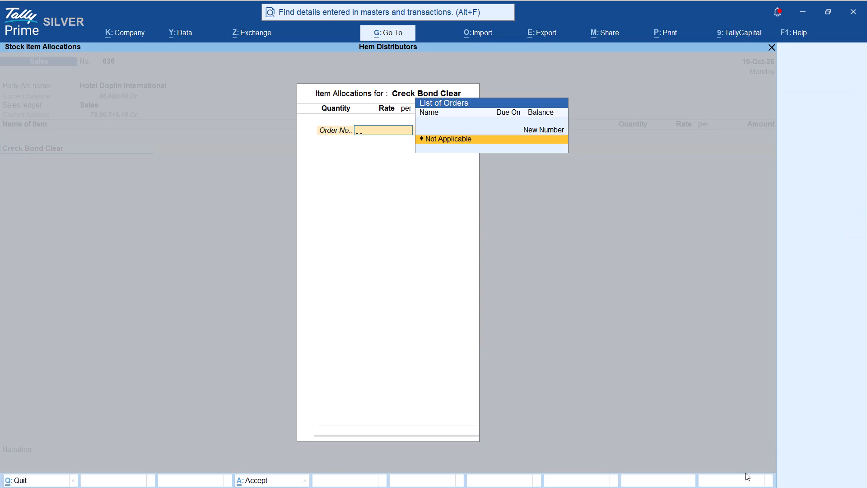
key("BackSpace")
key("Return")
key("1")
key("Return")
key("Return")
key("Return")
key("Return")
key("Return")
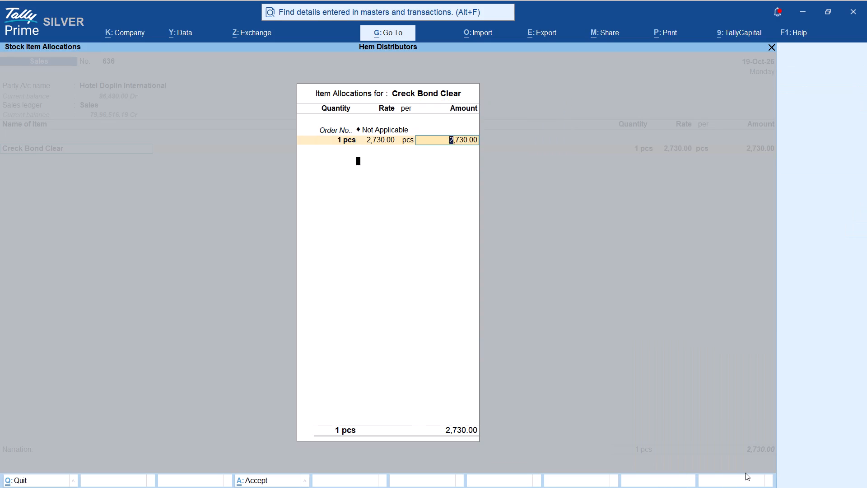
key("Return")
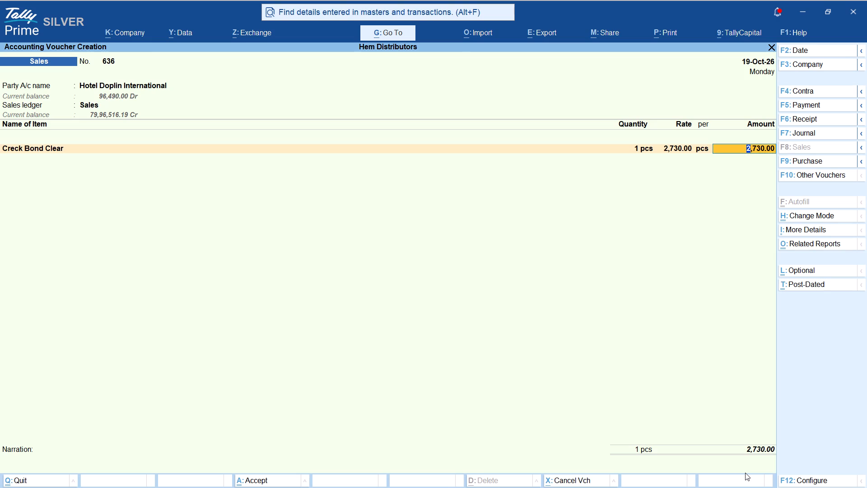
key("Return")
Add 3 pcs of Tint Akeme at a rate of 950 to the Hotel Doplin International sale and save the voucher.
key("t")
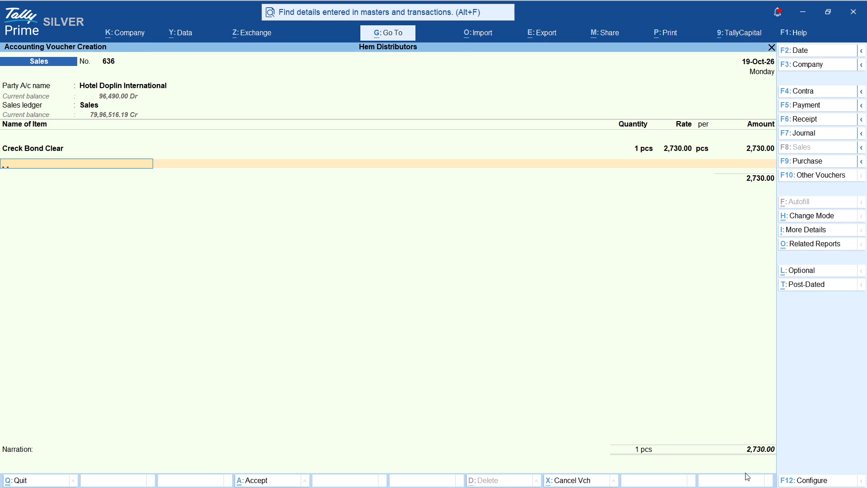
key("Down")
key("Down")
key("Down")
key("Down")
key("Return")
key("Return")
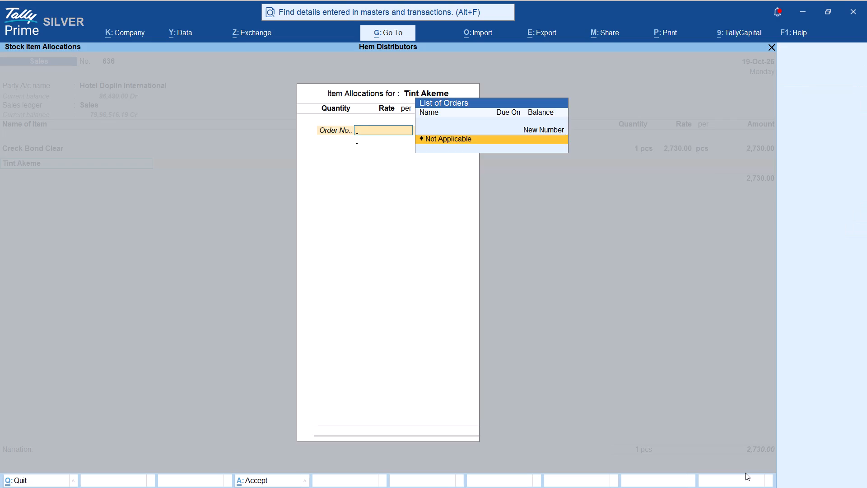
key("3")
key("Return")
key("Return")
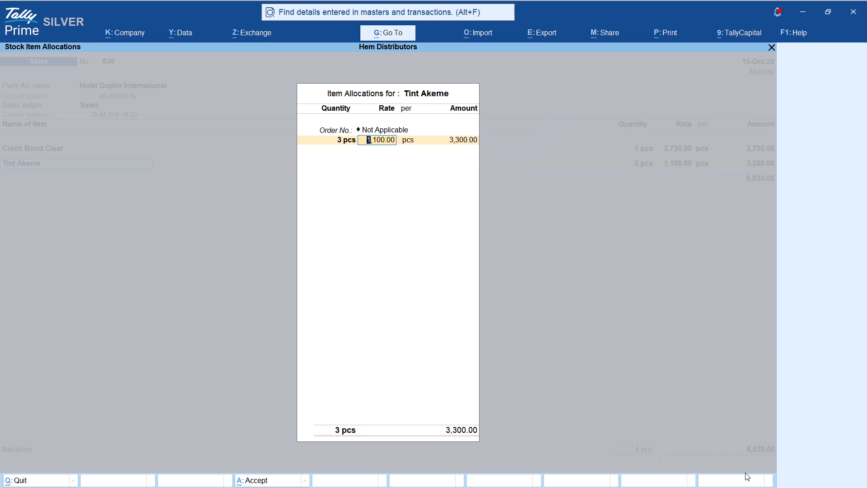
type("950")
key("Return")
key("Return")
key("Return")
key("Return")
key("Return")
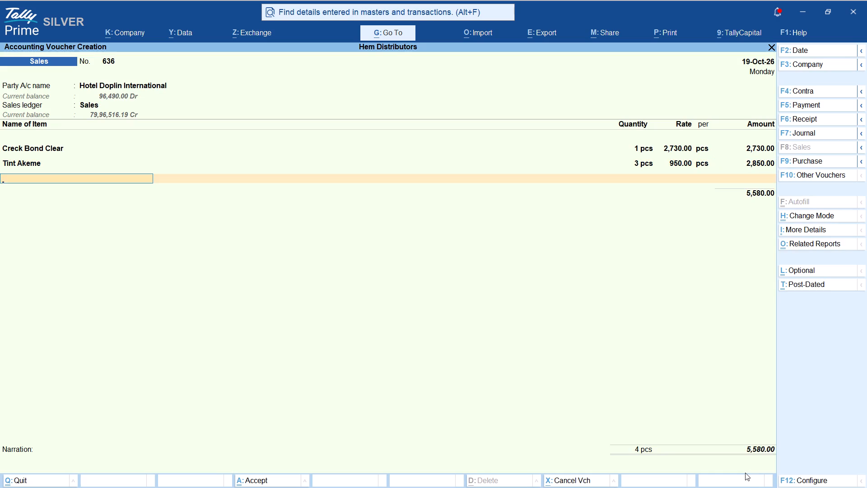
key("ctrl+a")
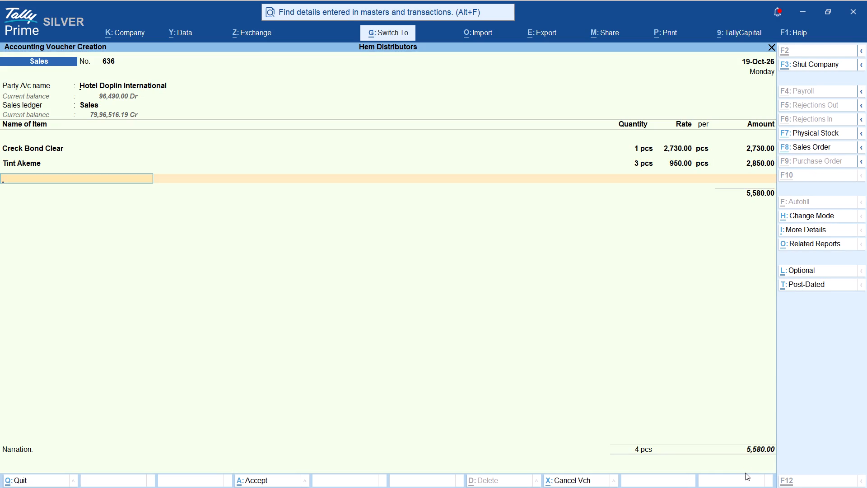
Start a sales voucher for the Cash account using the Sales ledger.
type("cas")
key("Return")
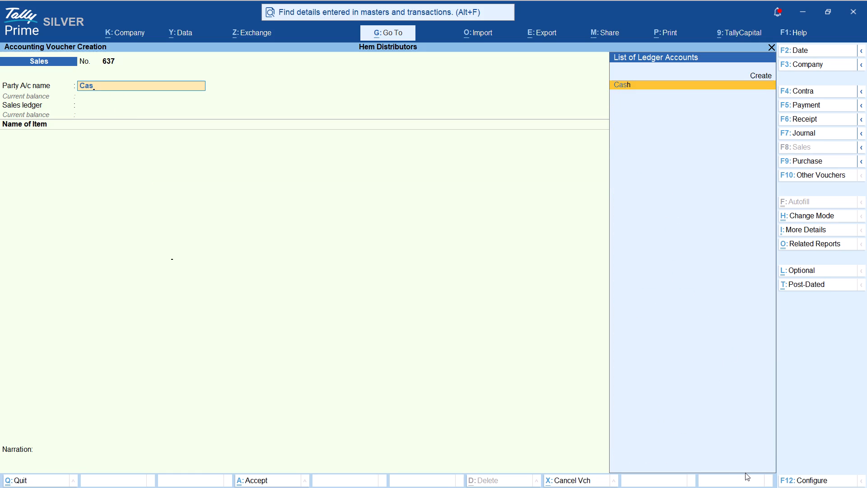
key("ctrl+a")
key("ctrl+a")
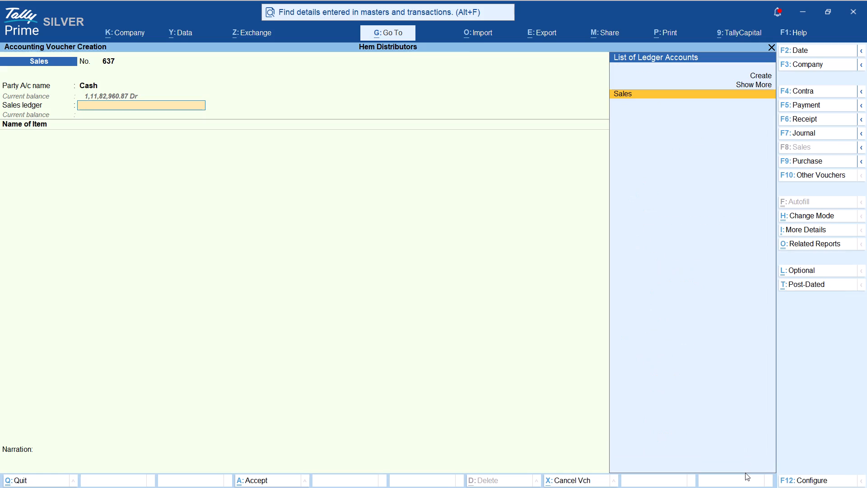
key("Return")
Add 2 pcs of Epoxi 1 Kg at a rate of 850 to the Cash sale.
type("epo")
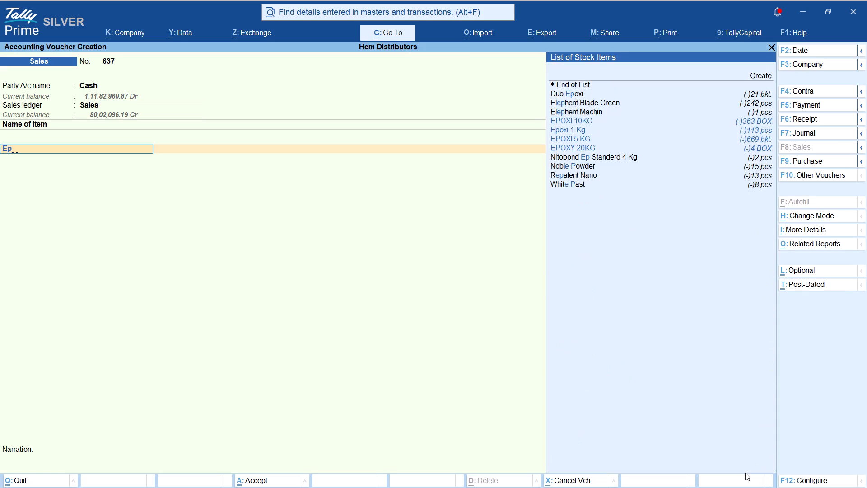
key("Down")
key("Down")
key("Return")
key("Return")
key("2")
key("Return")
key("Return")
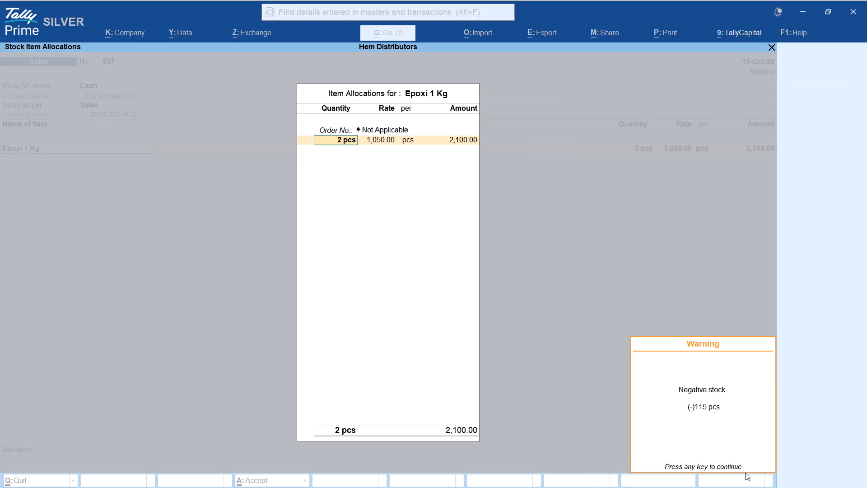
type("850")
key("Return")
key("Return")
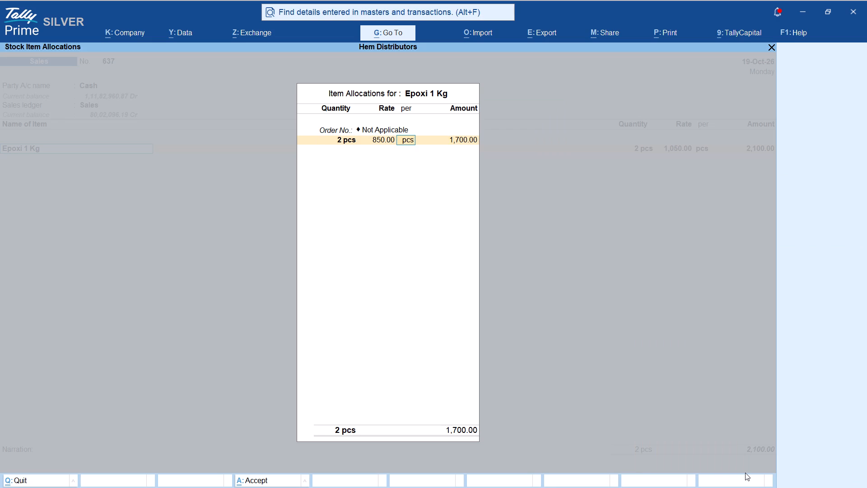
key("Return")
key("Return")
key("Return")
Add 1 bkt. of EPOXI 5 KG at a rate of 2,950 to the Cash sale and save the voucher.
type("epo")
key("Up")
key("Up")
key("Return")
key("Return")
key("1")
key("Return")
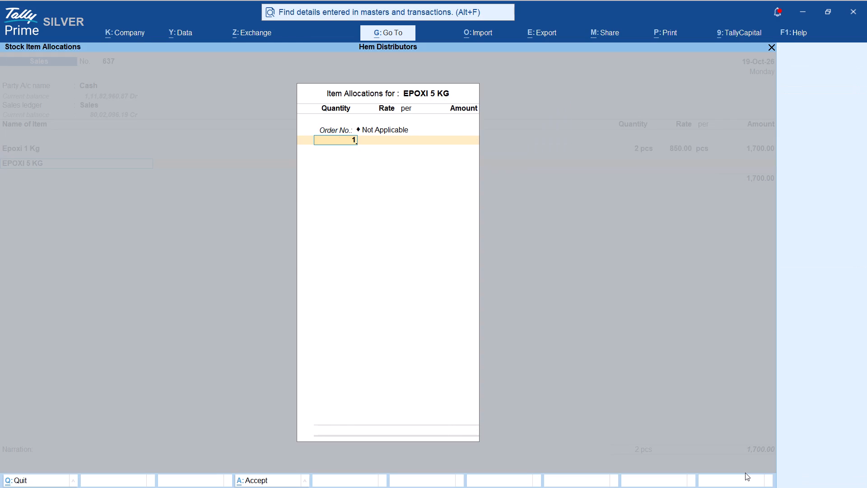
key("Return")
type("2950")
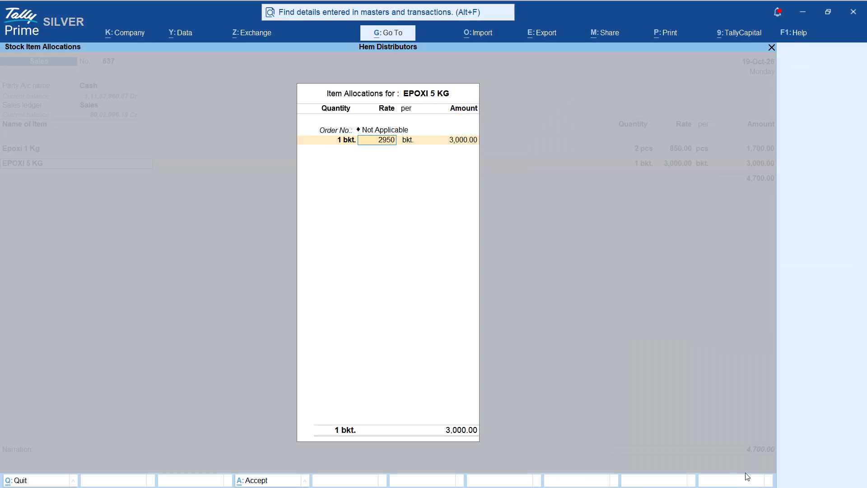
key("Return")
key("Return")
key("Return")
key("Return")
key("Return")
key("ctrl+a")
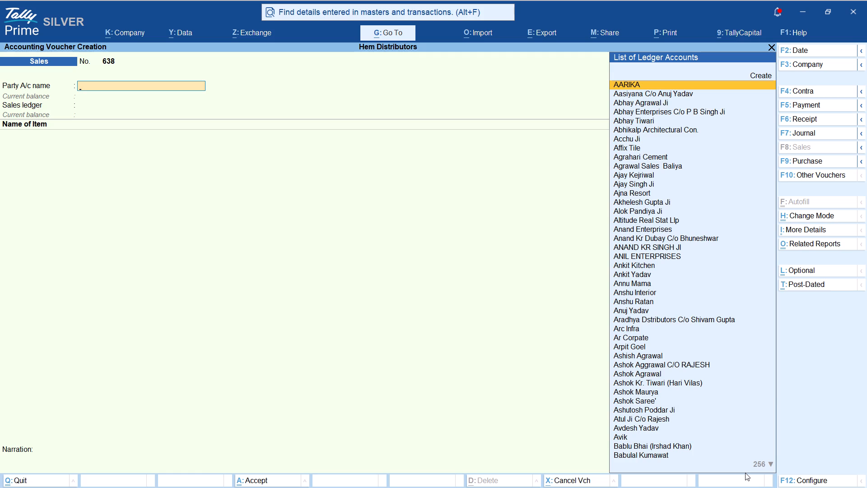
Record and save a receipt of 570 into INDUSIND BANK from Anuj's own ledger, not a C/o Anuj account.
key("F6")
key("i")
key("Return")
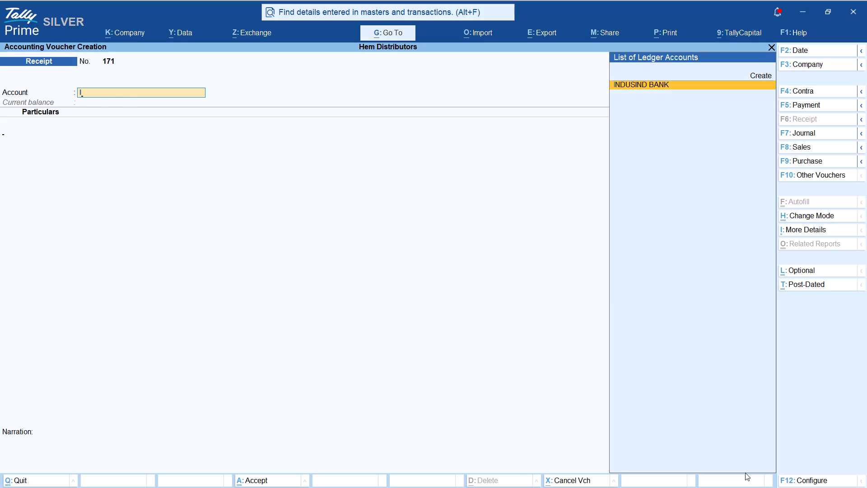
type("ra")
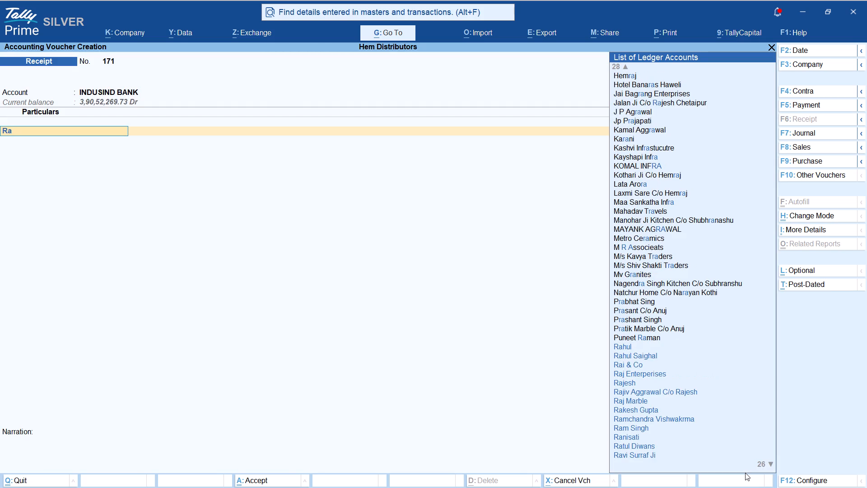
type("jm")
key("BackSpace")
key("BackSpace")
key("BackSpace")
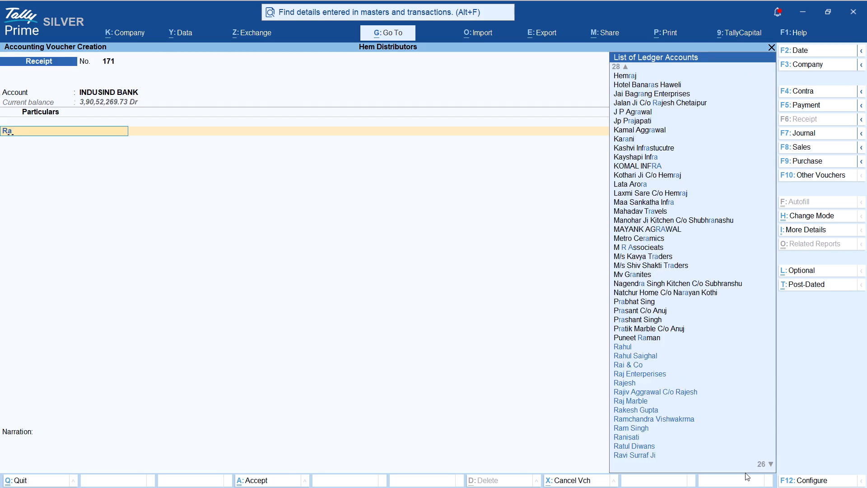
key("BackSpace")
type("anuj")
key("Return")
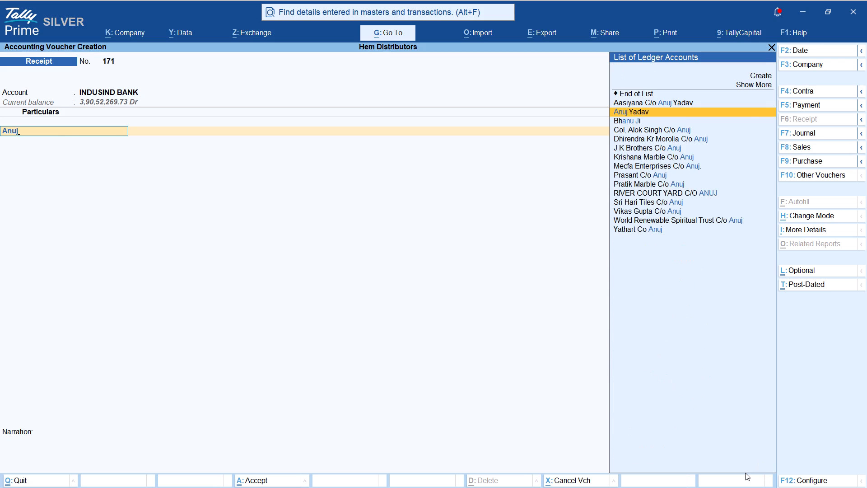
type("570")
key("Return")
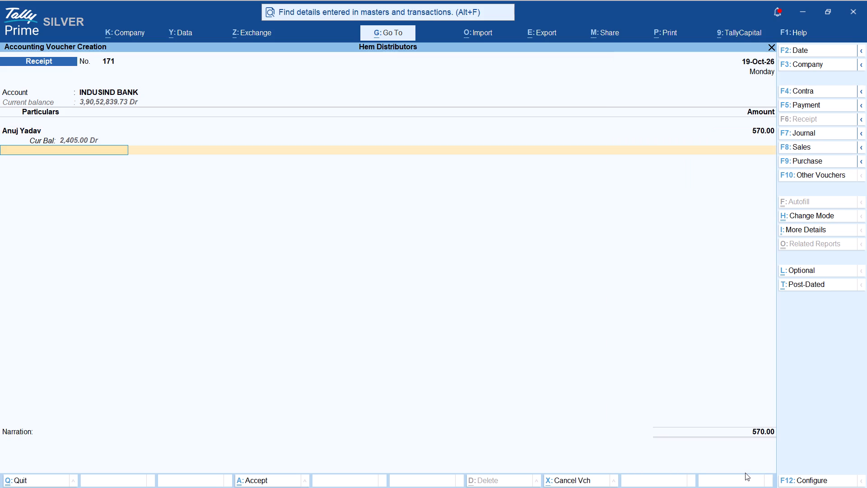
key("ctrl+a")
Record and save a Cash payment of 303 against Shop Exp.
key("F5")
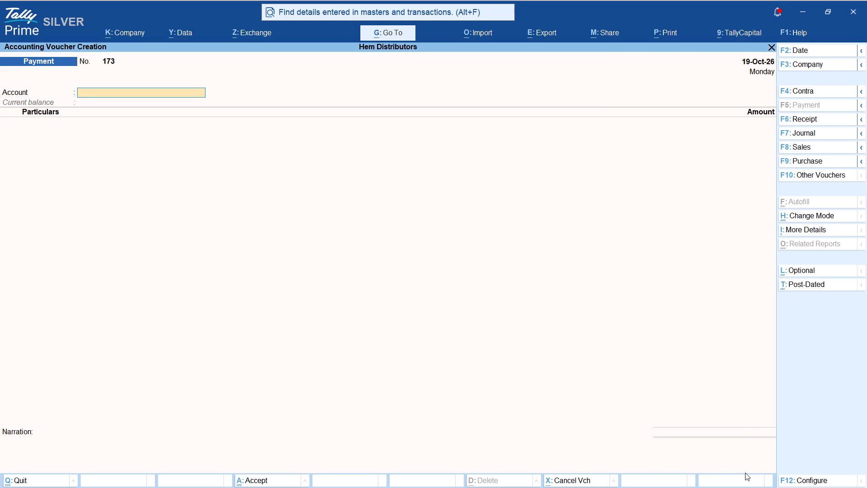
key("c")
key("Return")
type("shop")
key("Return")
type("303")
key("Return")
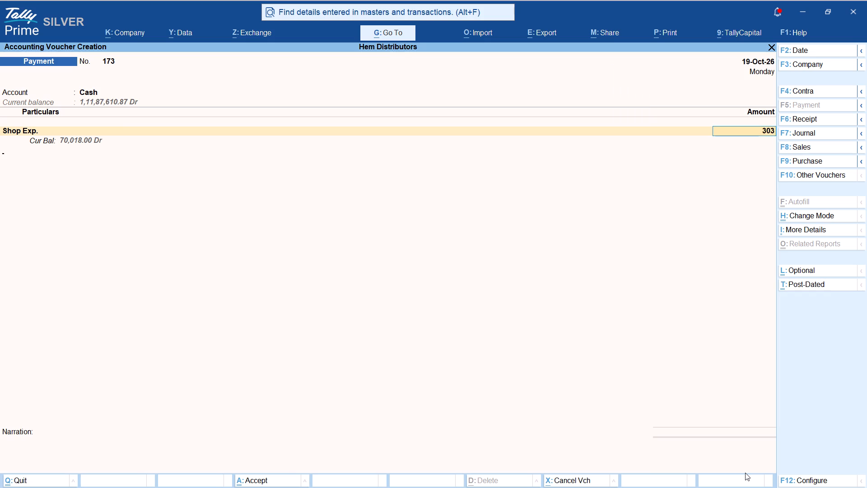
key("ctrl+a")
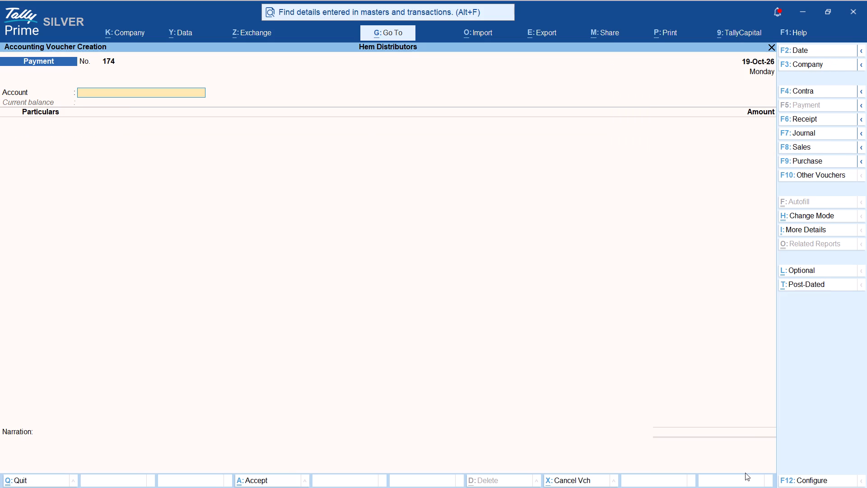
Start a Cash payment voucher dated 20-Oct-26 and enter 166 against Shop Exp.
key("F2")
key("Return")
key("c")
key("Return")
type("shop")
key("Return")
type("166")
key("Return")
Add 1,300 against Freight Party to the Cash payment and save the voucher.
type("fre")
key("Up")
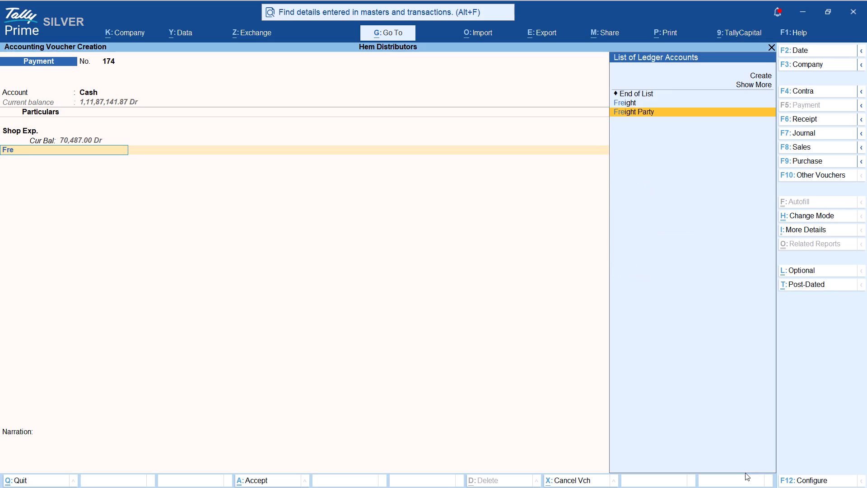
key("Return")
type("1300")
key("Return")
key("ctrl+a")
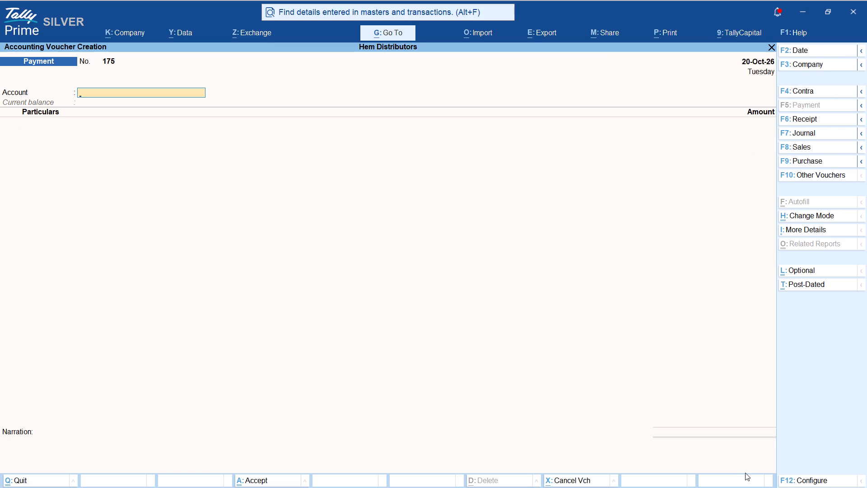
Start a Sales voucher dated 20-Oct-26 for Raj Marble against the Sales ledger, leaving the dispatch details blank.
left_click(745, 473)
key("F8")
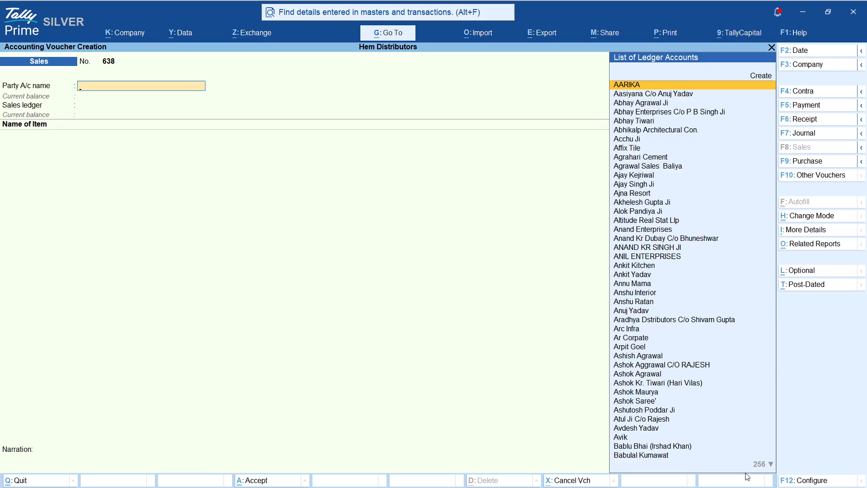
type("rraj")
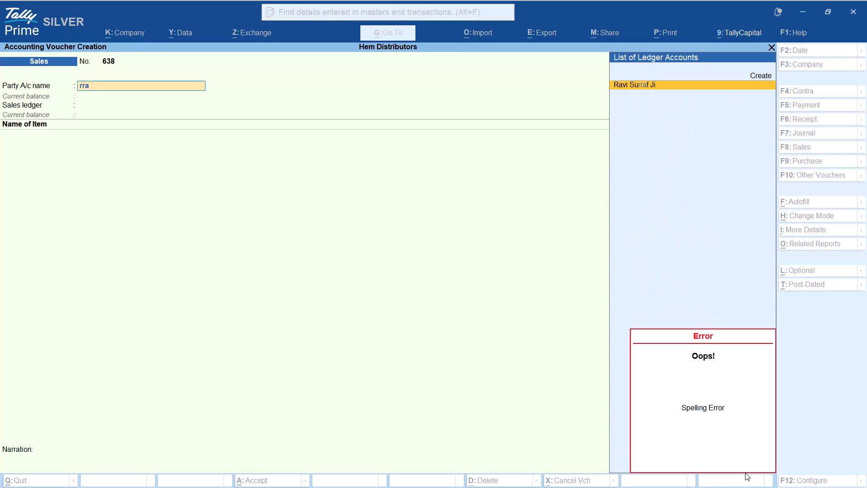
key("BackSpace")
key("BackSpace")
type("ajm")
key("Return")
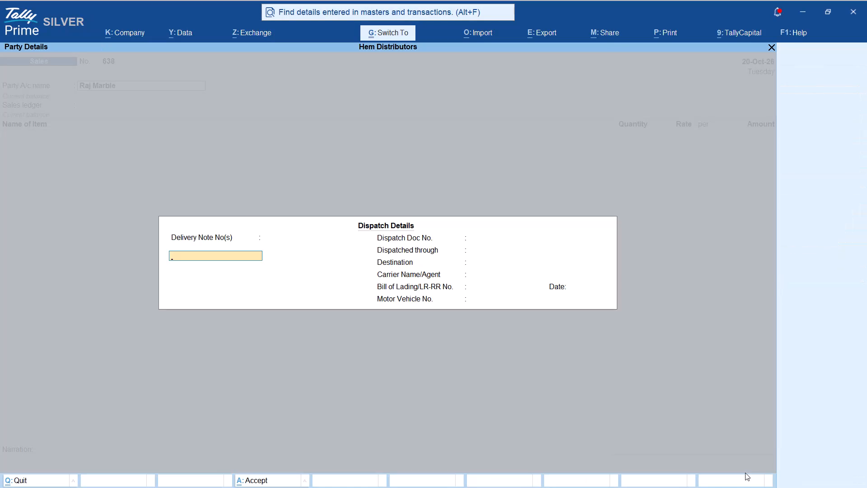
key("ctrl+a")
key("ctrl+a")
key("Return")
Add 2 pcs of MASTIQ WHITE at 925 to the Raj Marble sale and save the voucher.
type("mas")
key("Up")
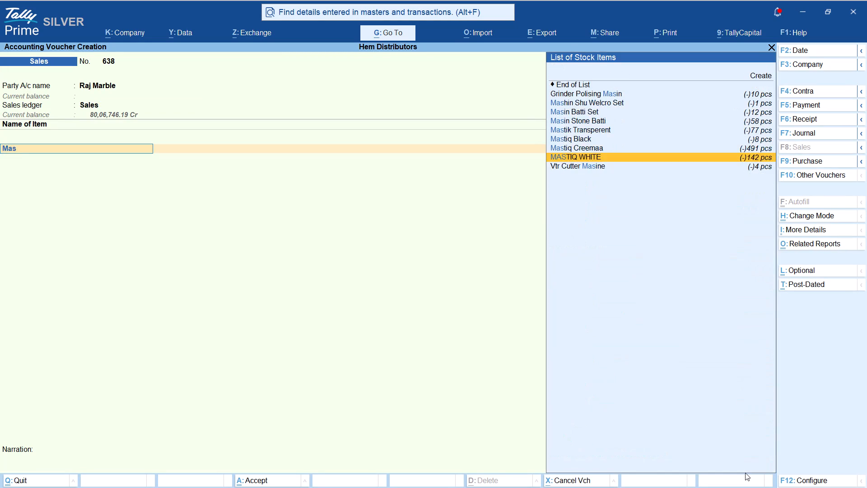
key("Return")
key("Return")
key("Down")
key("Return")
key("BackSpace")
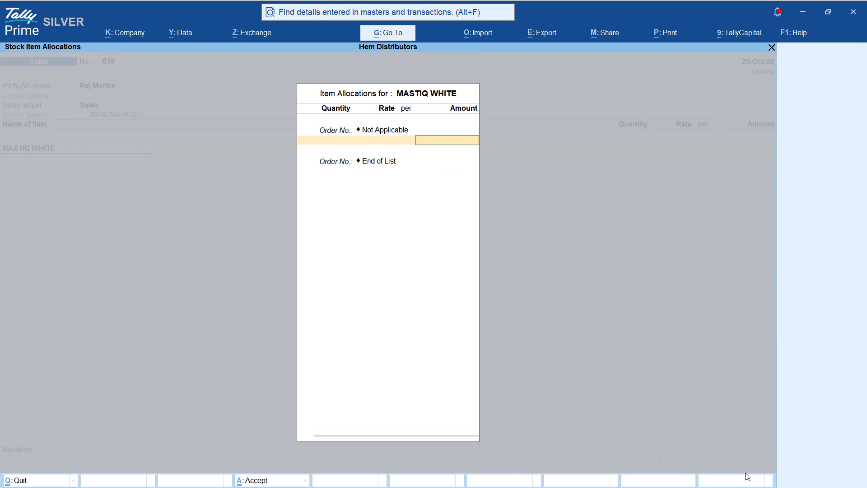
key("BackSpace")
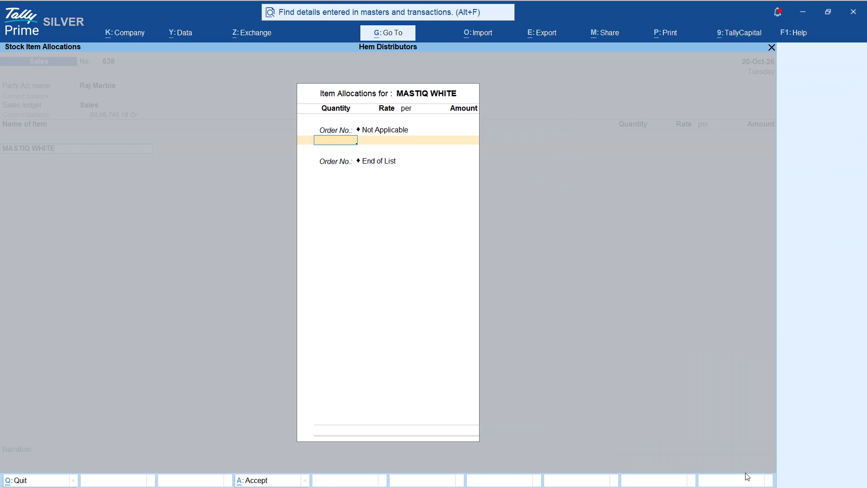
key("2")
key("Return")
key("Return")
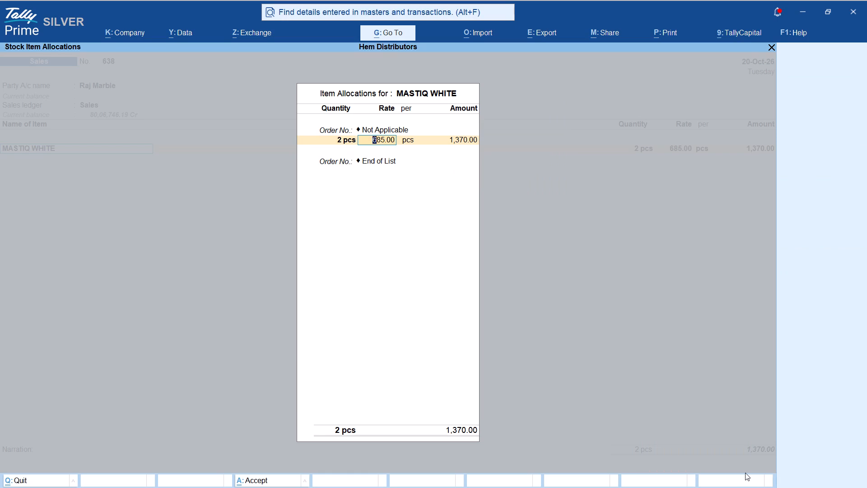
type("925")
key("Return")
key("Return")
key("Return")
key("Return")
key("Return")
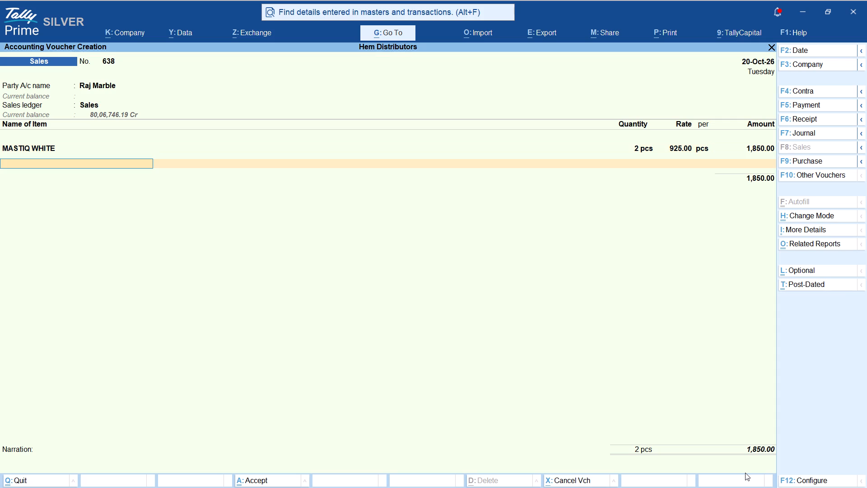
key("ctrl+a")
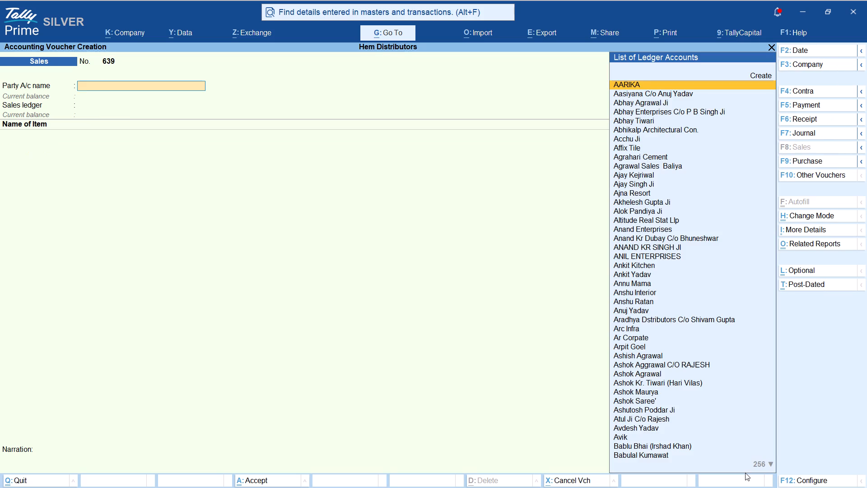
Start a Sales voucher for Rajesh's own ledger with delivery note "tanveer" and the Sales ledger.
type("raj")
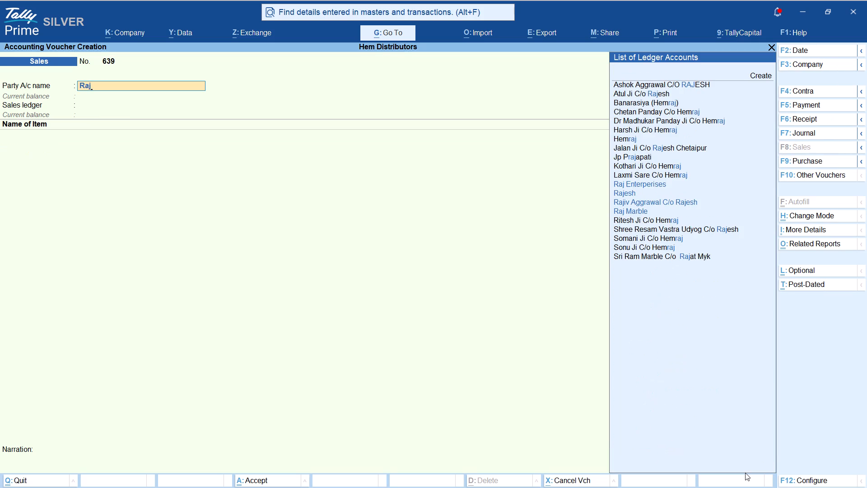
key("Down")
key("Down")
key("Return")
type("tanveer")
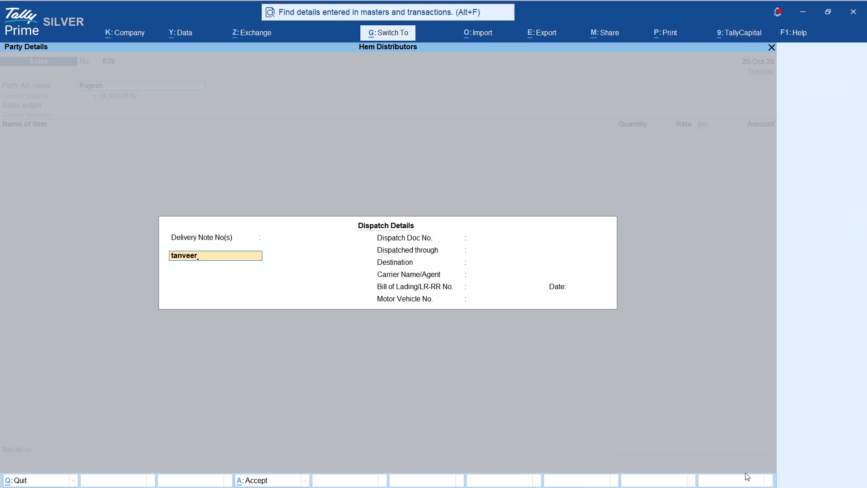
key("ctrl+a")
key("ctrl+a")
key("Return")
Add 5 bags of 315 Gray at 560 to the Rajesh sale and finish the item list.
type("315")
key("Down")
key("Down")
key("Return")
key("Return")
key("5")
key("Return")
key("Return")
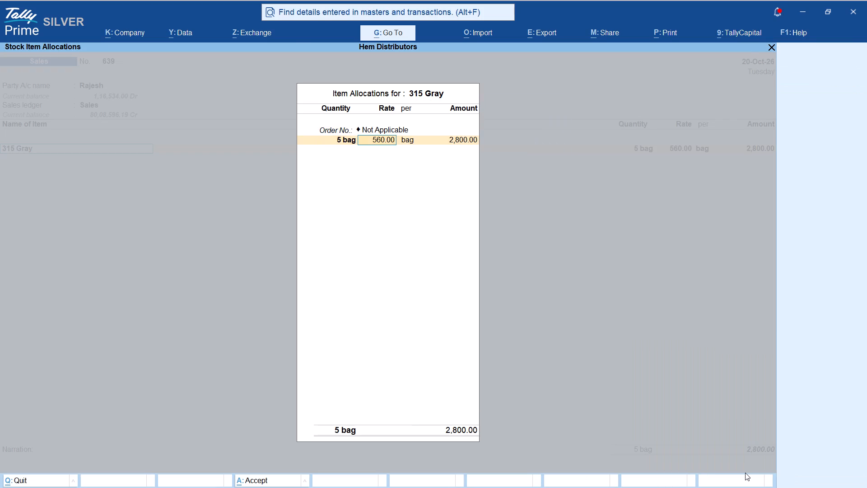
key("Return")
key("Return")
key("Return")
key("Return")
key("Return")
key("Return")
Add 300 of Freight to the Rajesh sale and save the voucher.
type("fre")
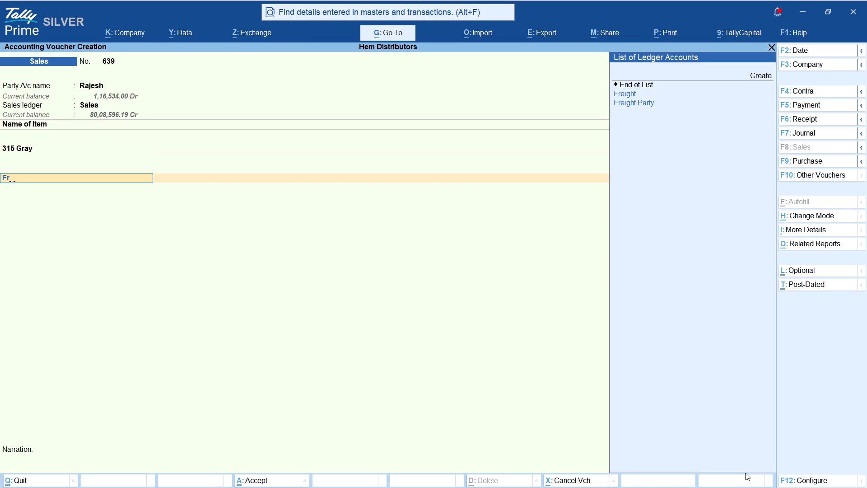
key("Down")
key("Return")
key("Return")
type("320")
key("Return")
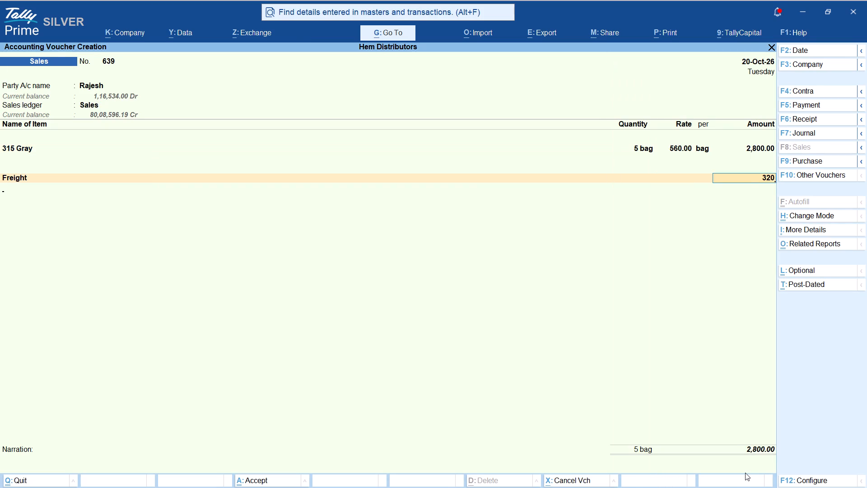
key("BackSpace")
type("300")
key("Return")
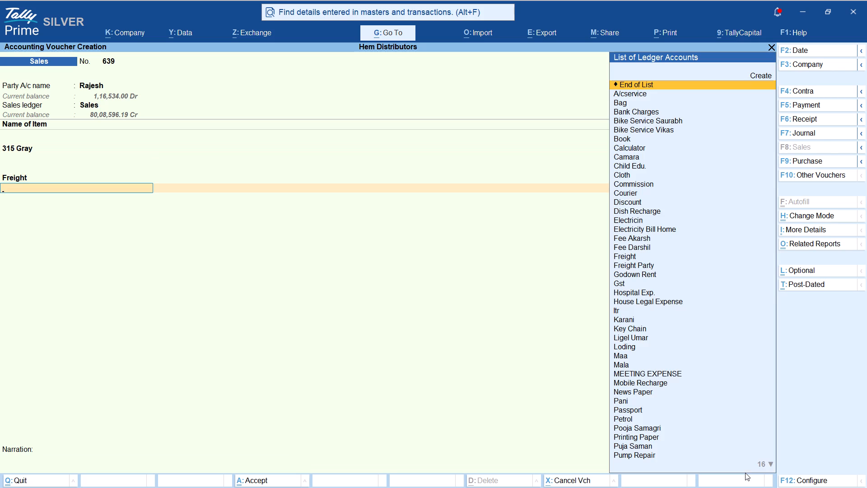
key("ctrl+a")
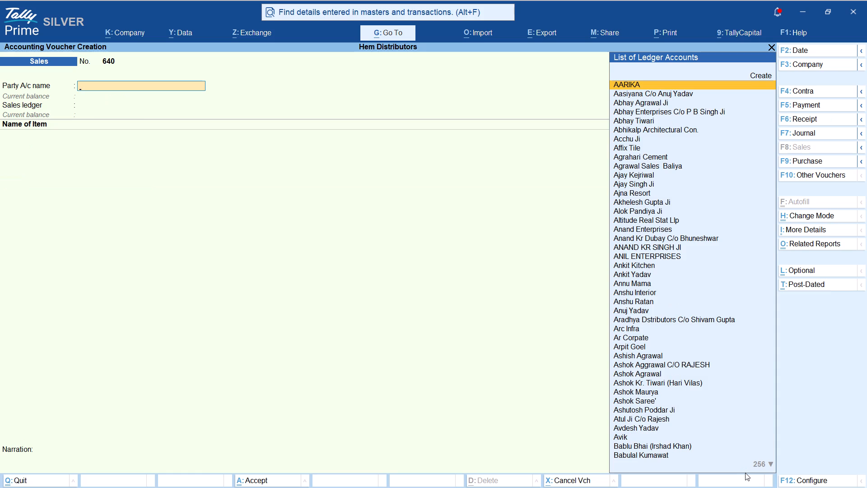
key("F2")
key("Return")
type("har")
key("Down")
key("Return")
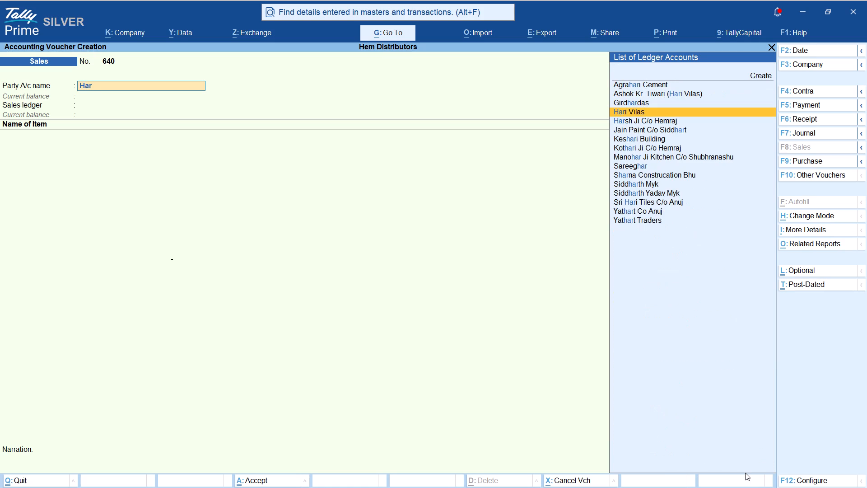
key("ctrl+a")
key("ctrl+a")
key("Return")
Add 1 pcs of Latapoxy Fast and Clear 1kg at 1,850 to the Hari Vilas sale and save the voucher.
type("lata")
key("Down")
key("Down")
key("Down")
key("Return")
key("Return")
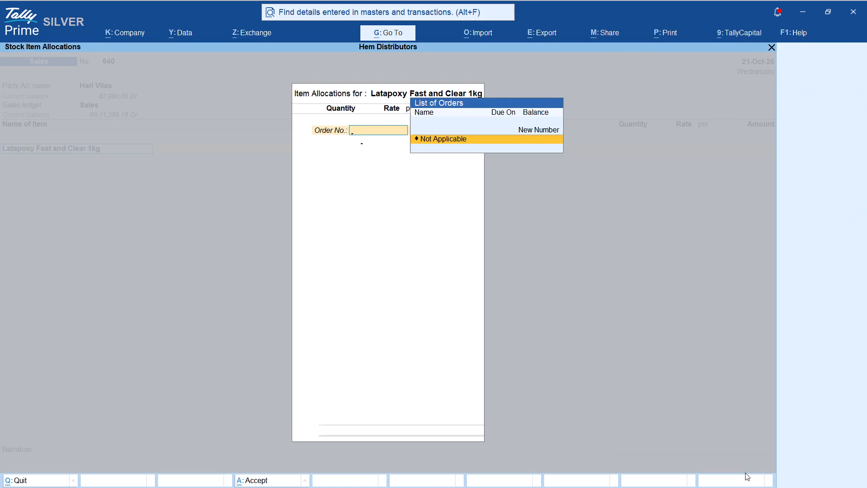
key("1")
key("Return")
key("Return")
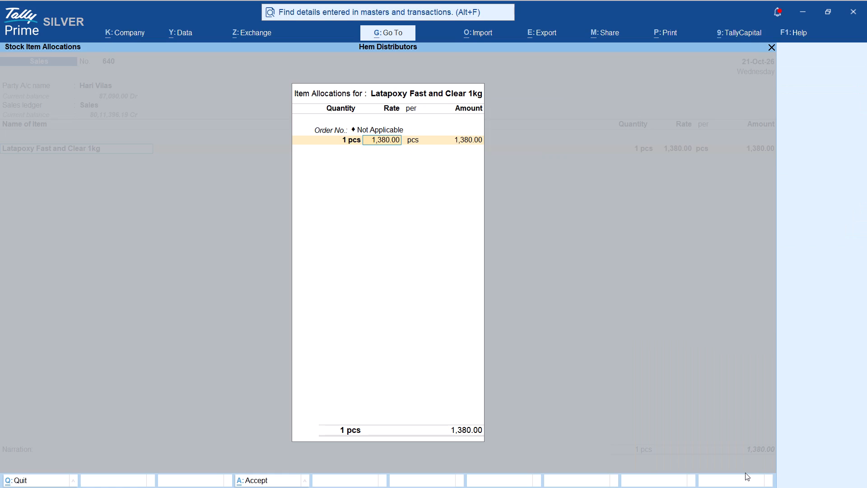
type("1850")
key("Return")
key("Return")
key("Return")
key("Return")
key("Return")
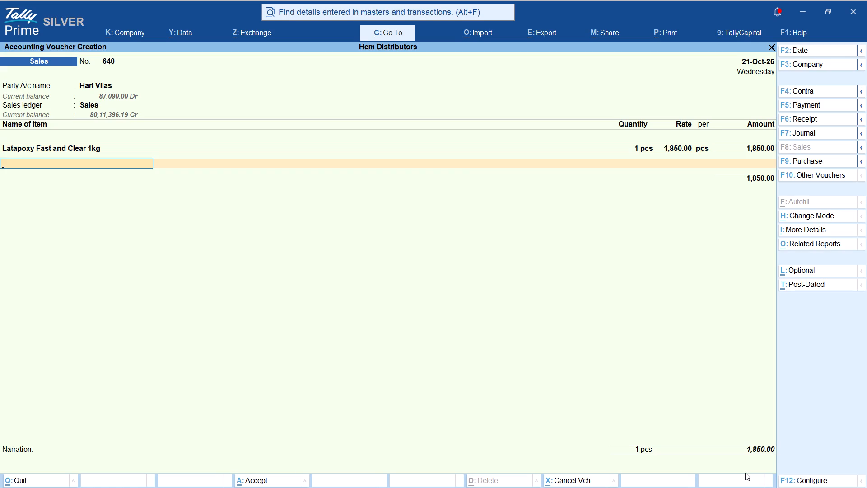
key("ctrl+a")
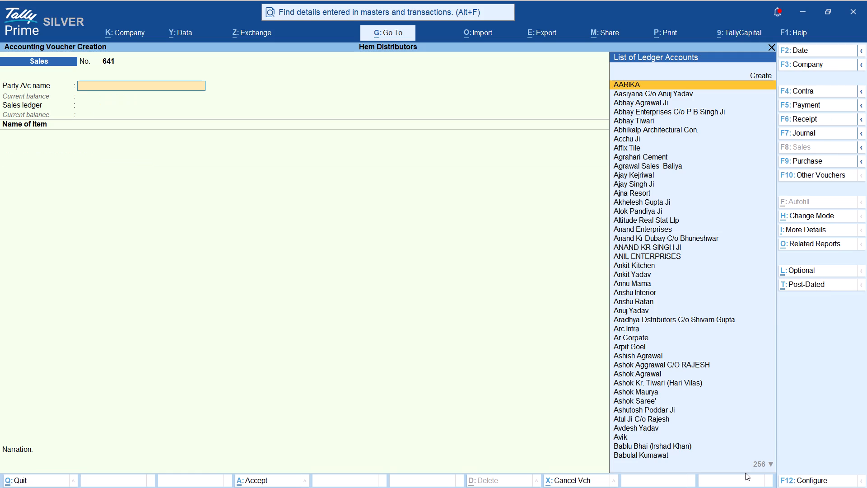
Start a Sales voucher dated 21-Oct-26 with Cash as the party and Sales as the sales ledger.
type("cas")
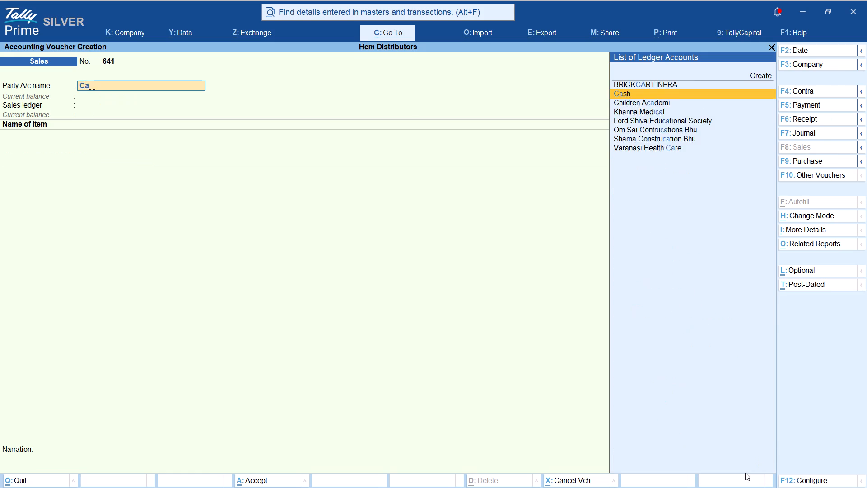
key("Return")
key("ctrl+a")
key("ctrl+a")
key("apostrophe")
key("Return")
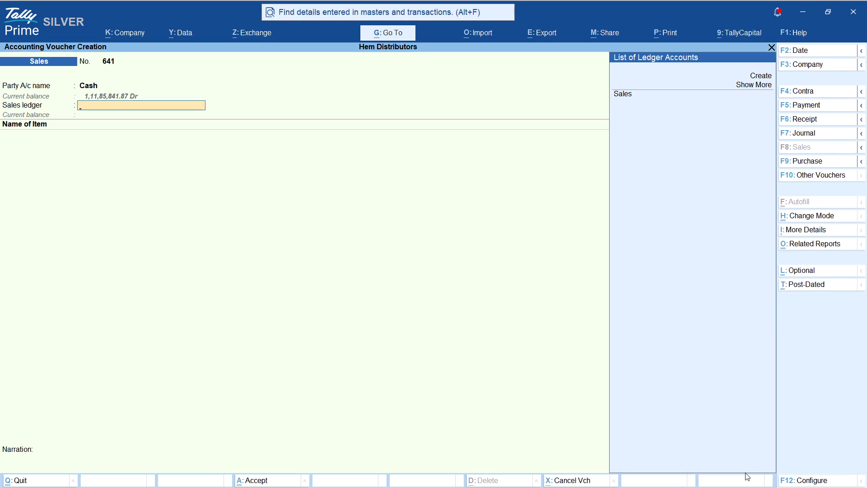
key("Return")
key("Down")
key("Return")
key("Down")
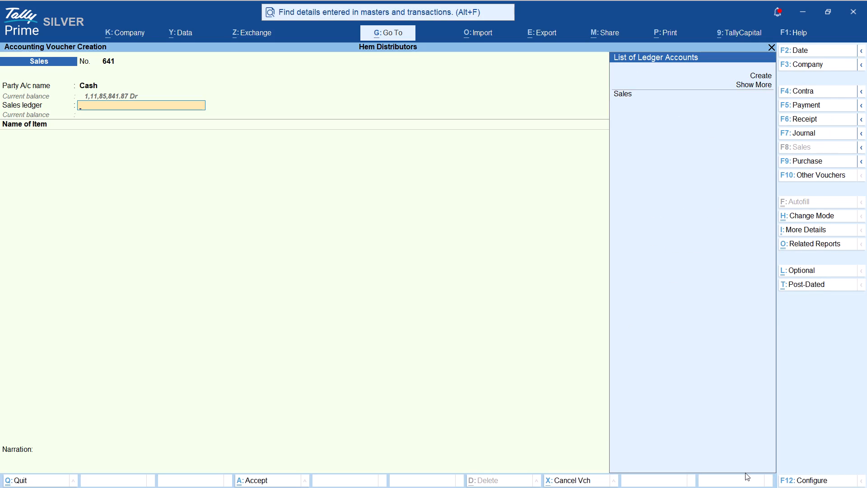
key("s")
key("Return")
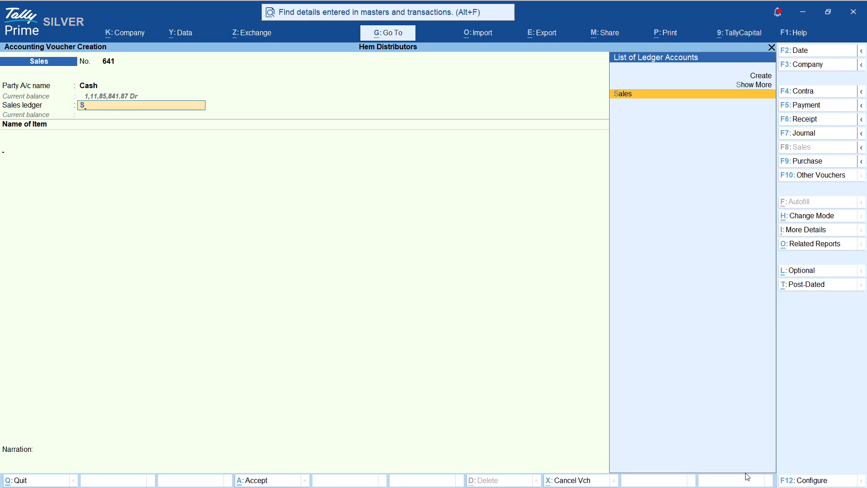
Add 1 pcs of Epoxi 1 Kg at 1,050 to the Cash sale.
type("epo")
key("Up")
key("Up")
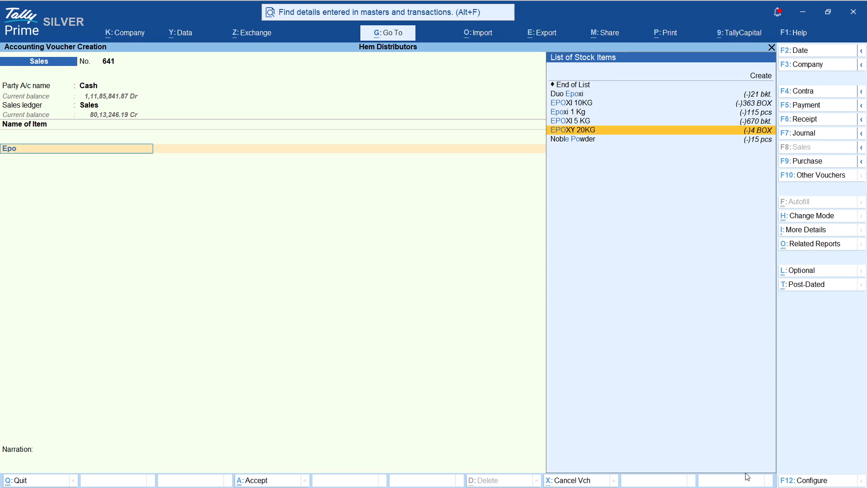
key("Up")
key("Return")
key("Return")
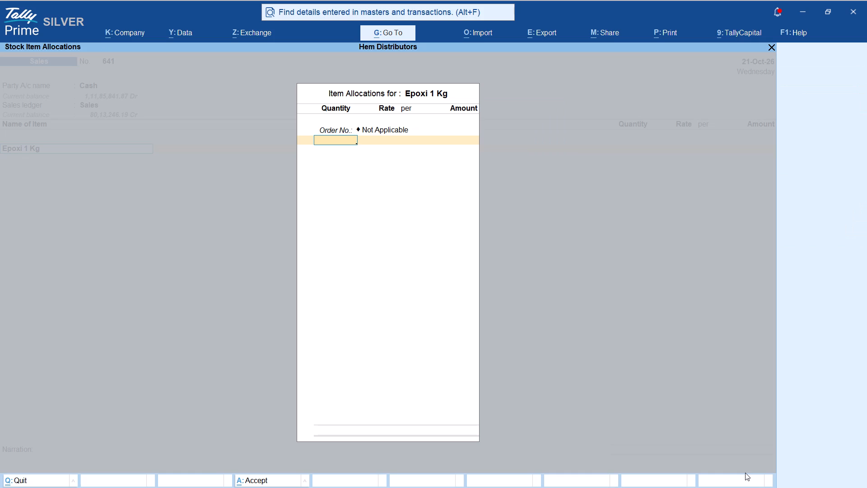
key("1")
key("Return")
key("Return")
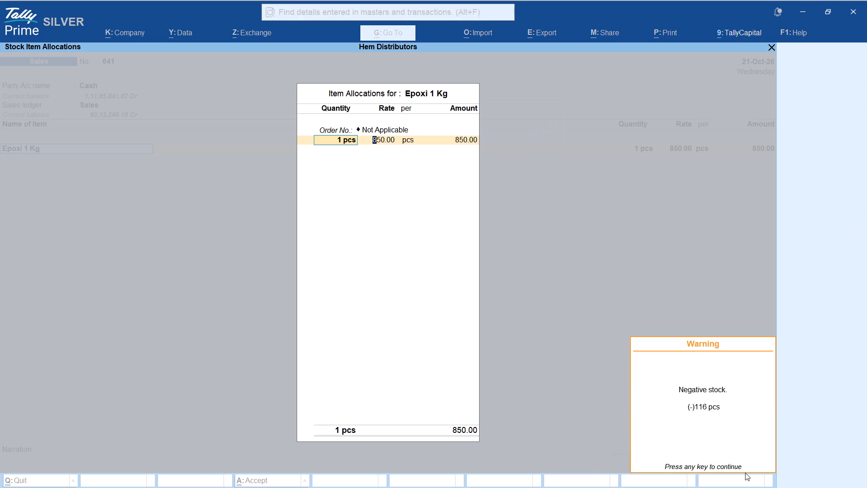
type("1050")
key("Return")
key("Return")
key("Return")
key("Return")
key("Return")
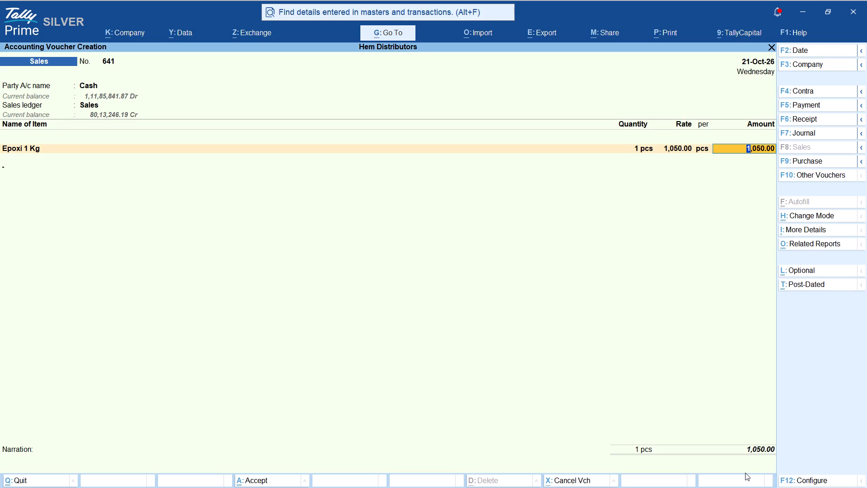
Add 1 kg of Grout at 100 to the Cash sale.
type("gr")
key("Up")
key("Up")
key("Return")
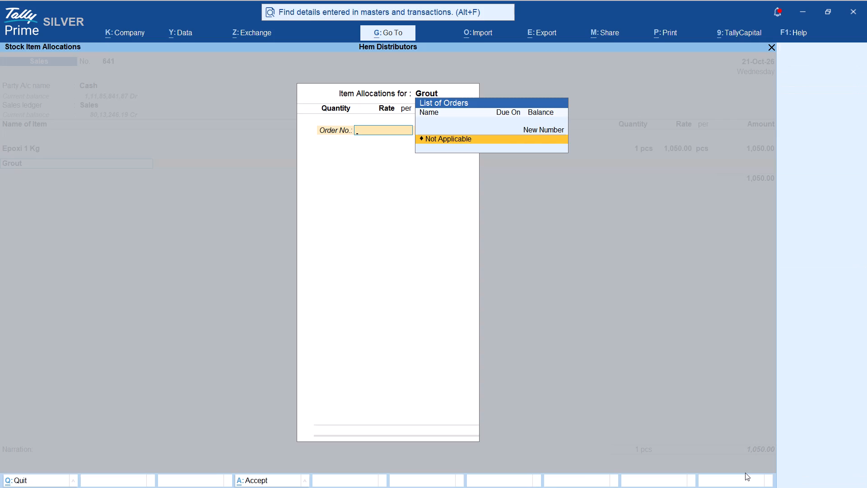
key("Return")
key("1")
key("Return")
key("Return")
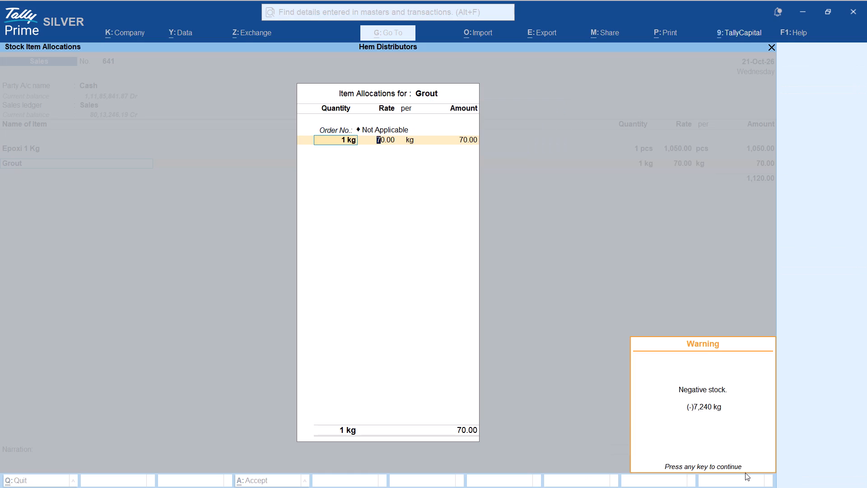
type("100")
key("Return")
key("Return")
key("Return")
key("Return")
key("Return")
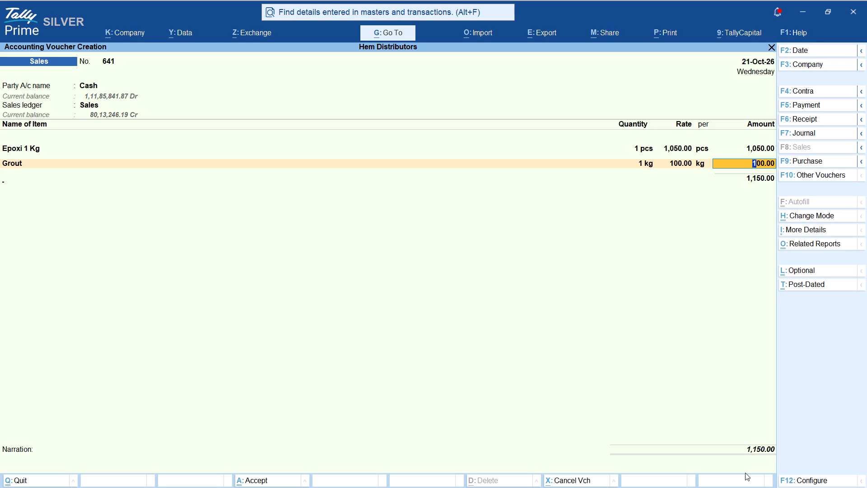
Add 2 pcs of Vetra Lv 50ml at 125 to the Cash sale.
type("vetr")
key("Return")
key("Return")
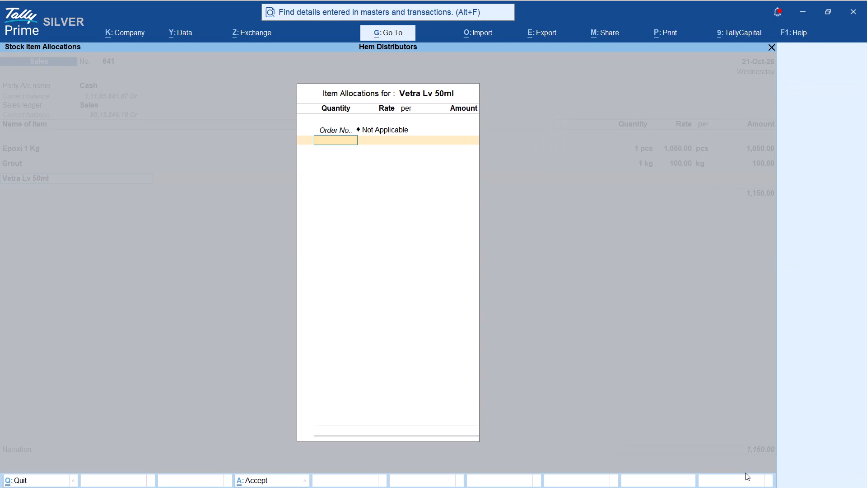
key("2")
key("Return")
key("Return")
type("125")
key("Return")
key("Return")
key("Return")
key("Return")
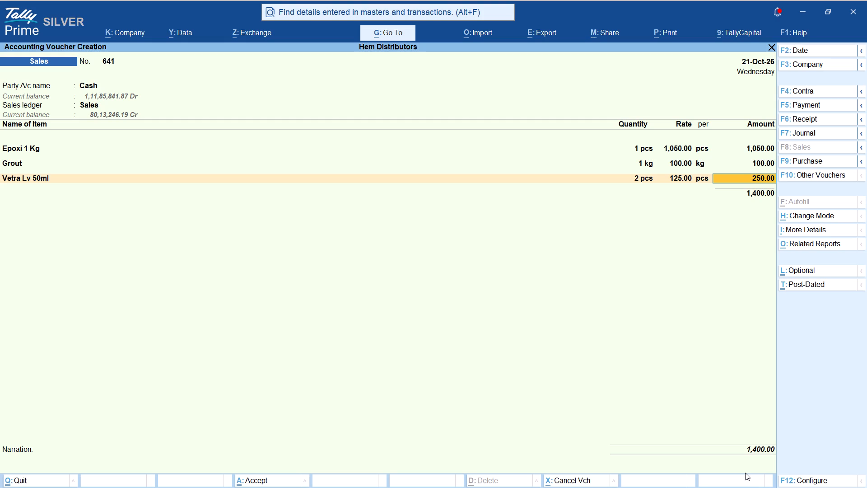
Add 4 pcs of SURI BLADE at 150 to the Cash sale.
key("Return")
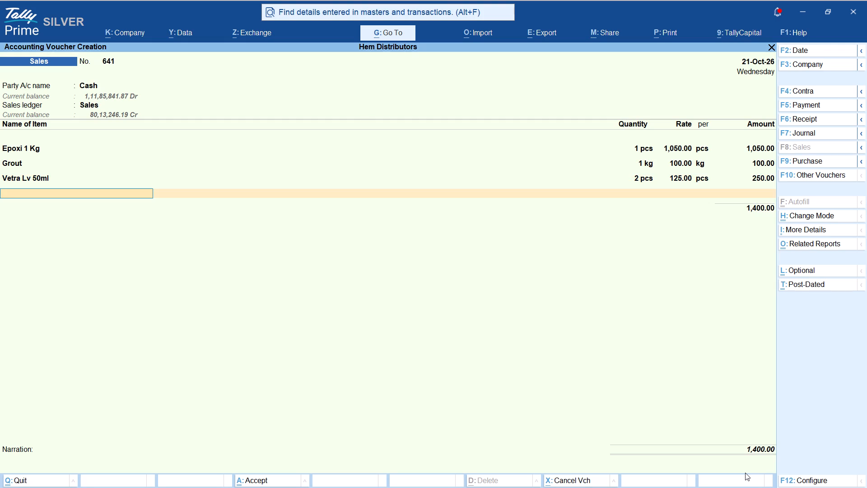
type("sur")
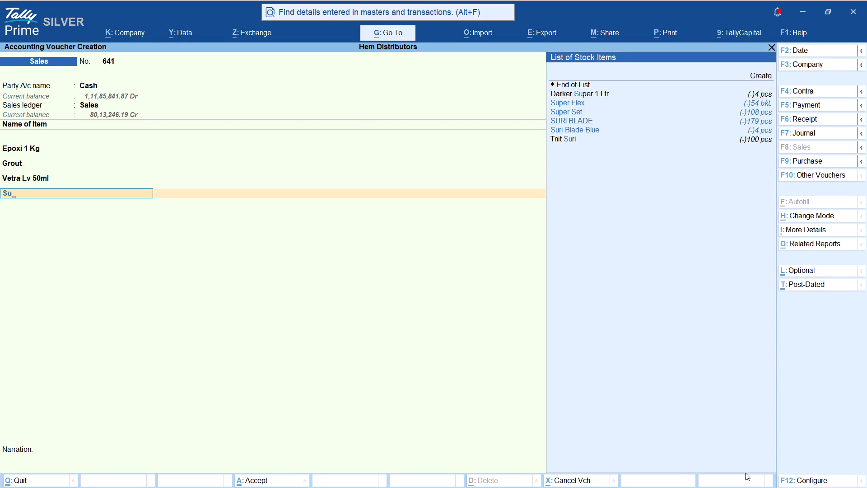
key("Down")
key("Return")
key("Return")
key("4")
key("Return")
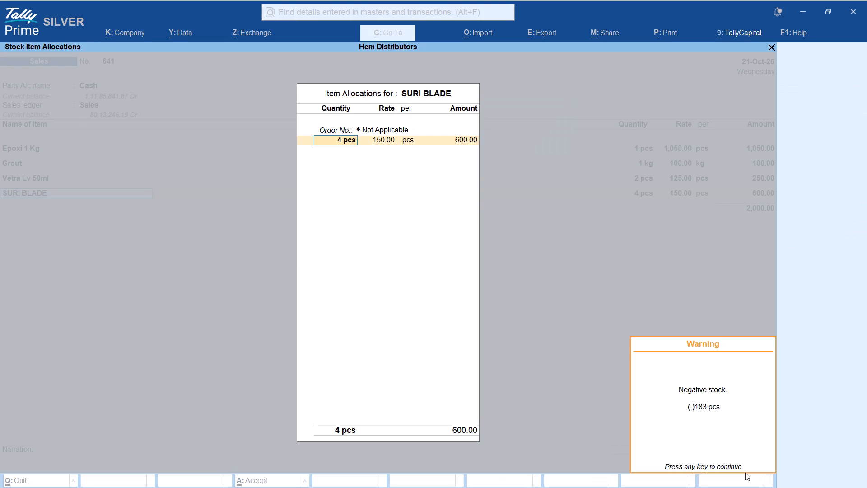
key("Return")
key("Return")
key("Return")
key("Return")
key("Return")
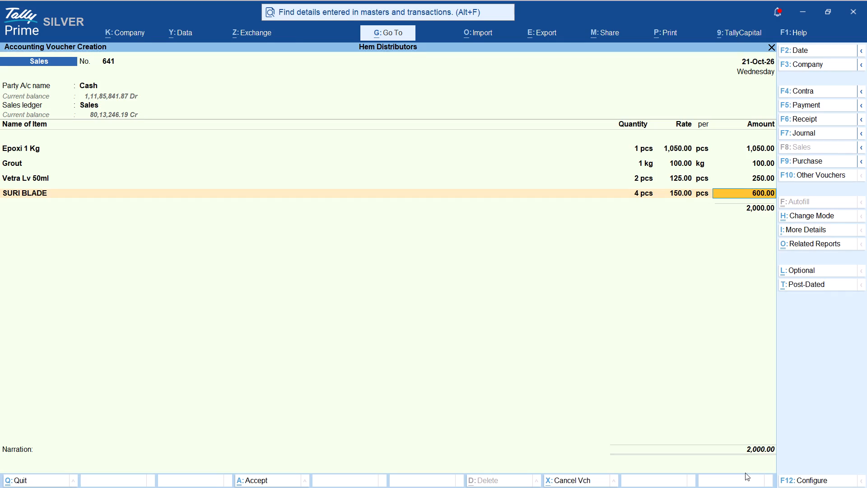
key("Return")
Add 6 bags of BLOK ADHESIV40 KG at 450 to the Cash sale and save the voucher.
type("lo")
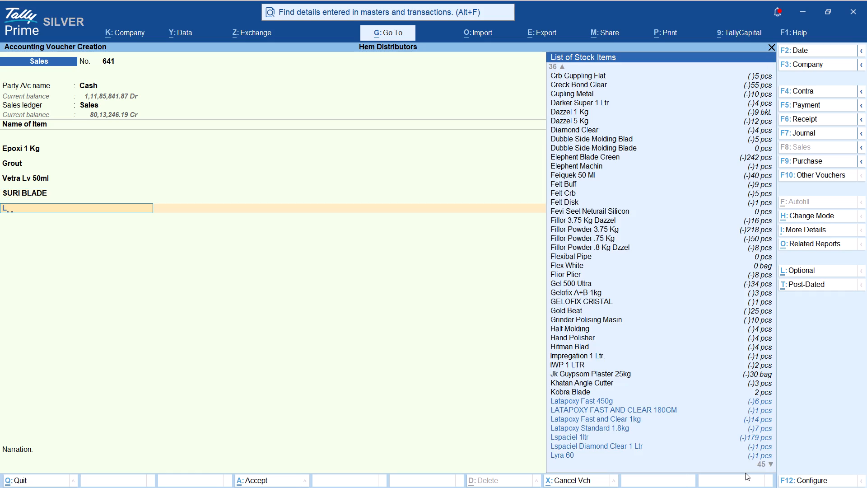
key("BackSpace")
key("BackSpace")
type("blo")
key("Return")
key("Return")
key("6")
key("Return")
key("Return")
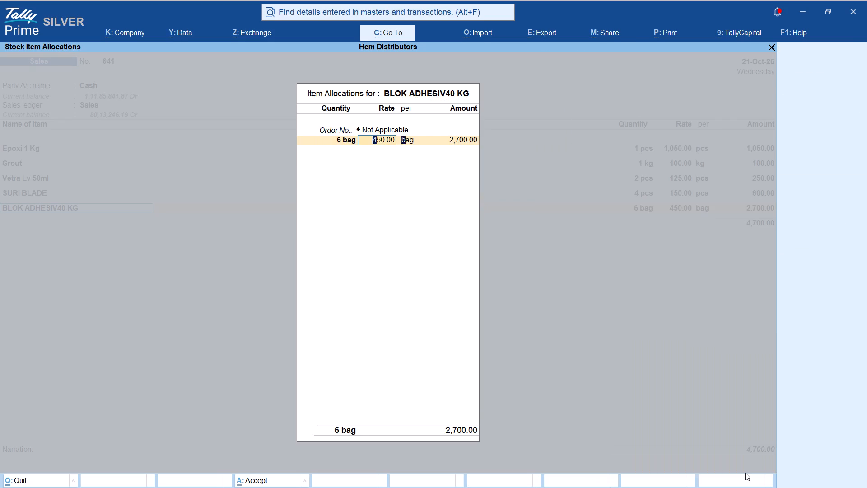
key("Return")
key("Return")
key("Return")
key("Return")
key("Return")
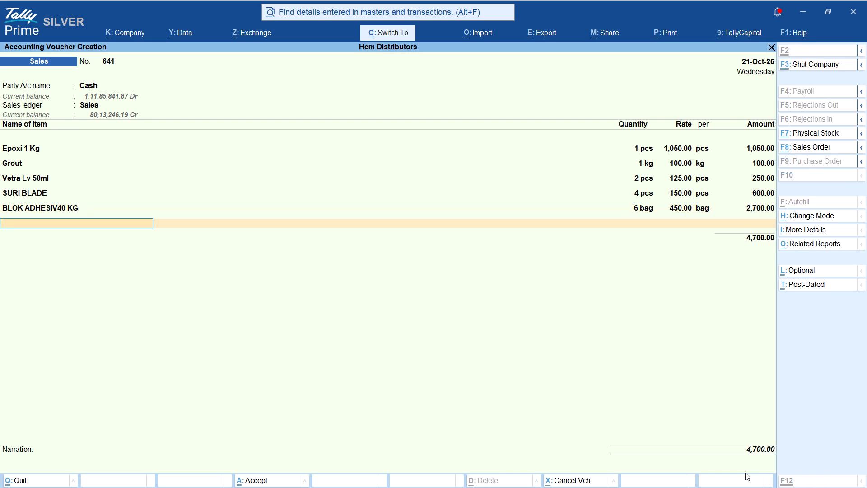
key("ctrl+a")
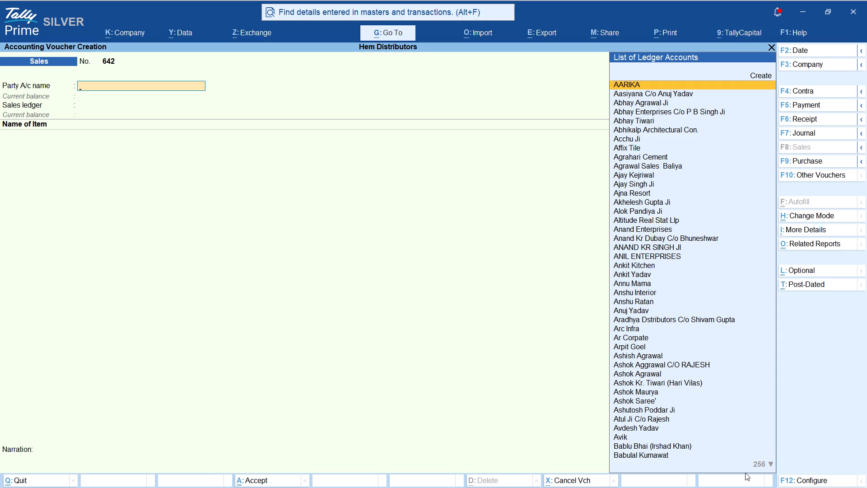
Start a Sales voucher for the Akemi customer ledger, with Sales as the sales ledger.
type("vir")
key("Return")
key("Down")
key("Down")
key("Down")
key("Return")
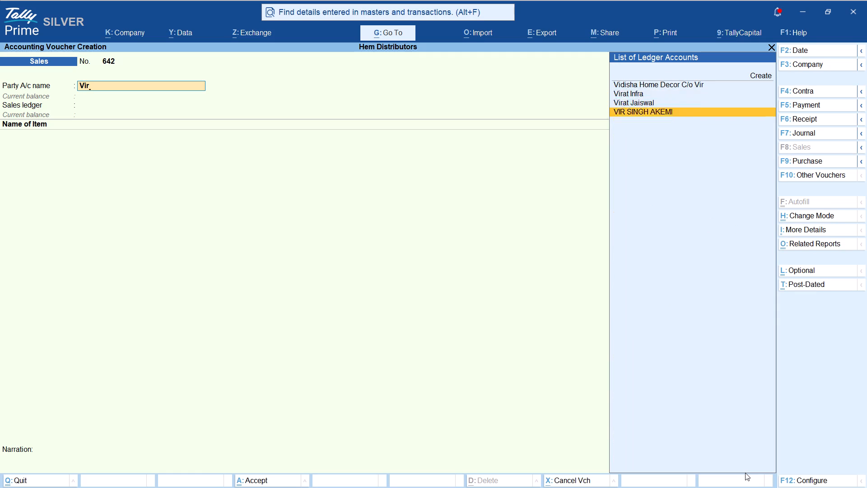
key("ctrl+a")
key("ctrl+a")
key("Return")
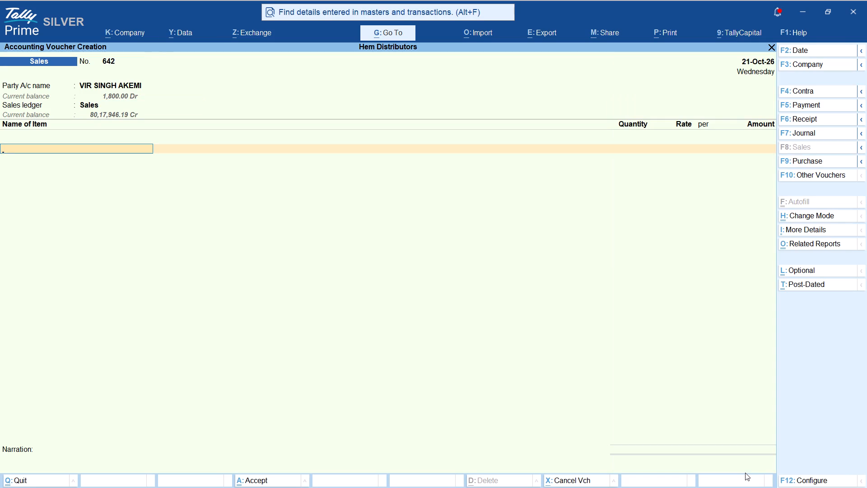
Add 1 pcs of Tint Akeme at 850 to the Akemi customer's sale and save the voucher.
type("ti")
key("Down")
key("Down")
key("Up")
key("Return")
key("Return")
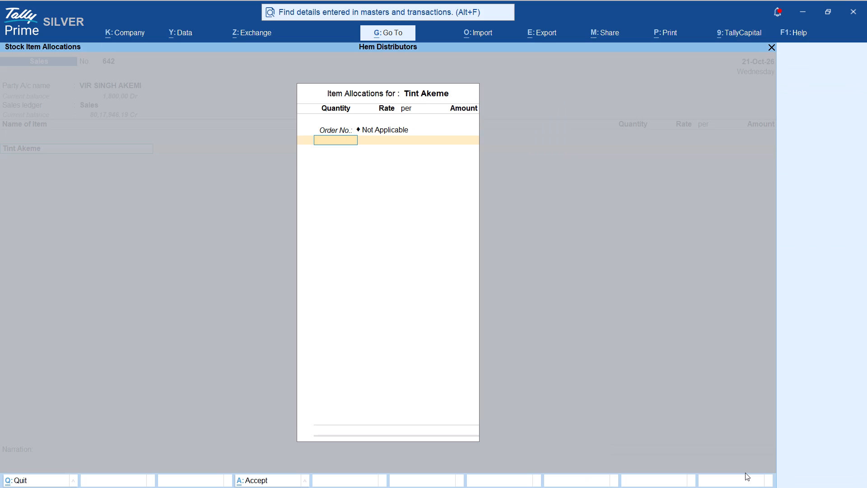
key("1")
key("Return")
key("Return")
type("850")
key("Return")
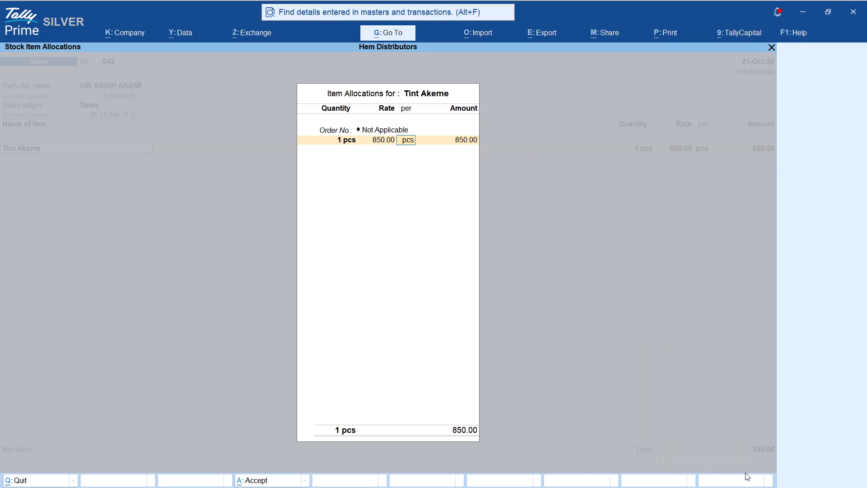
key("Return")
key("Return")
key("Return")
key("Return")
key("ctrl+a")
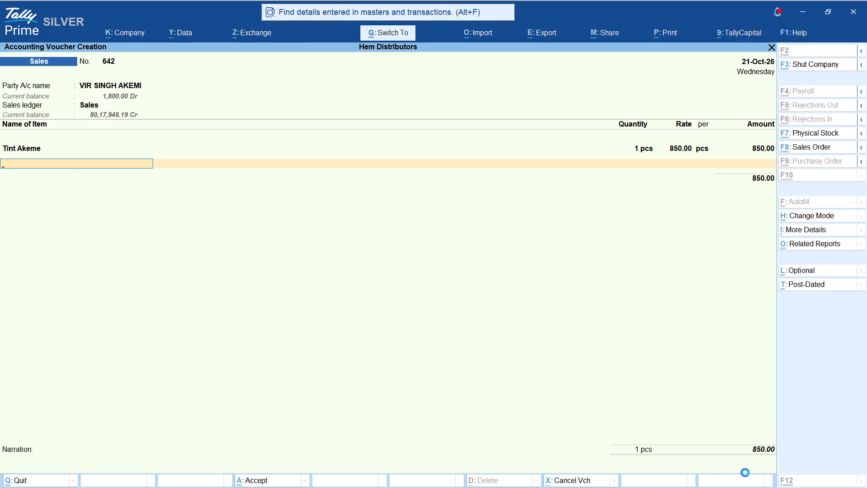
Start a Sales voucher with Kashvi Infrastucutre as the party and Sales as the sales ledger.
type("kas")
key("Return")
key("ctrl+a")
key("ctrl+a")
key("Return")
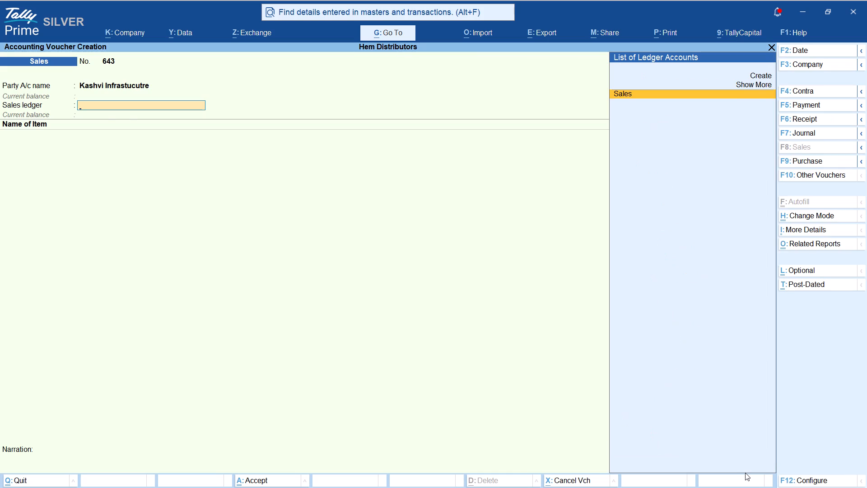
Add 1 pcs of item 5010 at 13,200 to the Kashvi Infrastucutre sale and save the voucher.
type("5010")
key("Return")
key("Return")
type("12")
key("Return")
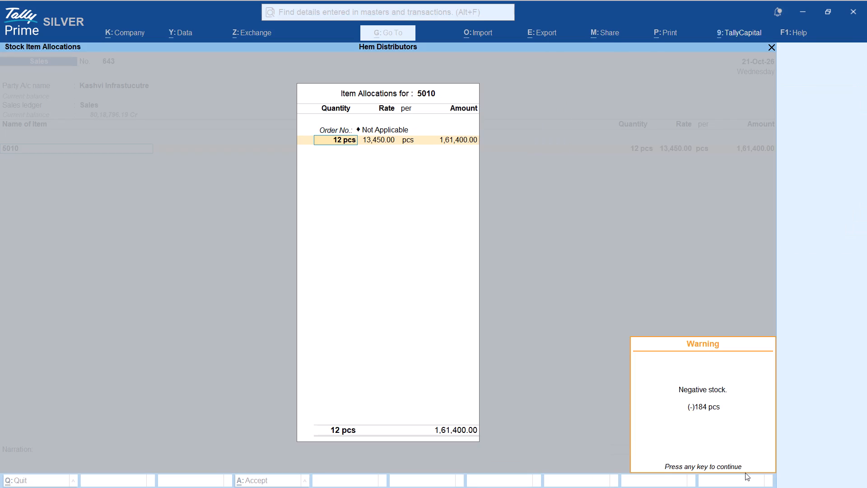
key("BackSpace")
key("BackSpace")
key("1")
key("Return")
key("Return")
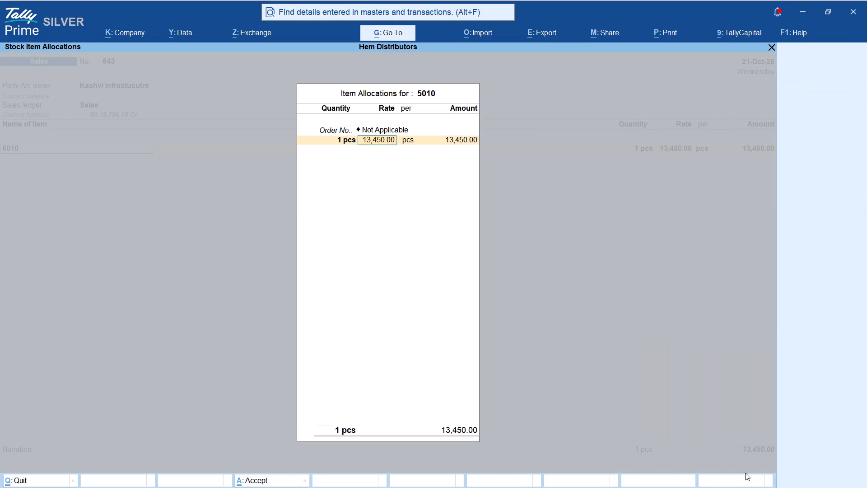
type("13200")
key("Return")
key("Return")
key("Return")
key("Return")
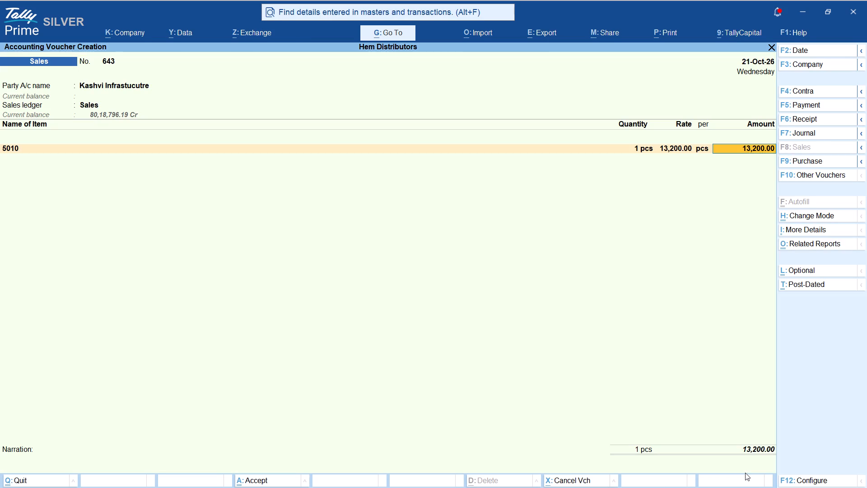
key("ctrl+a")
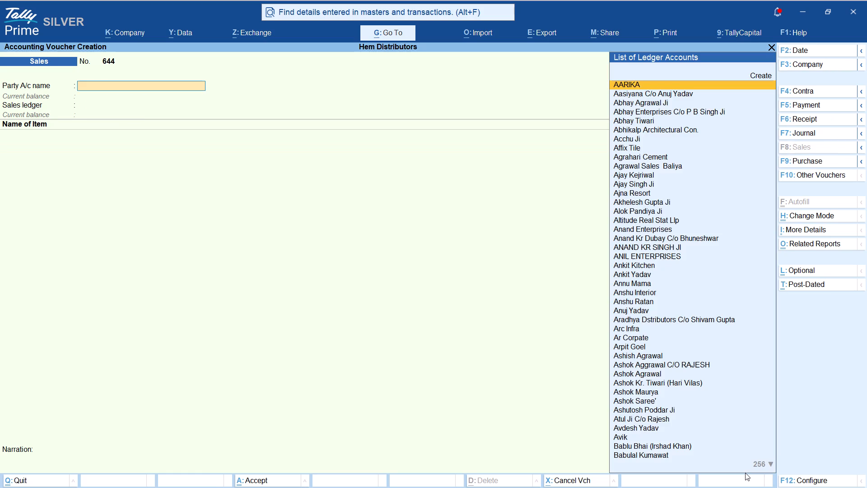
Start a Sales voucher with DECOR as the party and Sales as the sales ledger.
type("dec")
key("Return")
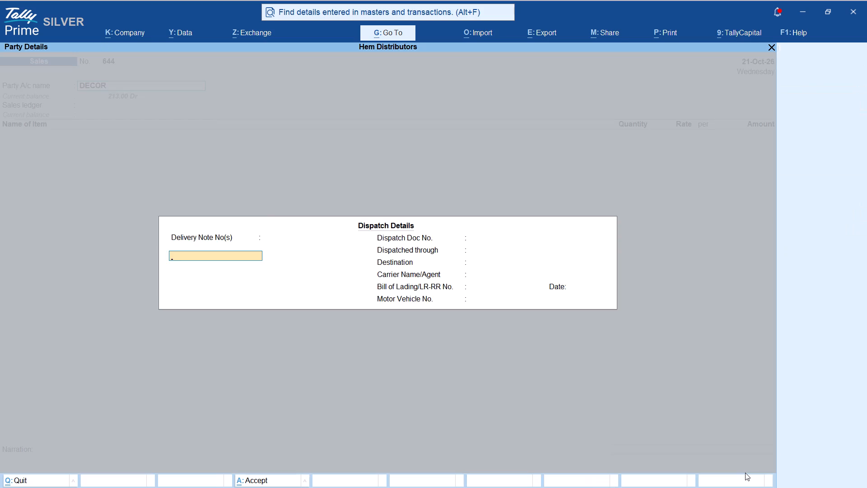
key("ctrl+a")
key("ctrl+a")
key("Return")
Add 16 pcs of 3mm Spacer at 55 to the DECOR sale and save the voucher.
type("3mm")
key("Return")
key("Return")
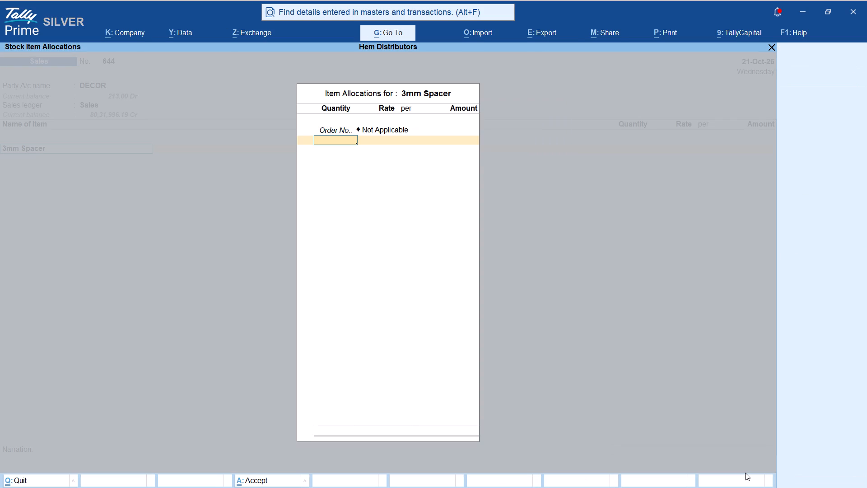
type("16")
key("Return")
key("Return")
type("55")
key("Return")
key("Return")
key("Return")
key("Return")
key("Return")
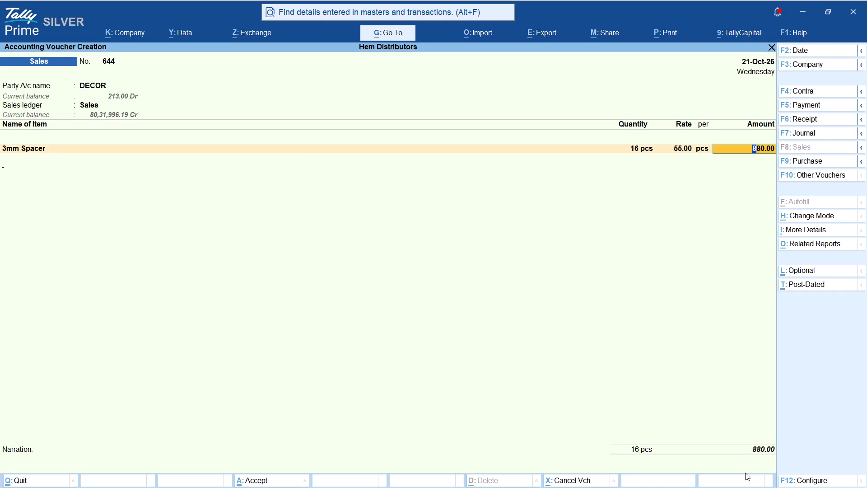
key("ctrl+a")
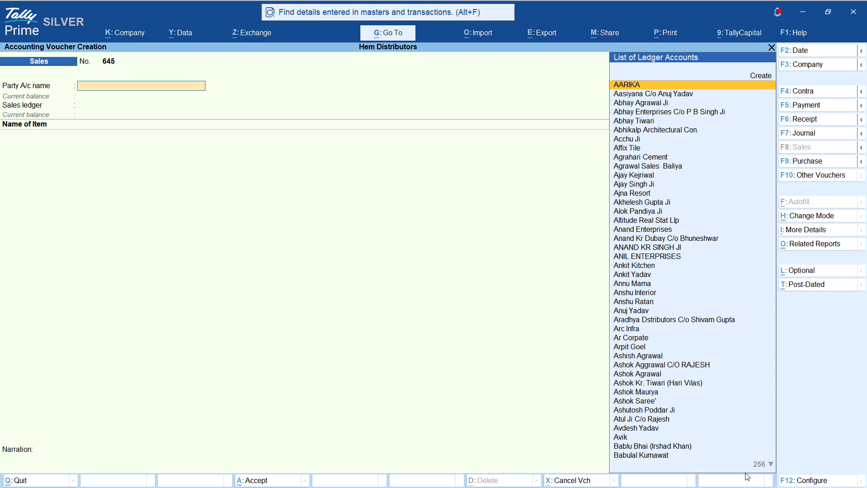
Start a Receipt voucher into INDUSIND BANK and enter 13,300 from GLOBAL ACCESS TECHNOLOGIES.
key("F6")
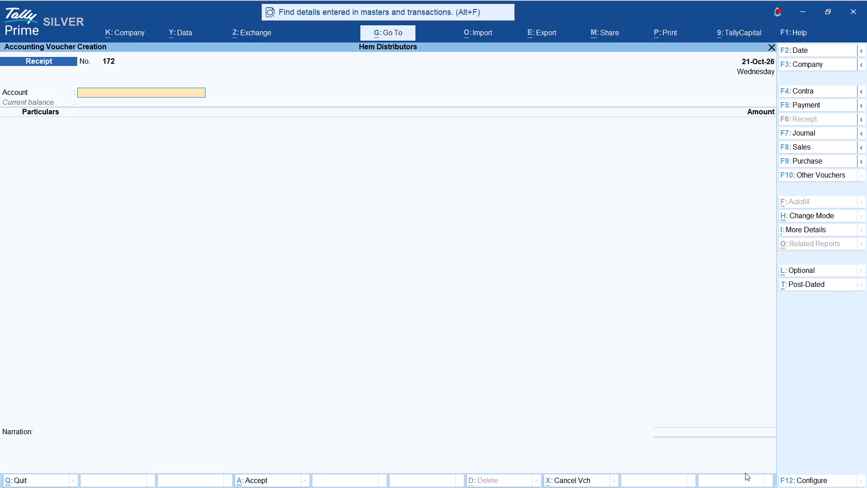
key("i")
key("Return")
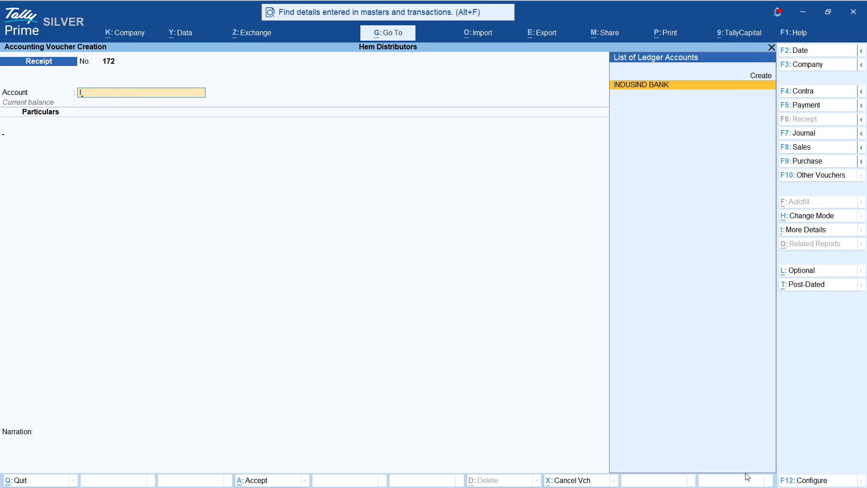
type("gol")
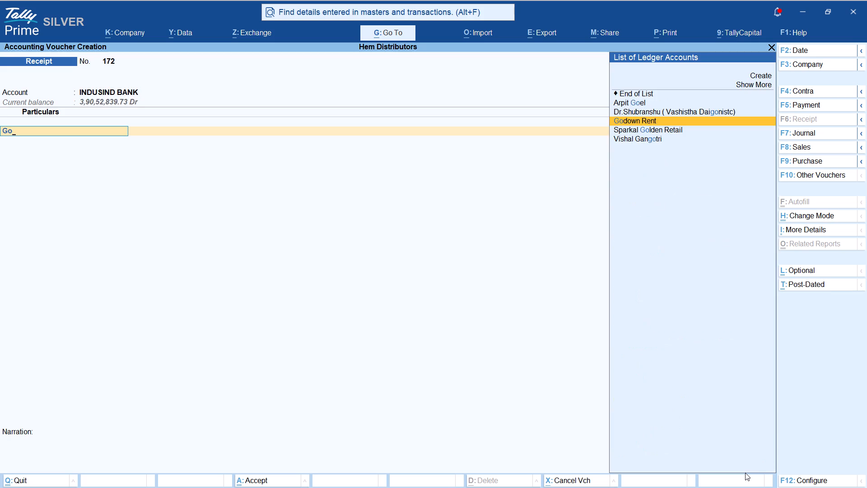
key("BackSpace")
key("BackSpace")
type("lo")
key("Return")
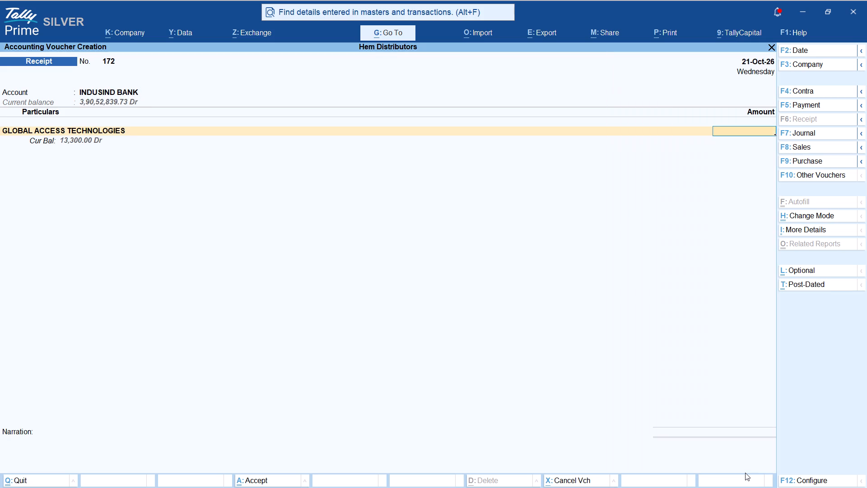
key("1")
type("3300")
key("Return")
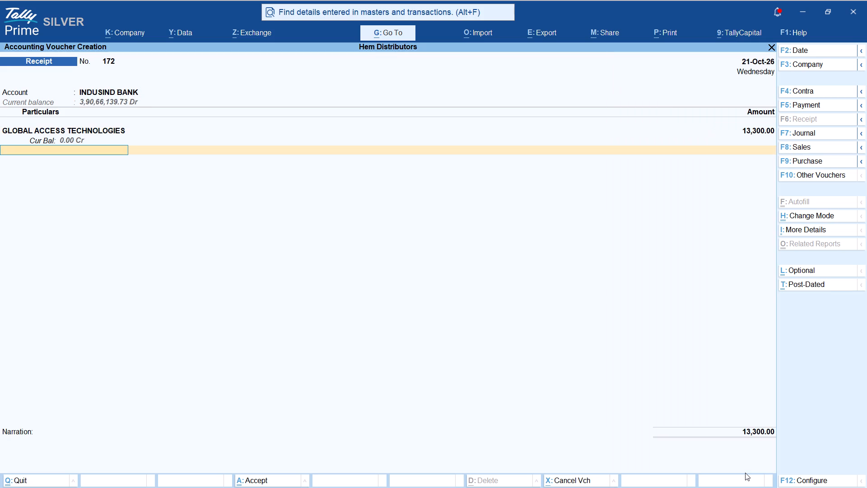
Add 2,400 from Prime Tower to the INDUSIND BANK receipt and save the voucher.
key("p")
type("ri")
key("Up")
key("Up")
key("Return")
key("BackSpace")
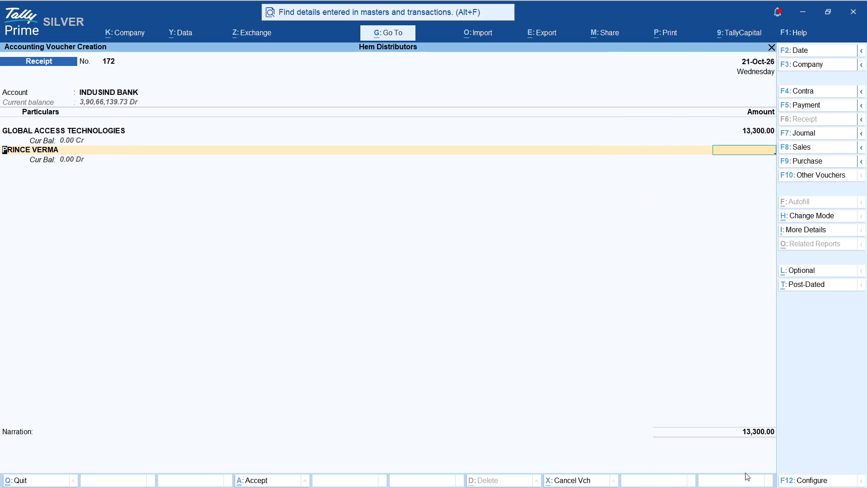
key("Up")
key("Return")
type("2400")
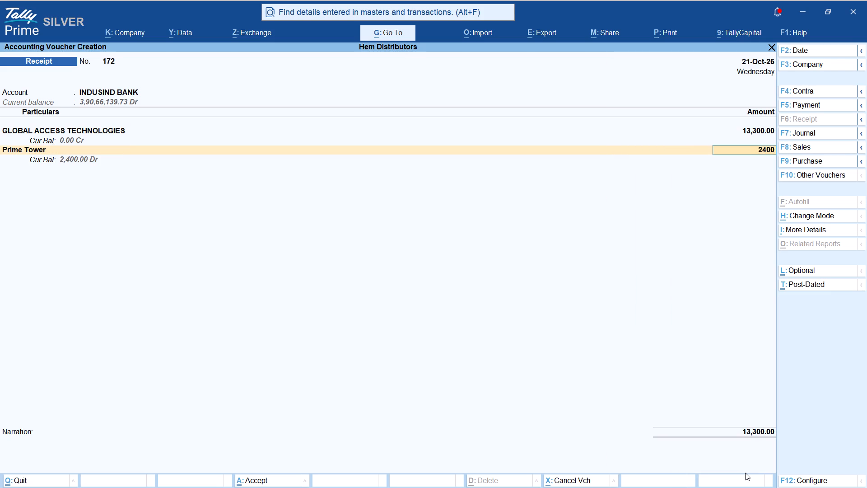
key("Return")
key("ctrl+a")
Record a Cash receipt of 20,000 from the party found under "pa" and save the voucher.
type("cas")
key("Return")
type("pa")
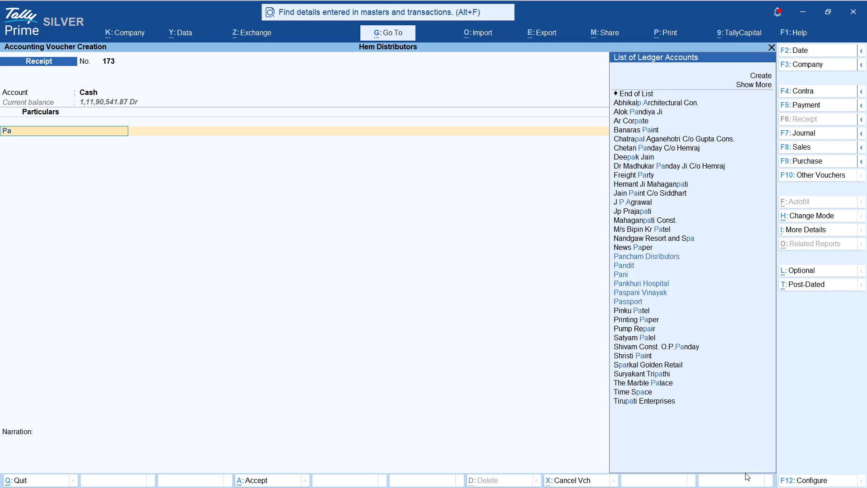
key("Down")
key("Down")
key("Return")
type("20000")
key("Return")
key("ctrl+a")
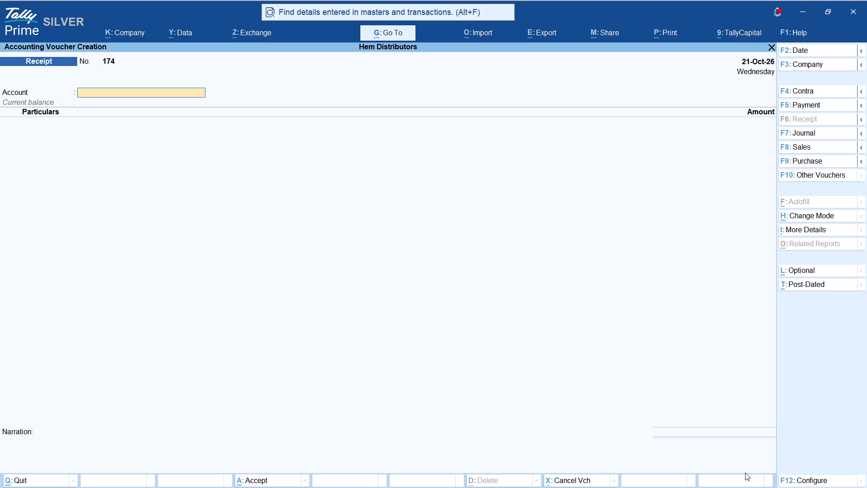
Start a Payment voucher from Cash and enter 1,000 for Petrol.
key("F5")
key("c")
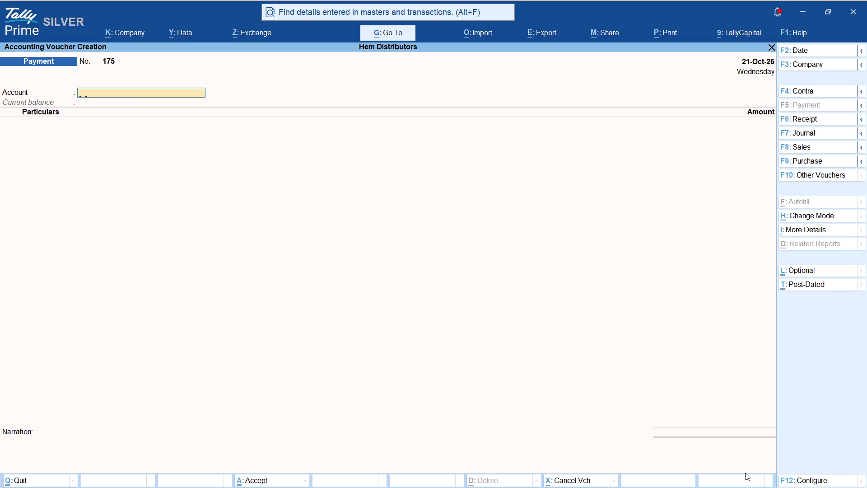
key("Return")
type("petr")
key("Return")
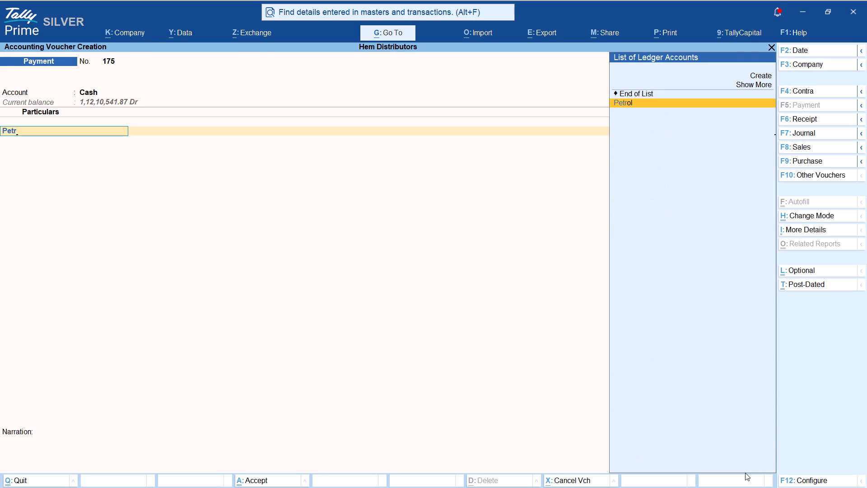
type("1000")
key("Return")
Add 500 for A/cservice and 300 for Freight Party to the Cash payment voucher.
type("aac")
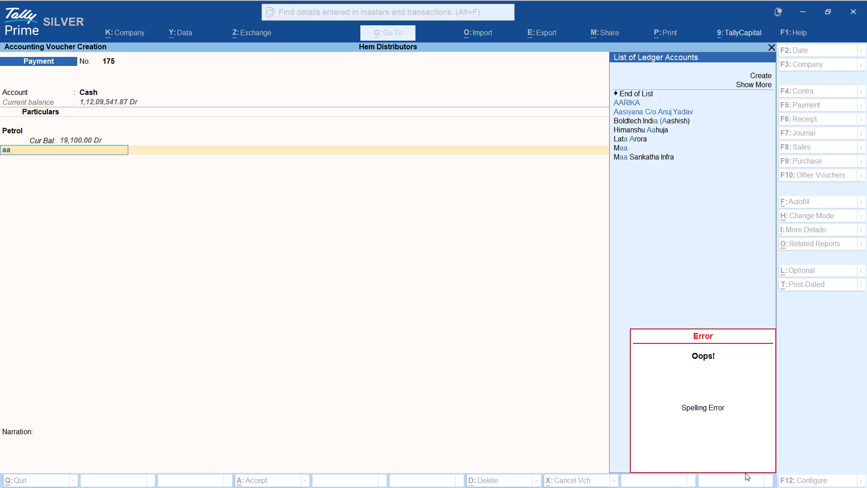
key("BackSpace")
key("BackSpace")
key("c")
key("Down")
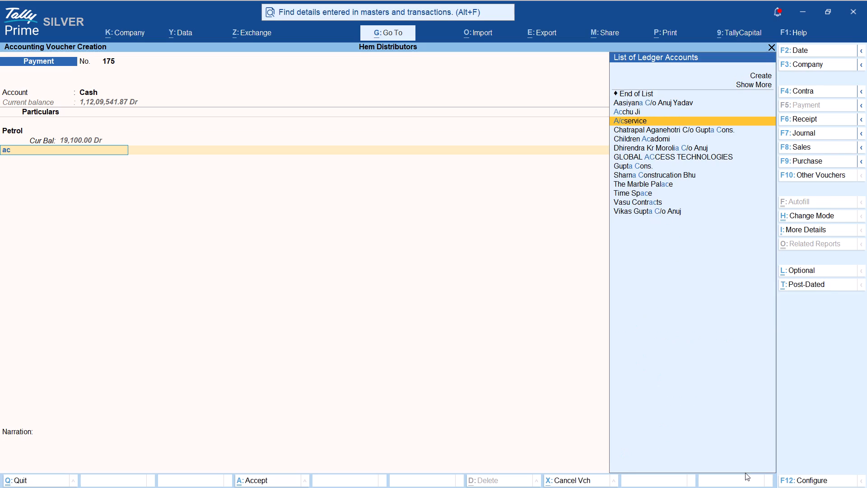
key("Down")
key("Return")
type("500")
key("Return")
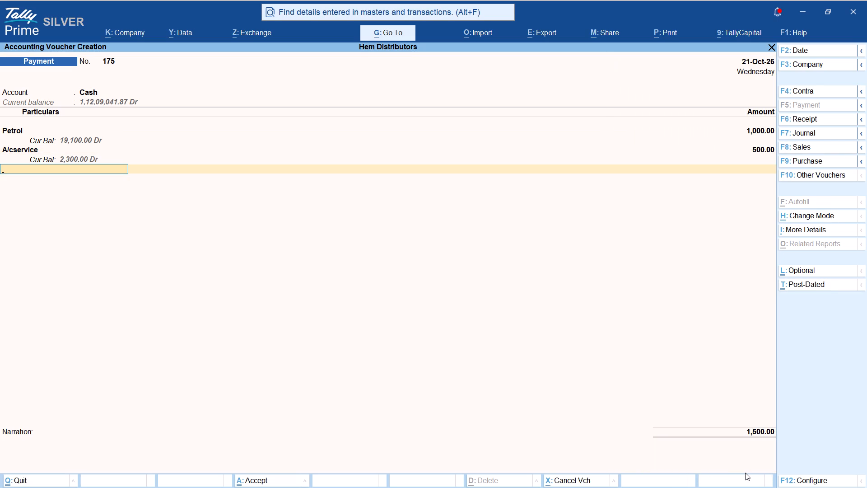
type("fre")
key("Up")
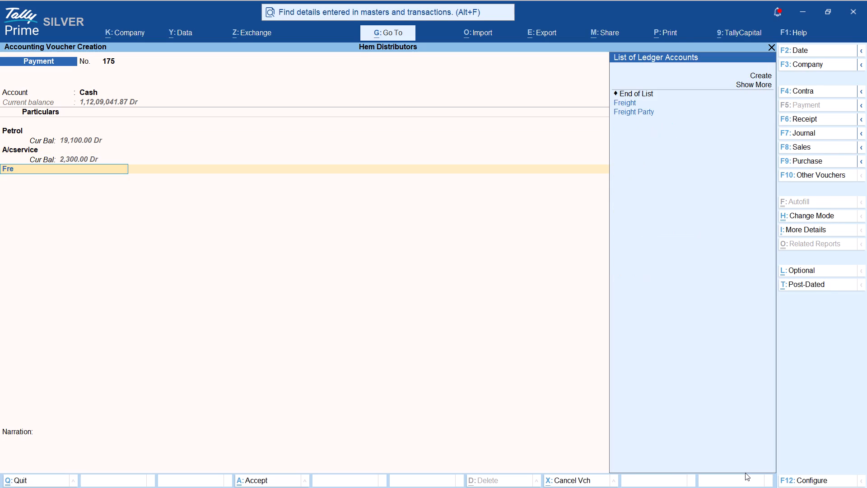
key("Return")
type("300")
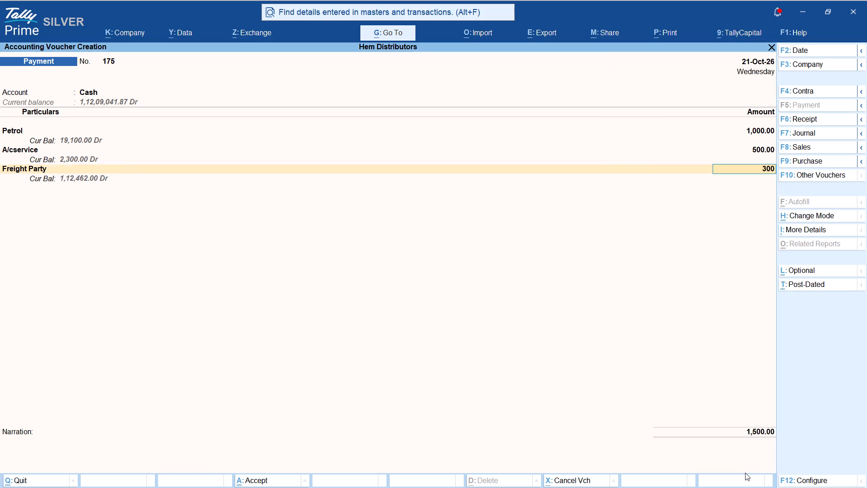
key("Return")
Add 245 for Shop Exp. and 500 for Puja Saman to the Cash payment and save the voucher.
type("shop")
key("Return")
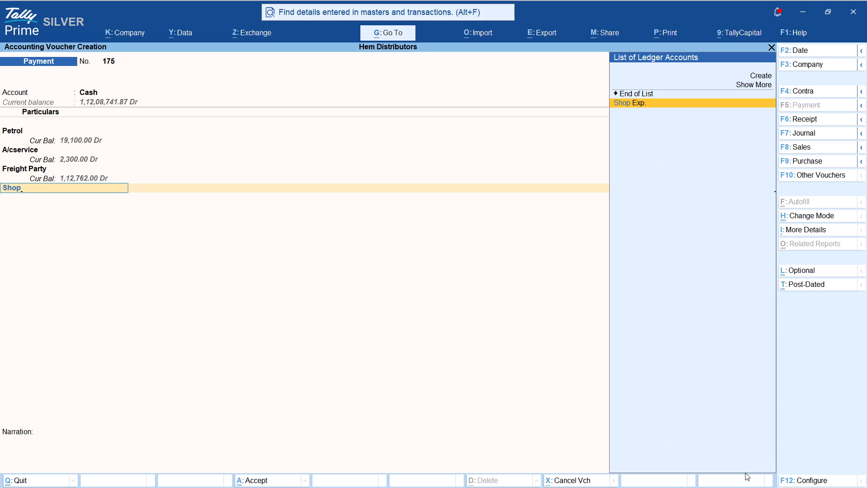
type("245")
key("Return")
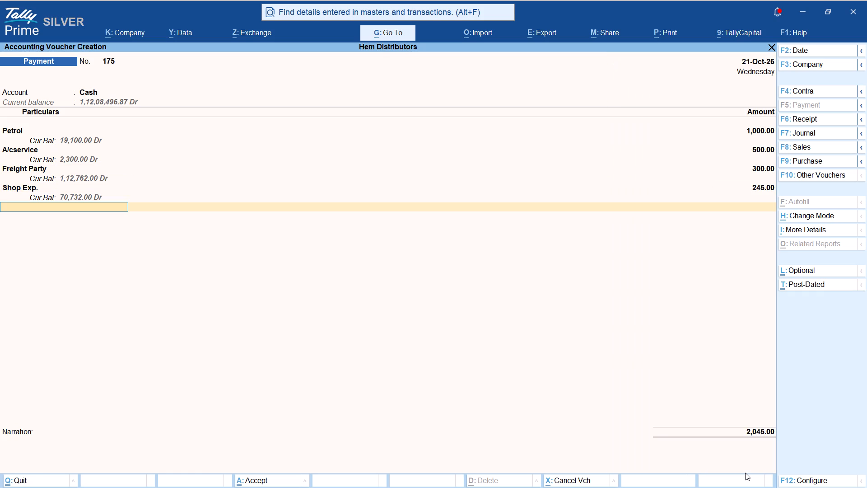
type("puj")
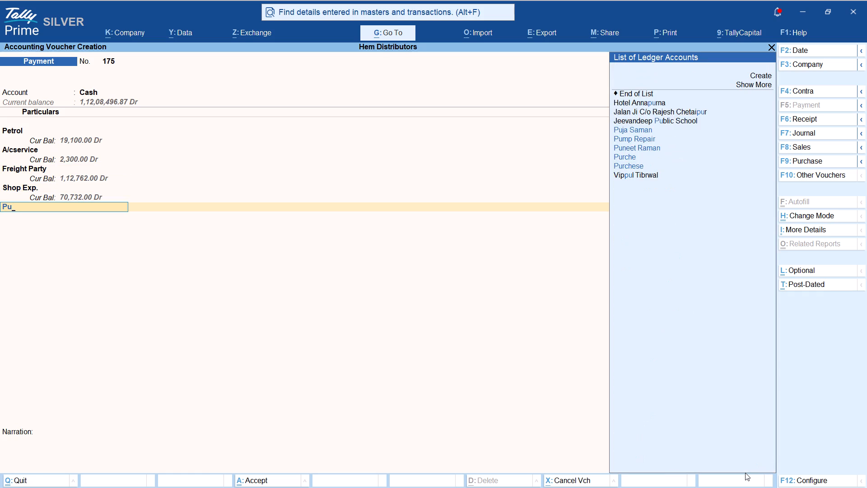
key("Return")
type("500")
key("Return")
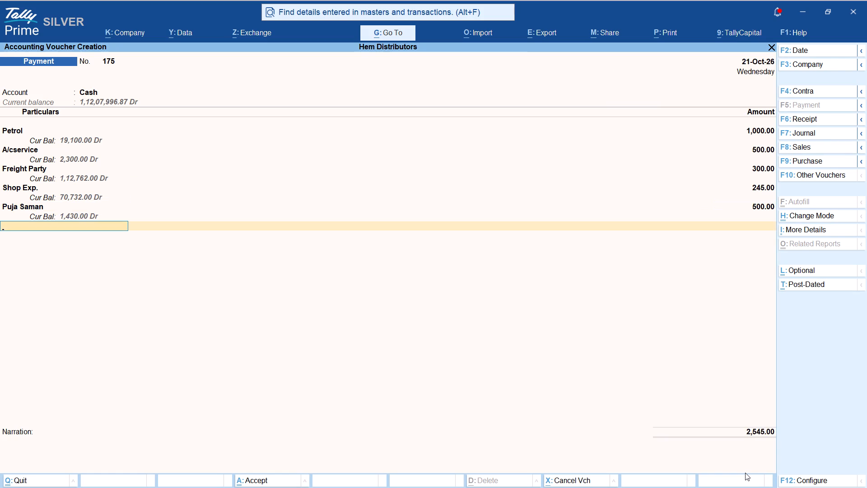
key("ctrl+a")
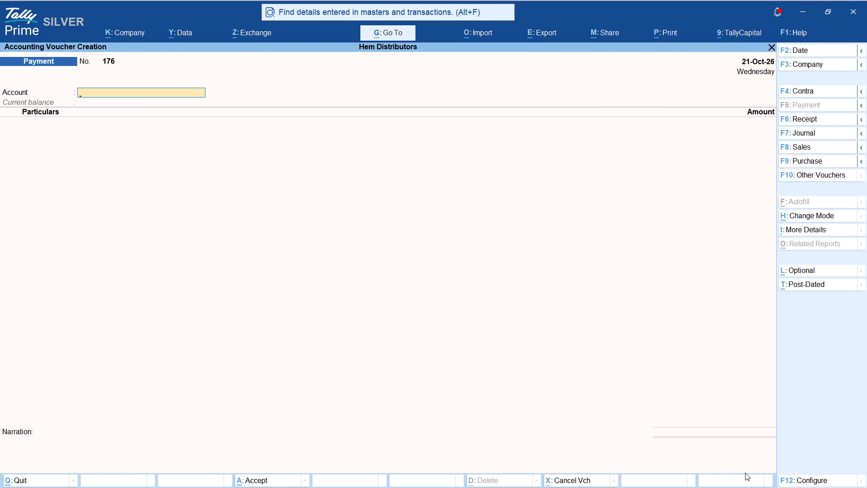
Start a Payment voucher from Cash dated 22-Oct-26 and enter 100 for Freight Party.
key("F2")
key("Return")
type("ca")
key("Return")
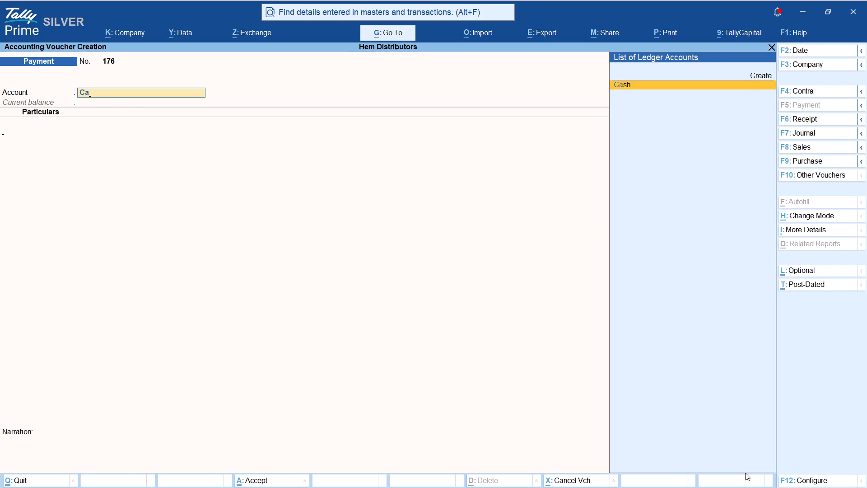
type("fre")
key("Up")
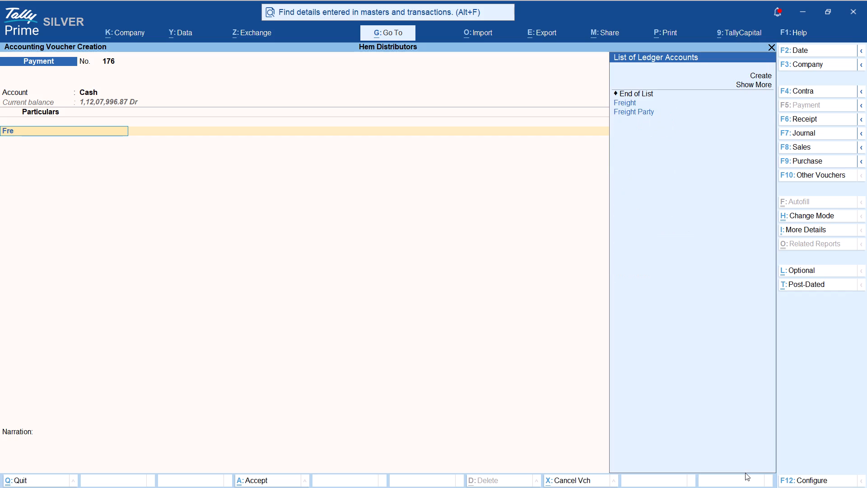
key("Return")
type("100")
key("Return")
Add 180 for News Paper and 317 for Shop Exp. to the Cash payment and save the voucher.
type("news")
key("Return")
type("18")
key("Return")
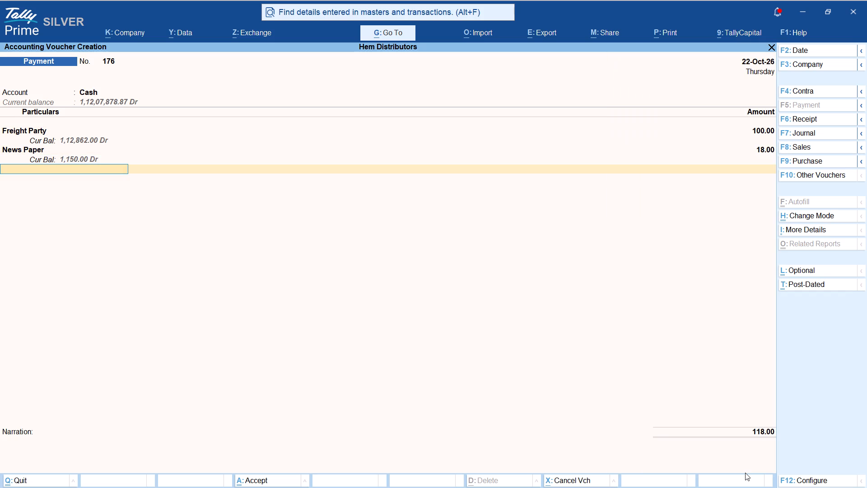
key("BackSpace")
type("180")
key("Return")
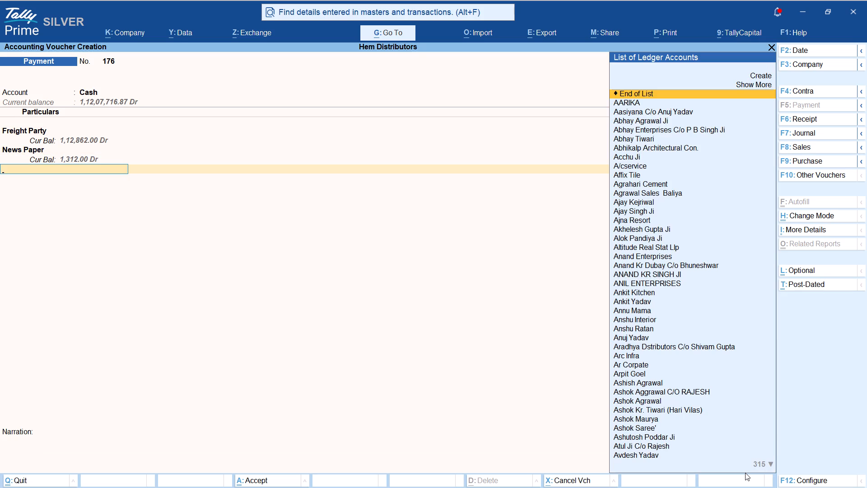
type("shop")
key("Return")
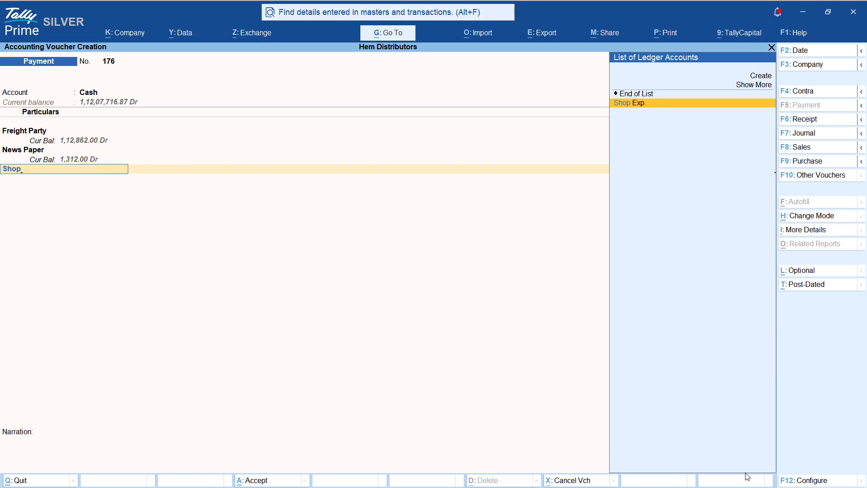
type("317")
key("Return")
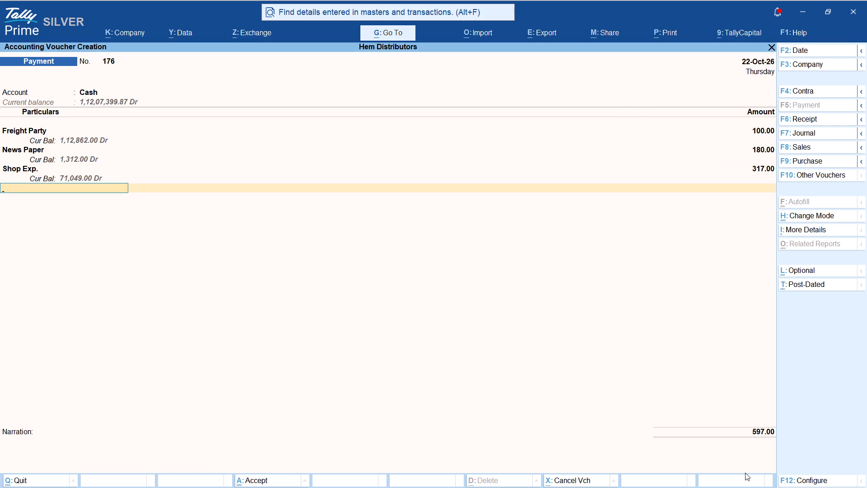
key("ctrl+a")
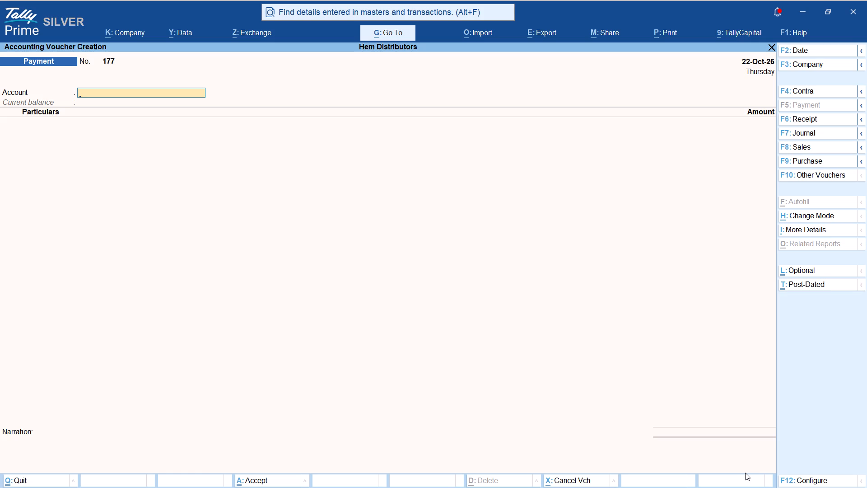
Start a Receipt voucher into INDUSIND BANK and enter 850 from Vasu Contracts.
key("F6")
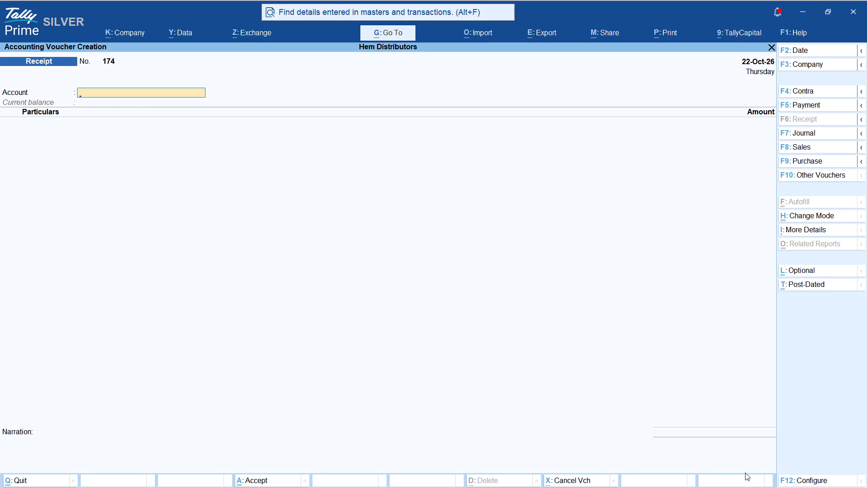
key("i")
key("Return")
type("va")
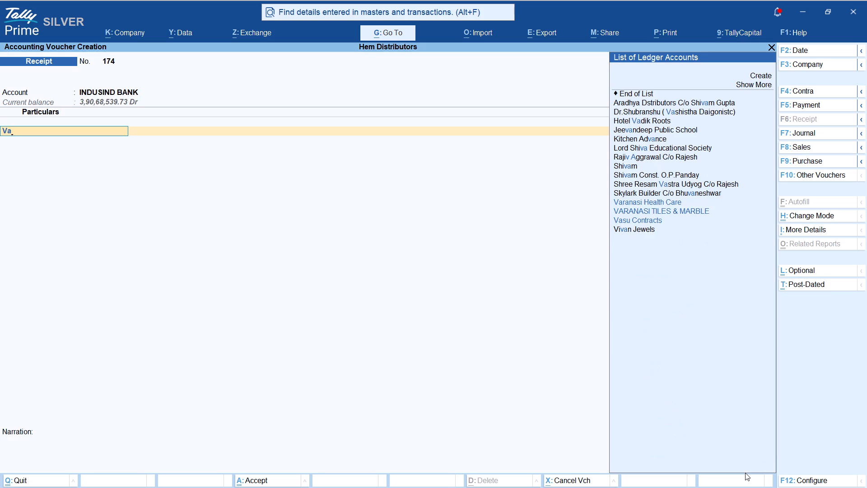
key("Up")
key("Up")
key("Down")
key("Return")
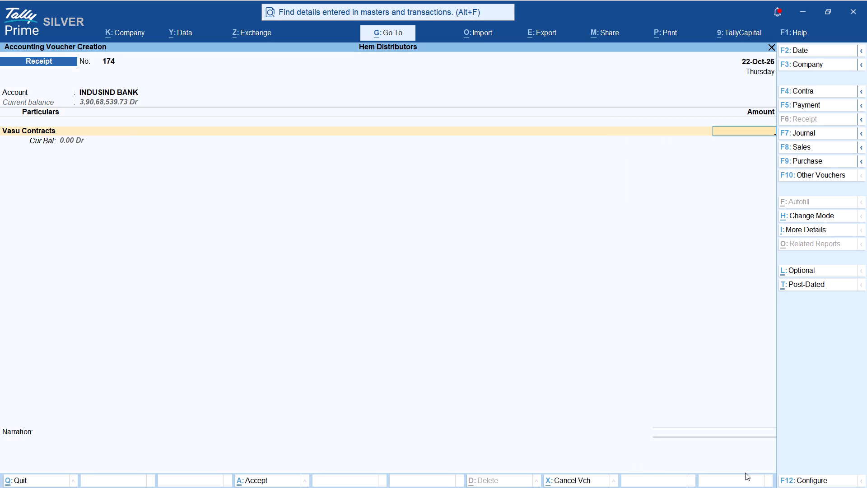
type("850")
key("Return")
Add 6,000 from the party found under "was" to the INDUSIND BANK receipt and save the voucher.
type("was")
key("Return")
type("6000")
key("Return")
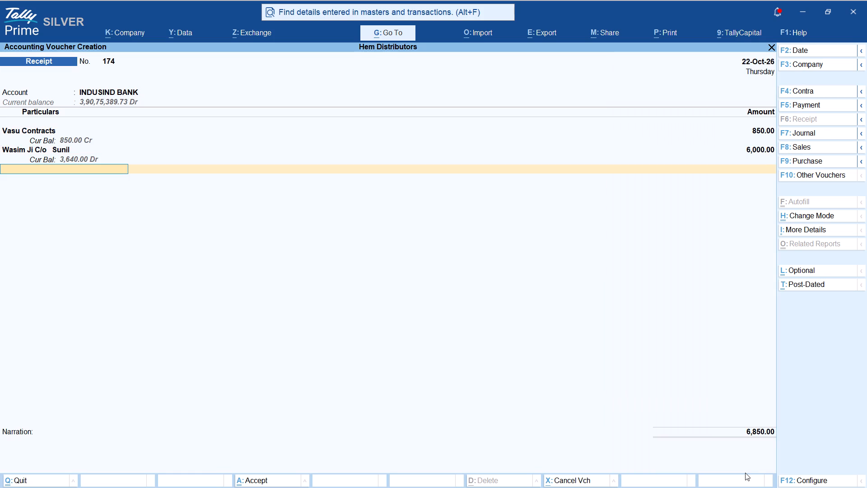
key("ctrl+a")
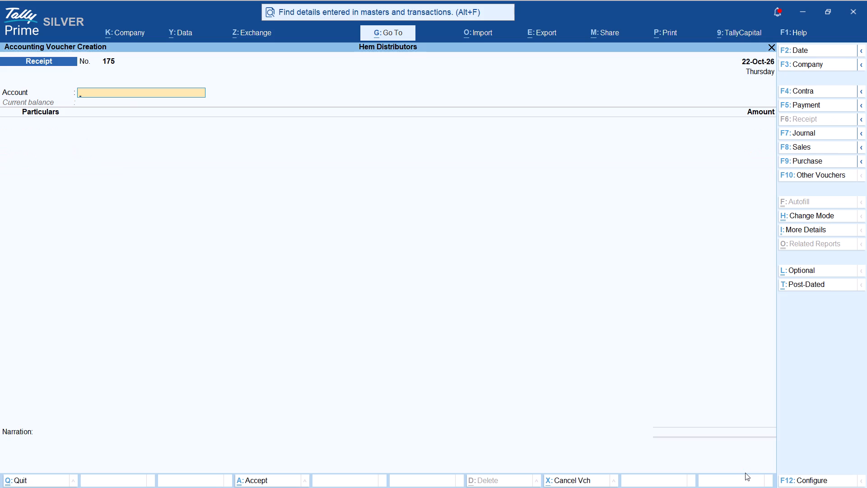
Start a Sales voucher for Creative Luxury Projects Llp with the Sales ledger.
key("F8")
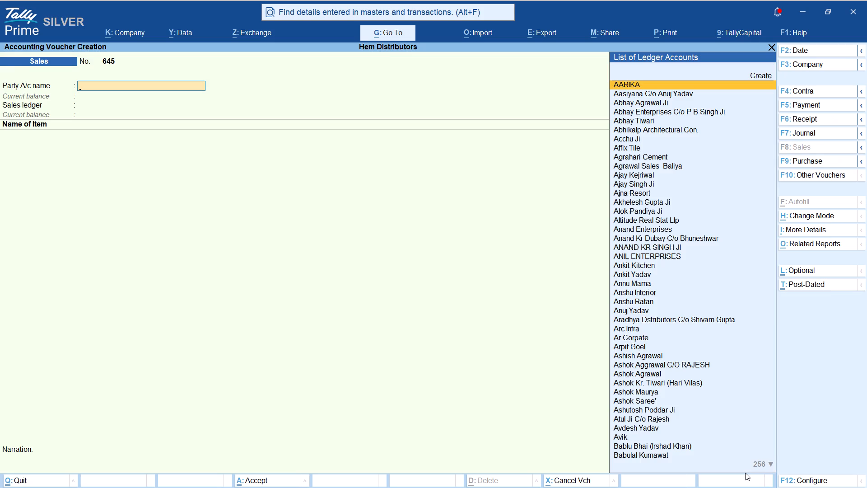
type("cre")
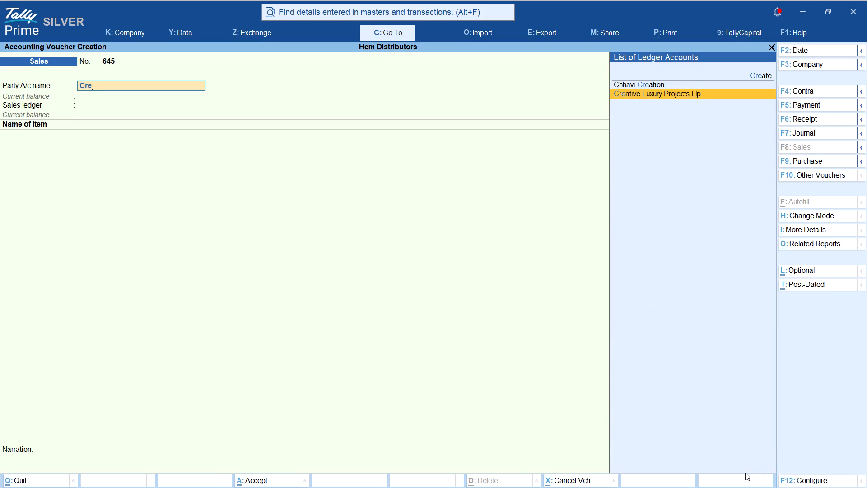
key("Return")
key("ctrl+a")
key("ctrl+a")
key("Return")
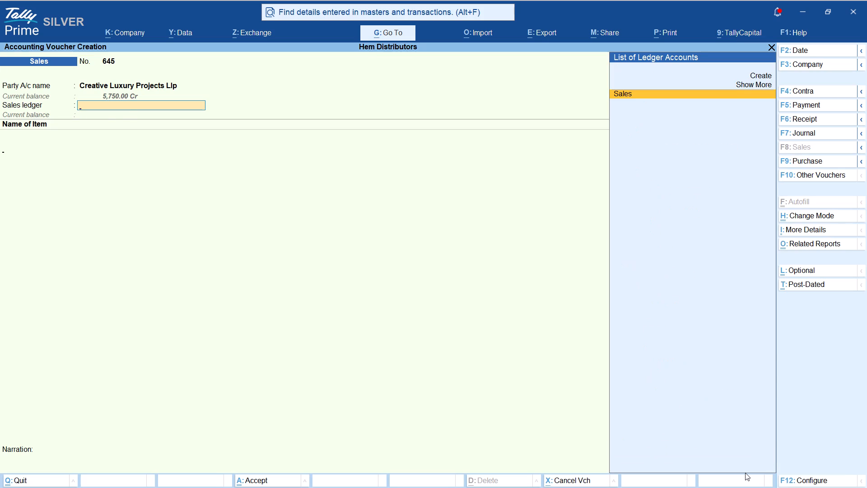
Add 25 bags of 307 GRAY at 450 per bag to the sales voucher, with no order number.
type("307")
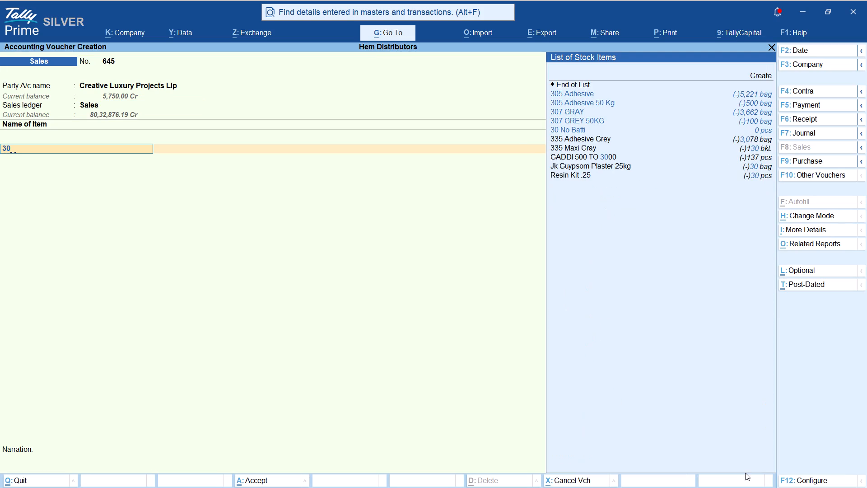
key("Down")
key("Return")
key("Return")
type("25")
key("Return")
key("Return")
key("Return")
key("Return")
key("Return")
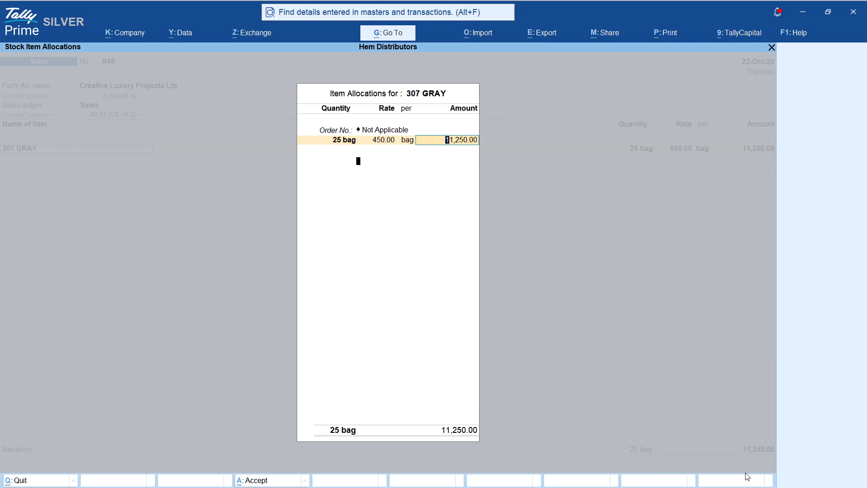
key("Return")
key("Return")
key("Return")
Add a Freight charge of 500 to the Creative Luxury Projects Llp sale and save the voucher.
key("r")
key("BackSpace")
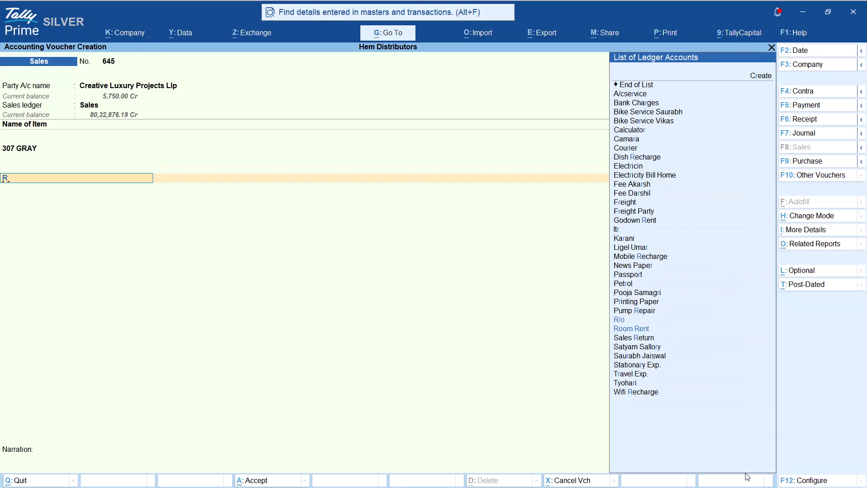
type("fre")
key("Down")
key("Return")
key("Return")
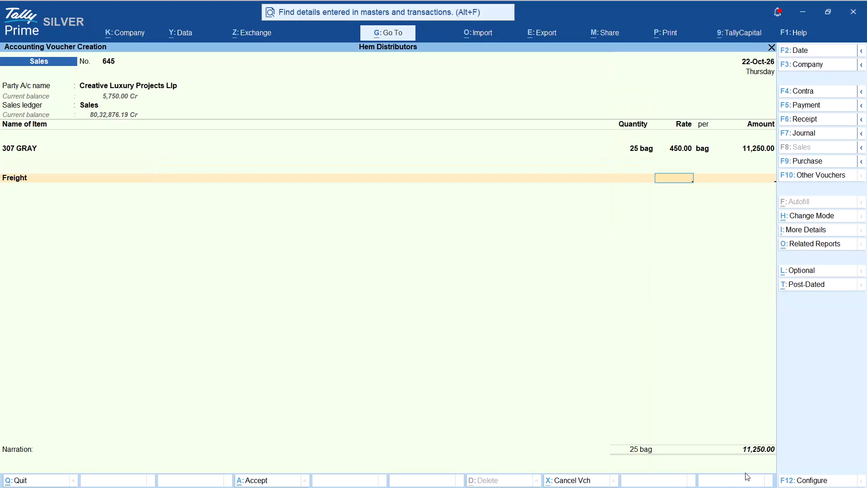
type("500")
key("Return")
key("ctrl+a")
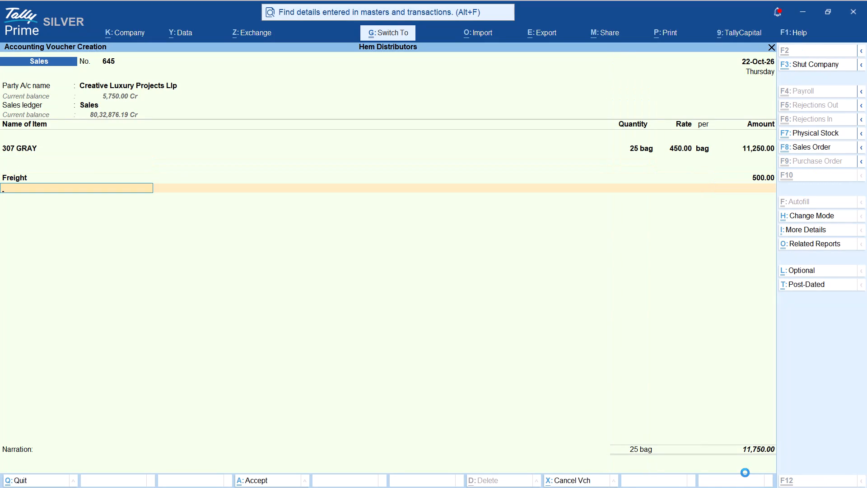
Start a Sales voucher for the Cash party with the Sales ledger.
type("ca")
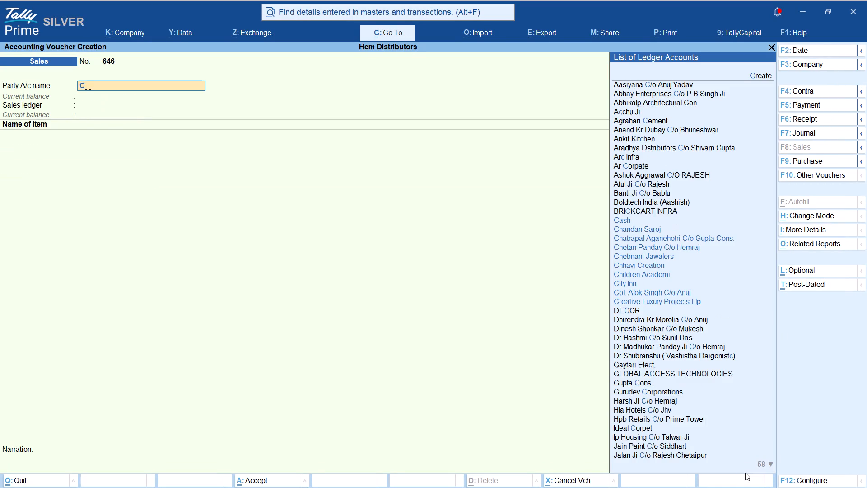
key("Return")
key("ctrl+a")
key("ctrl+a")
key("Return")
Add 3 bkt. of EPOXI 5 KG at 3,050 each to the Cash sale and save the voucher.
type("epo")
key("Up")
key("Up")
key("Return")
key("Return")
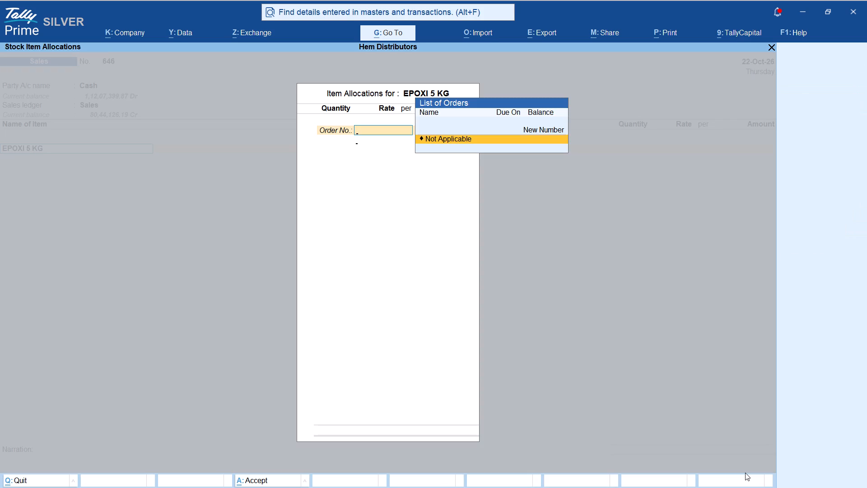
key("3")
key("Return")
key("Return")
type("3050")
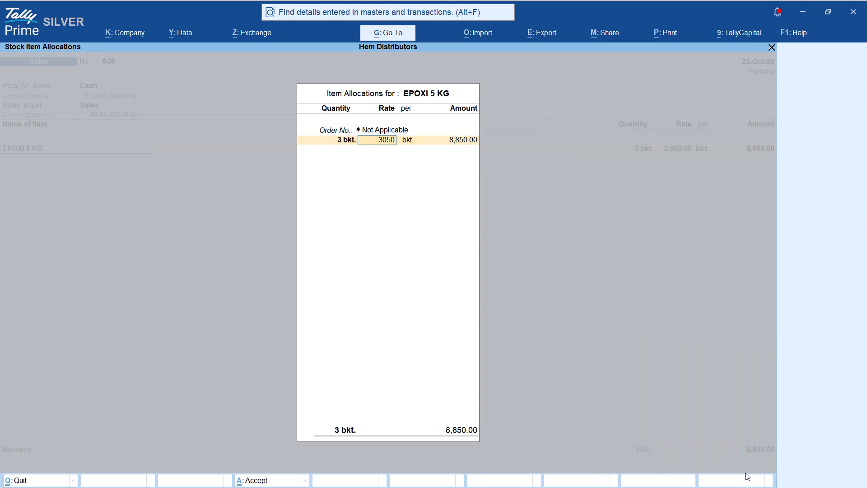
key("Return")
key("Return")
key("Return")
key("Return")
key("Return")
key("ctrl+a")
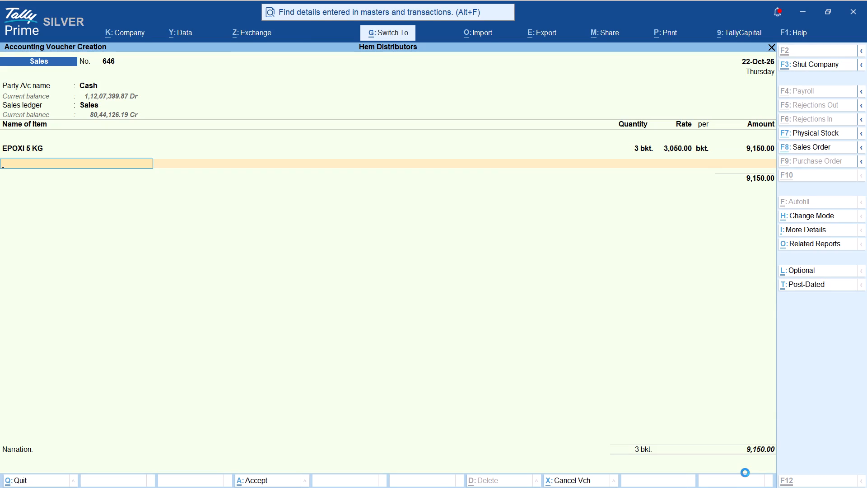
Start a Sales voucher for the party account with the Rto suffix, leaving dispatch and party details as they are, with the Sales ledger.
type("san")
key("Down")
key("Down")
key("Down")
key("Down")
key("Return")
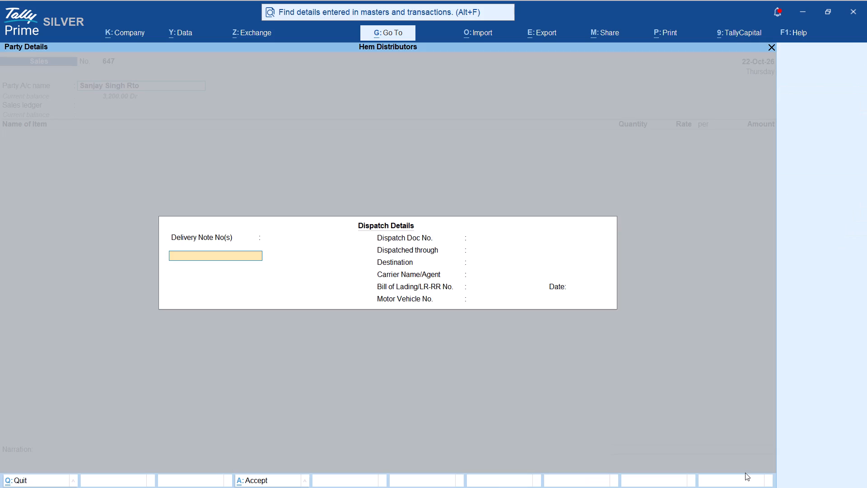
key("ctrl+a")
key("ctrl+a")
key("Return")
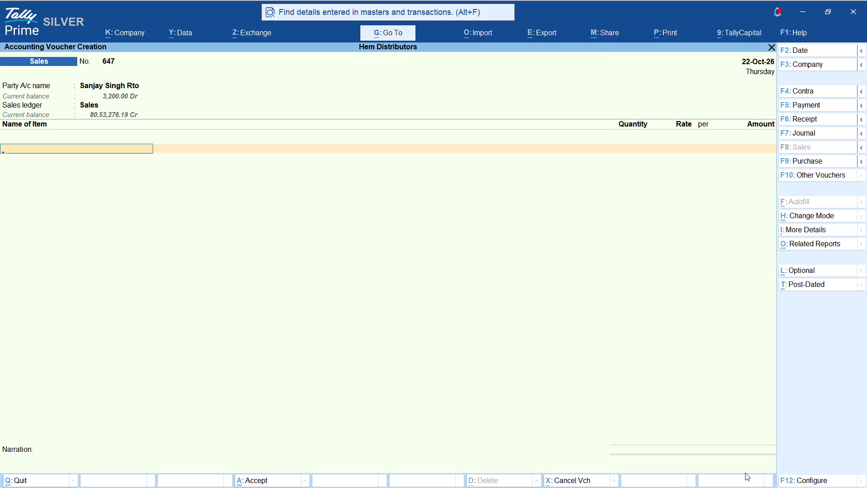
Add 3 bags of 315 Gray at 580 per bag to the sales voucher, with no order number.
type("315")
key("Down")
key("Down")
key("Return")
key("Return")
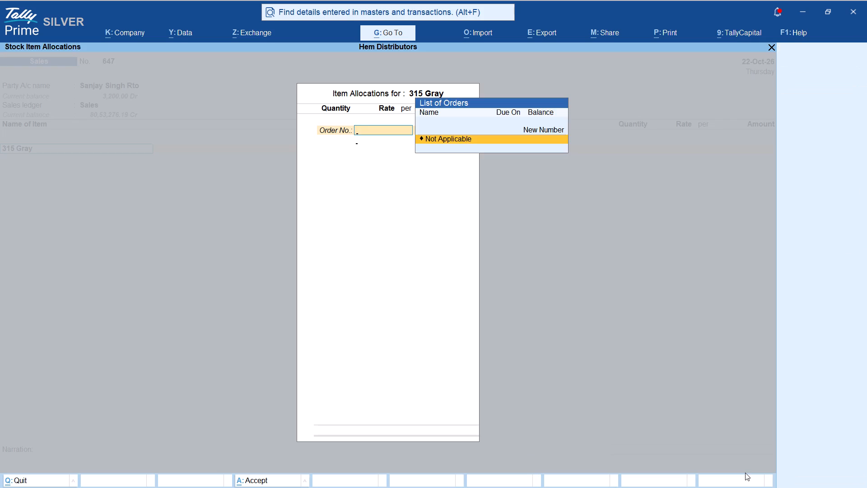
key("3")
key("Return")
key("Return")
type("4580")
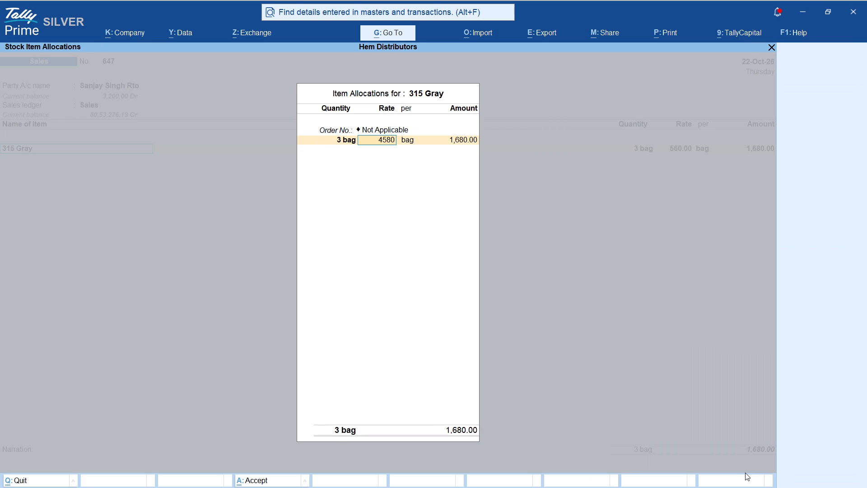
key("BackSpace")
key("BackSpace")
key("BackSpace")
key("BackSpace")
type("580")
key("Return")
key("Return")
key("Return")
key("Return")
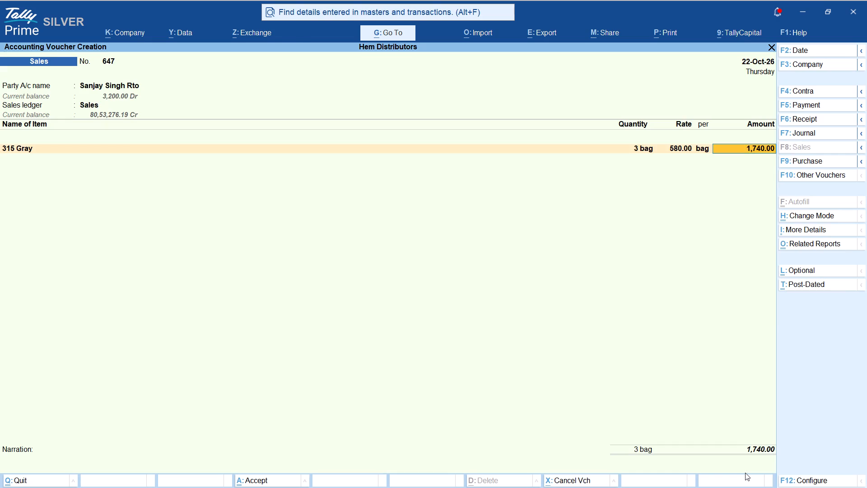
key("Return")
Add 5 bags of 325 White Adhesive at 950 per bag to the sales voucher, with no order number.
type("325")
key("Down")
key("Down")
key("Down")
key("Return")
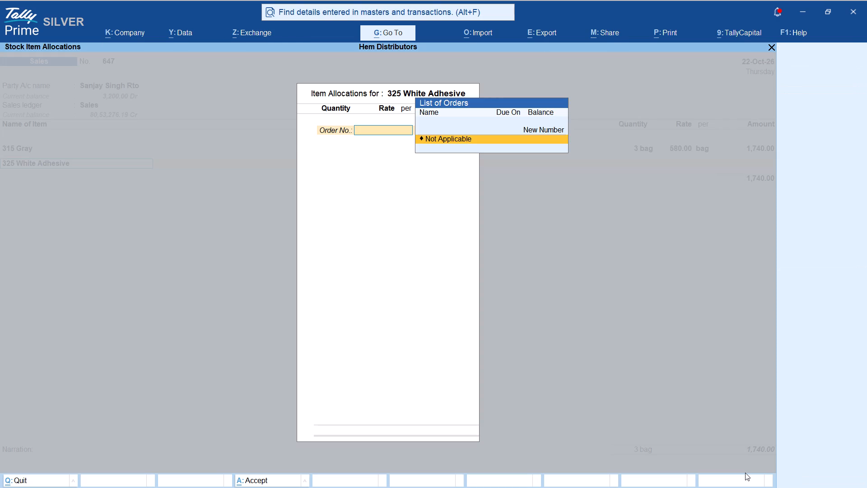
key("Return")
key("5")
key("Return")
key("Return")
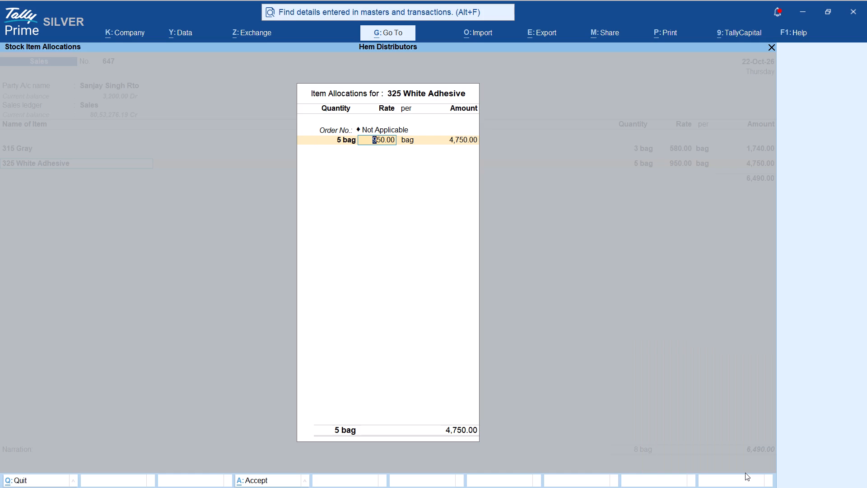
key("Return")
key("Return")
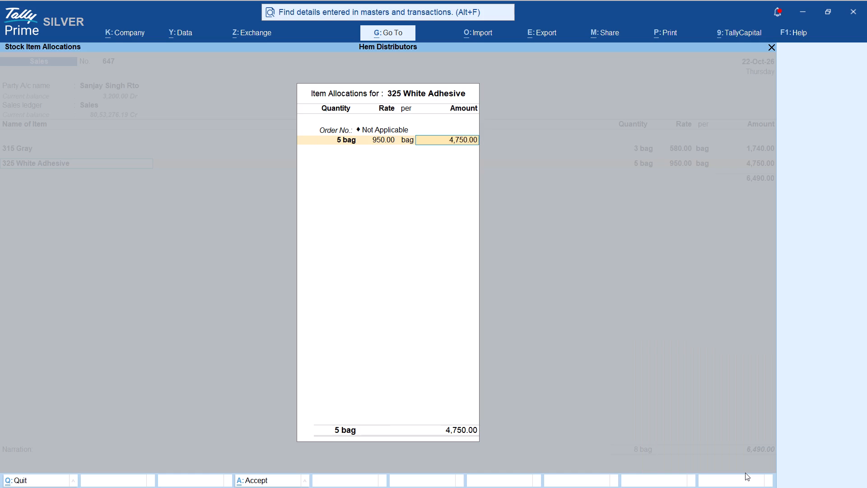
key("Return")
key("Return")
key("Return")
Add 2 pcs of Vetra Lv 50ml at 120 each to the sales voucher, with no order number.
type("vetr")
key("Return")
key("Return")
key("2")
key("Return")
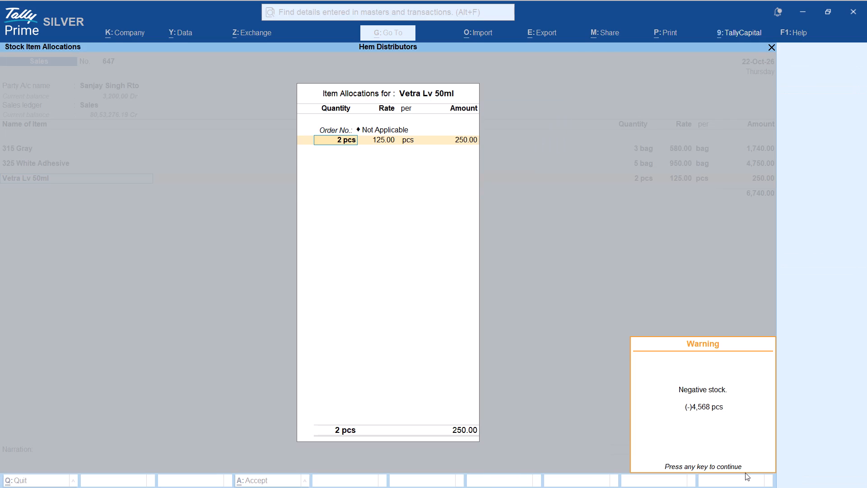
key("Return")
type("120")
key("Return")
key("Return")
key("Return")
key("Return")
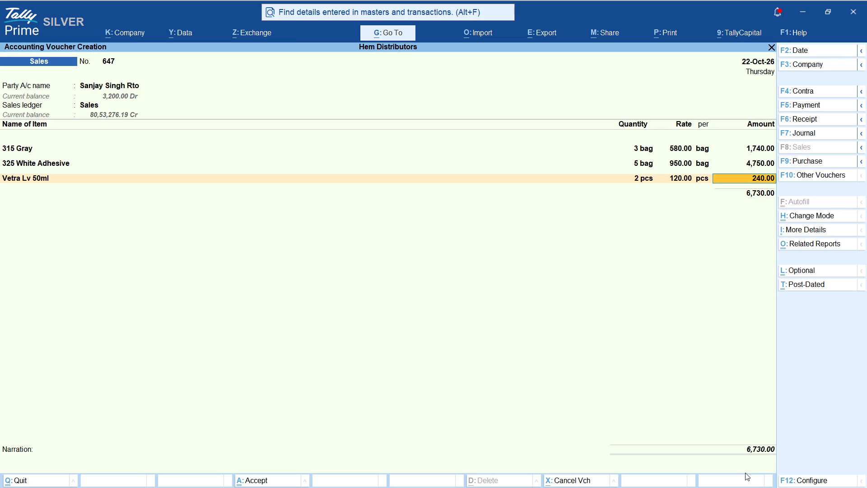
key("Return")
Add a Freight charge of 250 to the sale below the item lines.
key("Return")
type("fr")
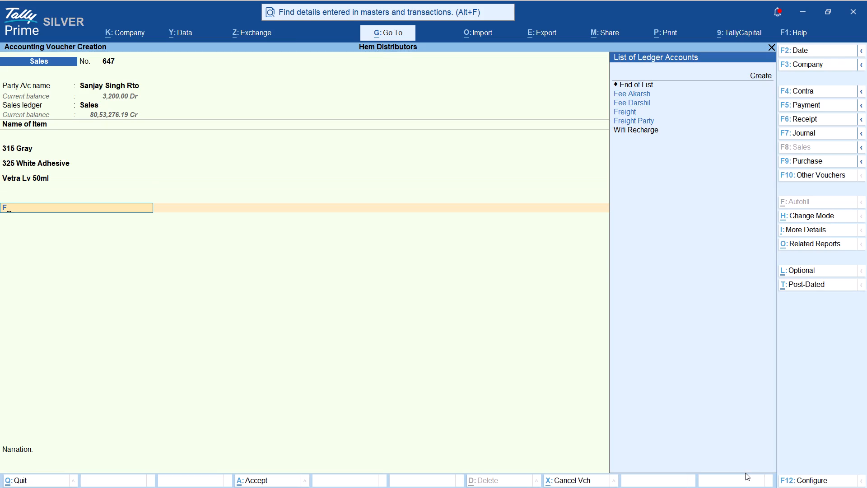
key("Down")
key("Return")
key("Return")
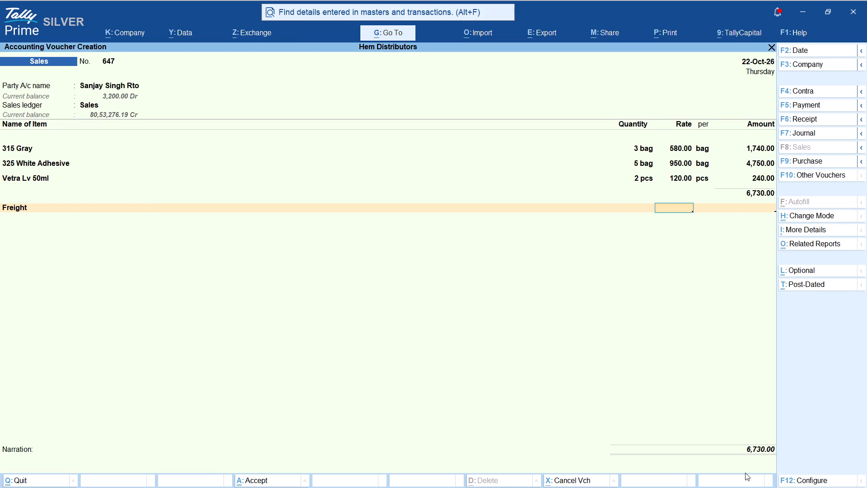
type("250")
key("Return")
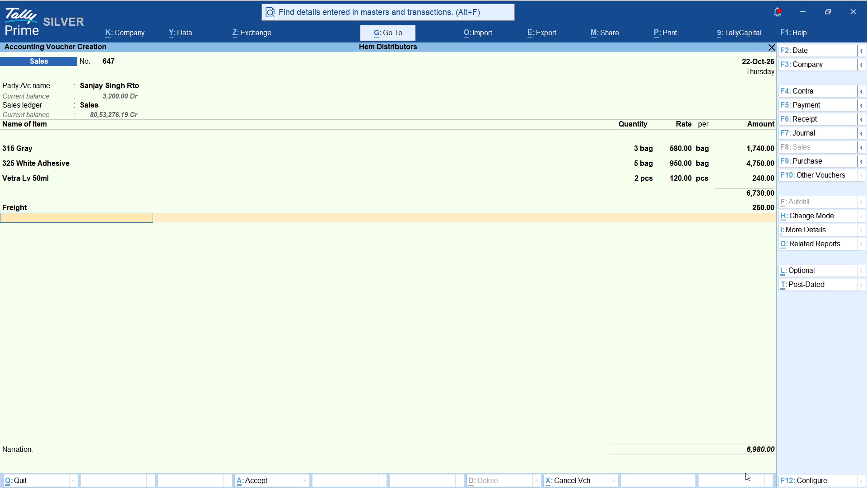
Go back to the item lines, add 1 kg of Grout at 90 below Vetra Lv 50ml, and save the voucher.
left_click(755, 182)
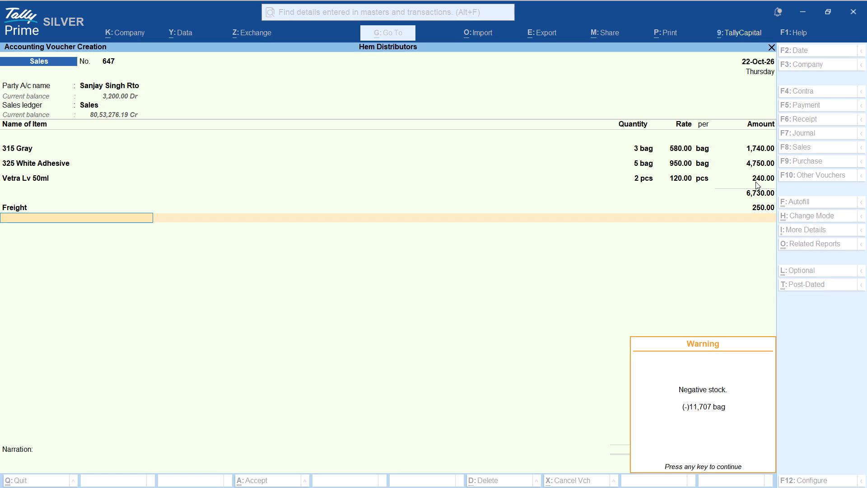
key("Return")
key("Return")
key("BackSpace")
key("BackSpace")
key("Return")
key("Return")
key("Return")
key("Return")
key("Return")
key("Return")
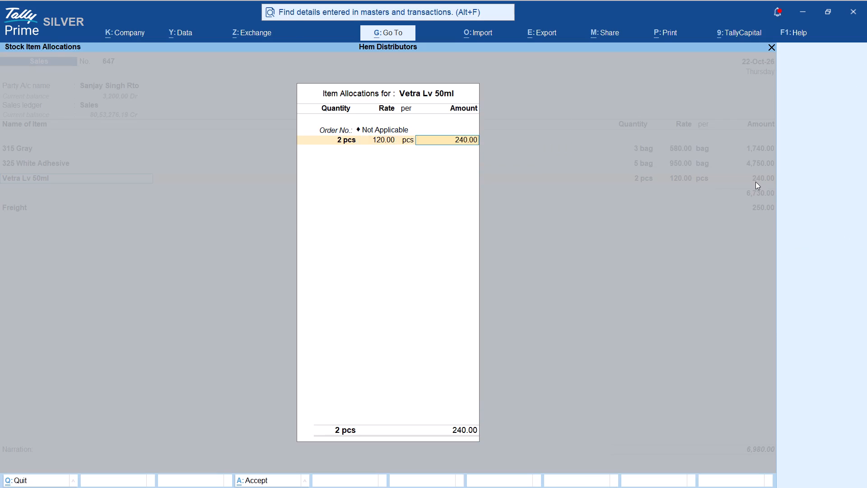
key("Return")
key("Return")
key("Return")
type("gr")
key("Up")
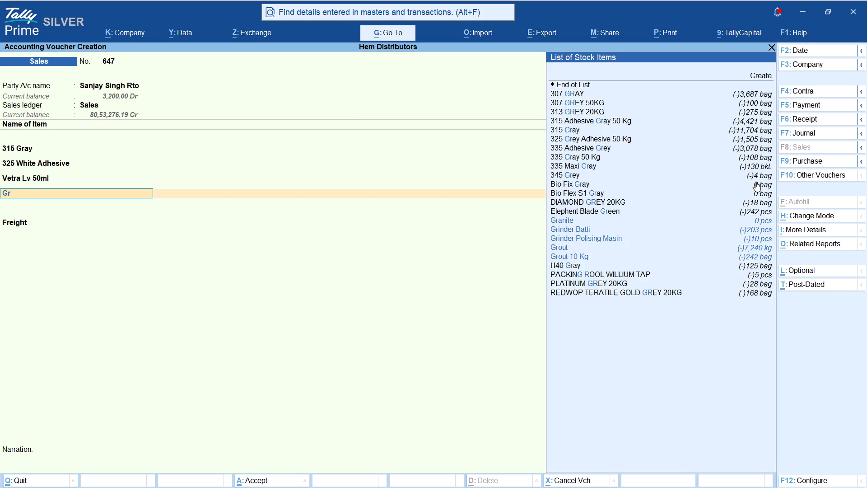
key("Up")
key("Return")
key("Return")
key("1")
key("Return")
key("Return")
type("90")
key("Return")
key("Return")
key("Return")
key("Return")
key("Return")
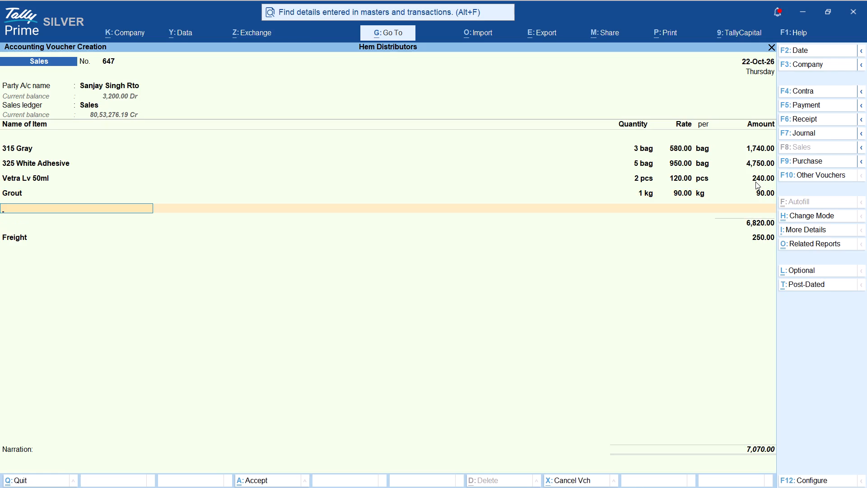
key("ctrl+a")
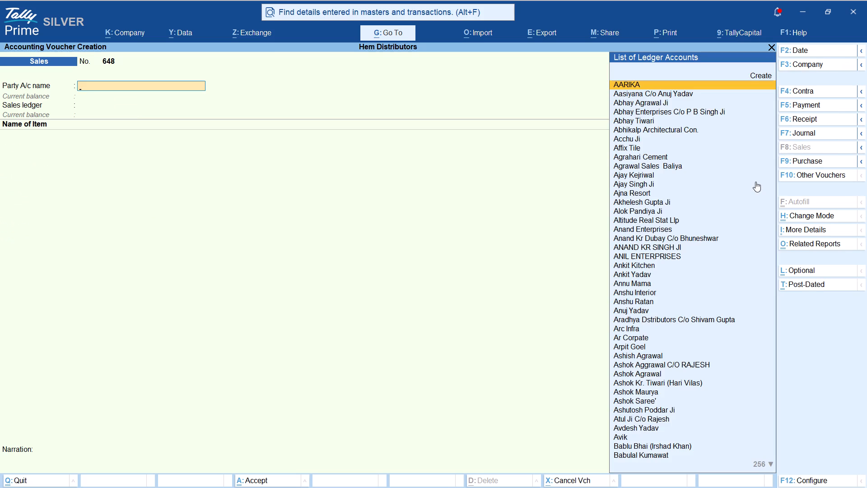
Start a Sales voucher for the Cash party with the Sales ledger.
type("cas")
key("Return")
key("ctrl+a")
key("ctrl+a")
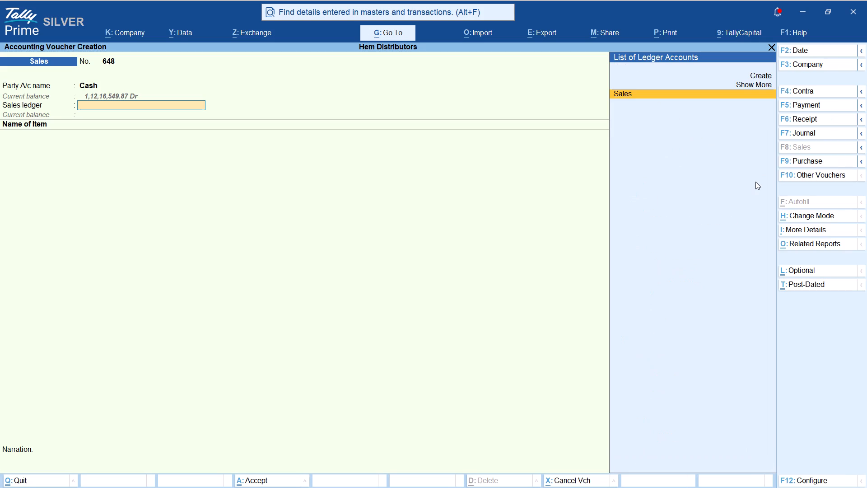
key("Return")
Add 2 bags of 315 Gray at 560 per bag to the Cash sale and save the voucher.
type("315")
key("Down")
key("Down")
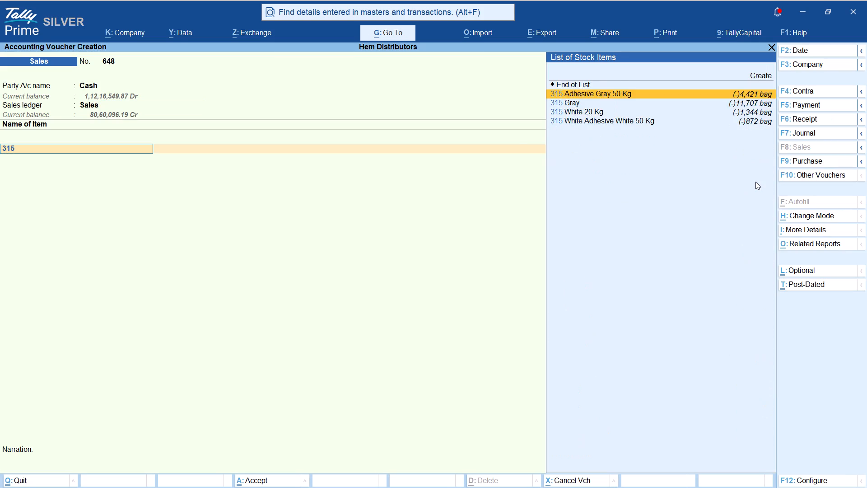
key("Return")
key("Return")
key("2")
key("Return")
type("54")
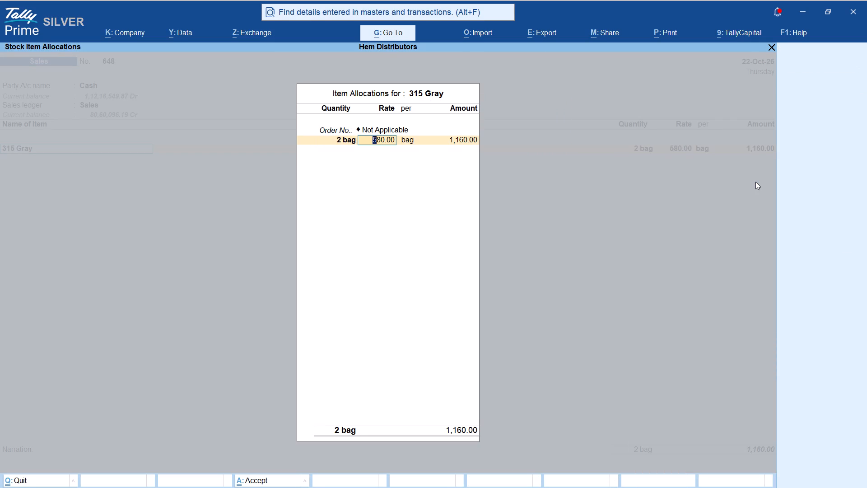
key("BackSpace")
type("560")
key("Return")
key("Return")
key("Return")
key("Return")
key("Return")
key("ctrl+a")
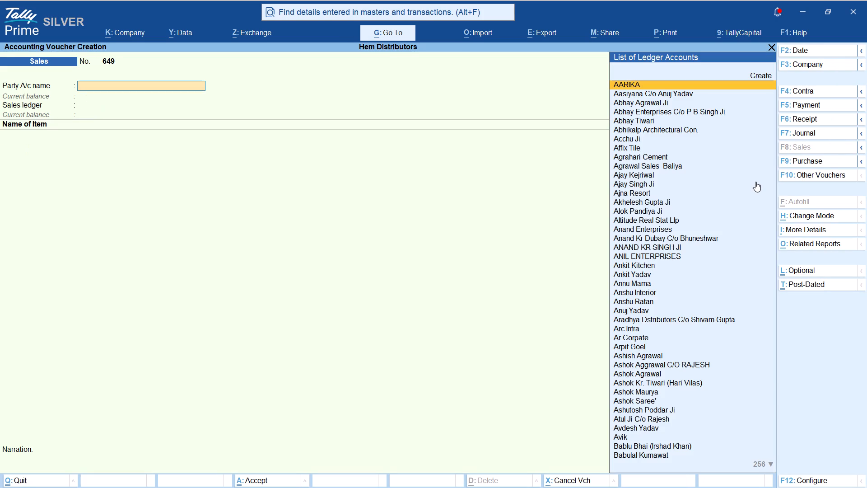
Start a Sales voucher for the customer account matching "rkm" with the Sales ledger.
type("rkm")
key("Return")
key("ctrl+a")
key("ctrl+a")
key("Return")
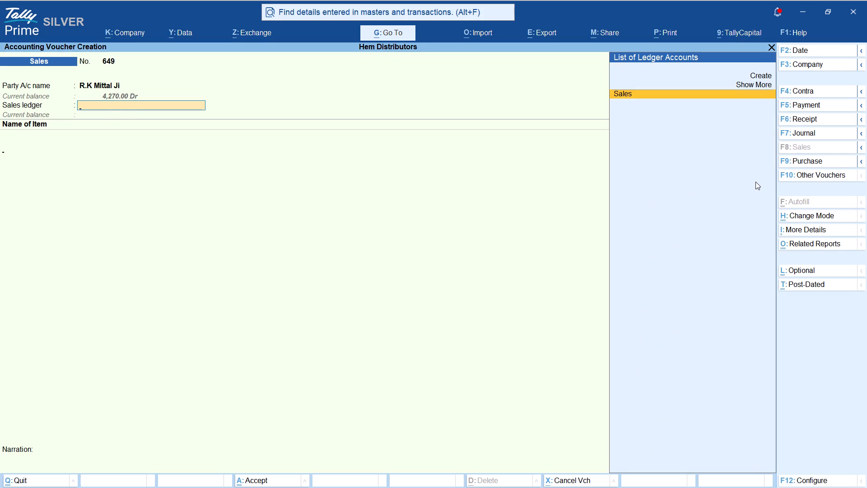
Add 1 pcs of item 5010 at 13,600 to the sales voucher, with no order number.
type("5010")
key("Return")
key("Return")
key("1")
key("Return")
key("backslash")
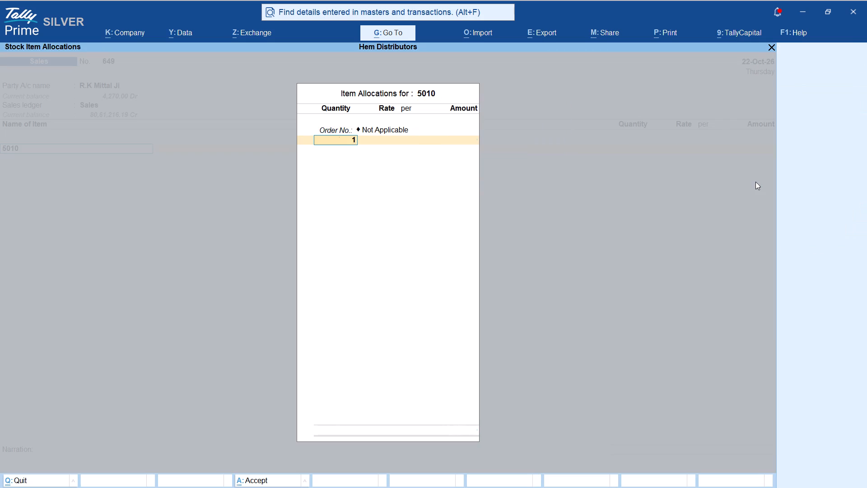
key("Return")
type("13600")
key("Return")
key("Return")
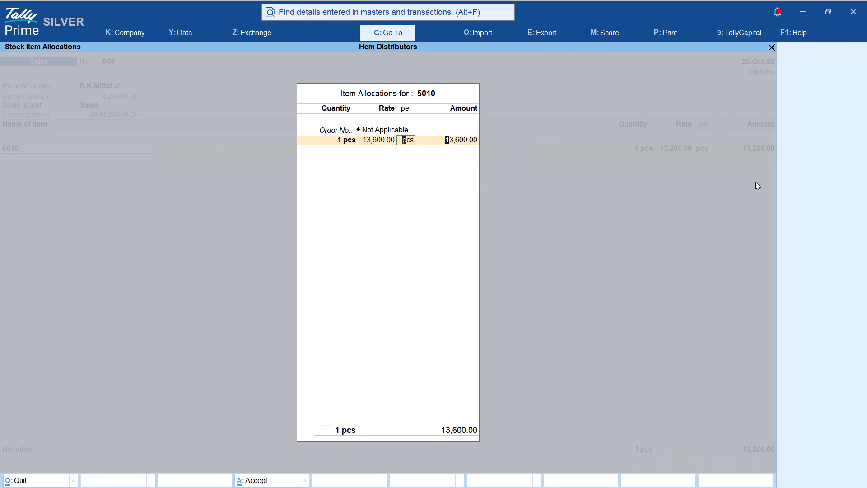
key("Return")
key("Return")
key("Return")
Add 1 pcs of Latapoxy Fast 450g at 1,020 to the sale and save the voucher.
type("lata")
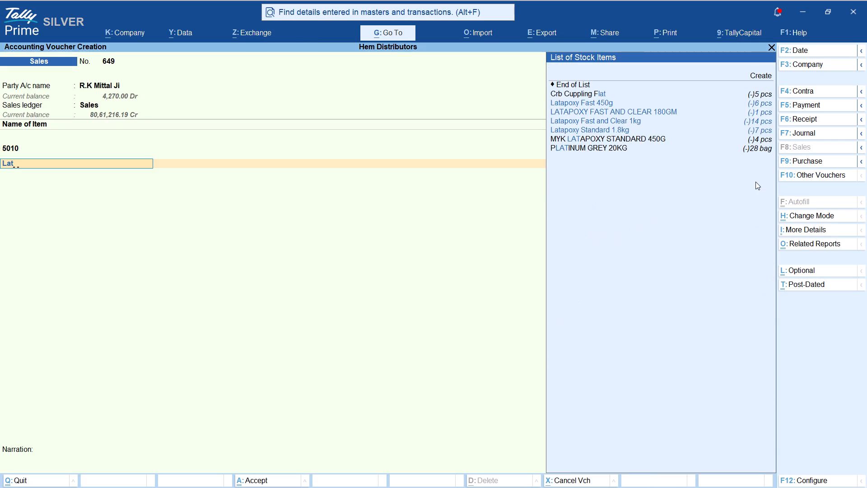
key("Down")
key("Down")
key("Down")
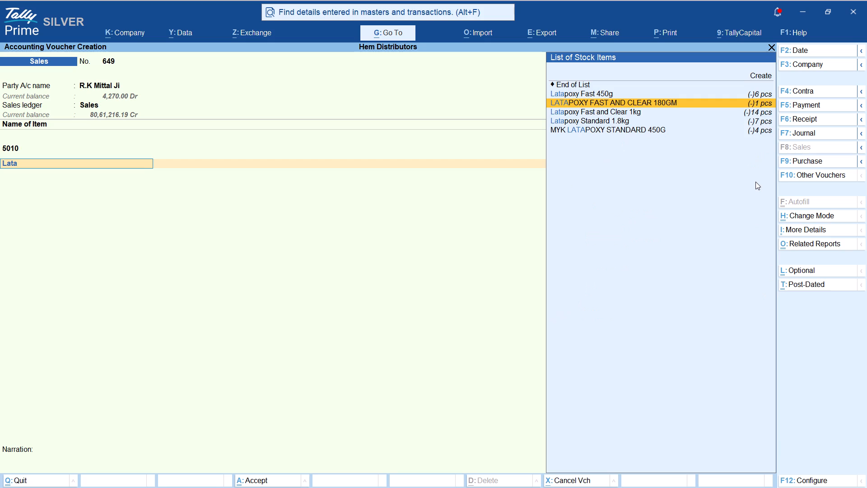
key("Up")
key("Up")
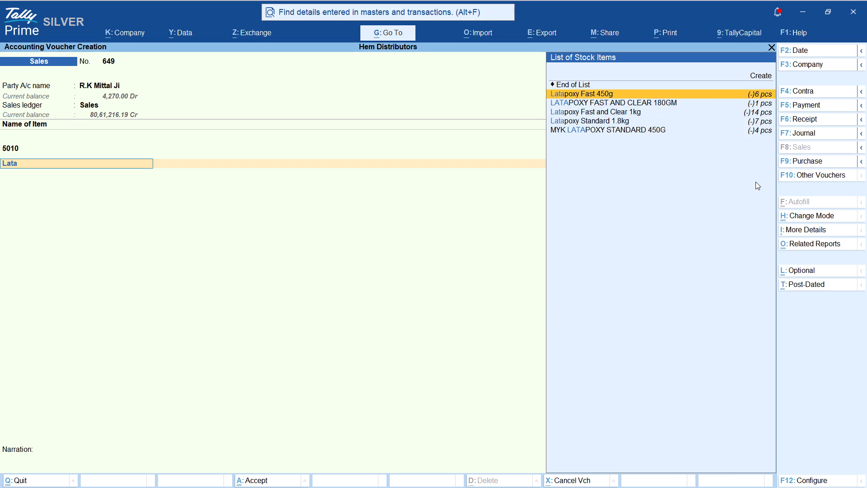
key("Return")
key("Return")
key("1")
key("Return")
key("Return")
key("Return")
key("Return")
key("Return")
key("Return")
key("Return")
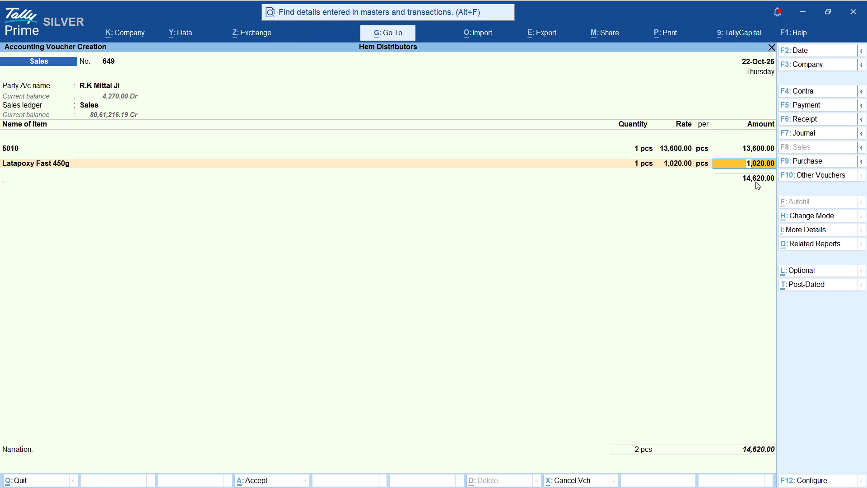
key("ctrl+a")
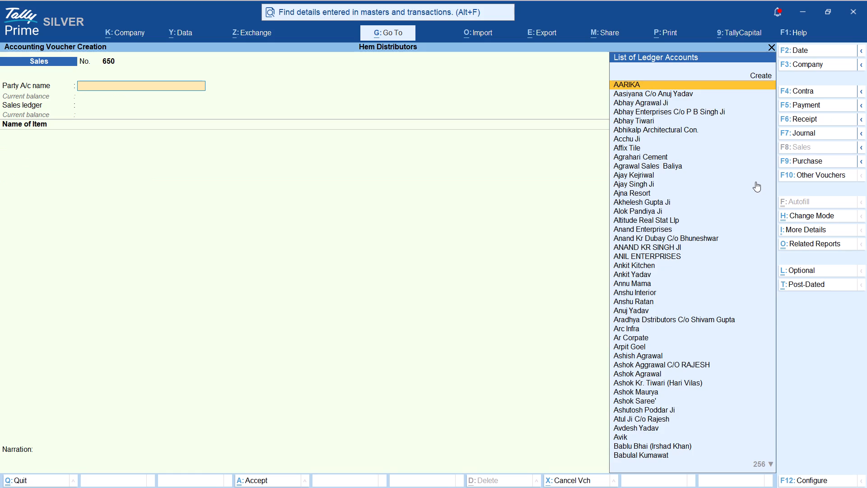
Start a Sales voucher for Vasu Contracts with the Sales ledger.
type("vas")
key("Return")
key("ctrl+a")
key("ctrl+a")
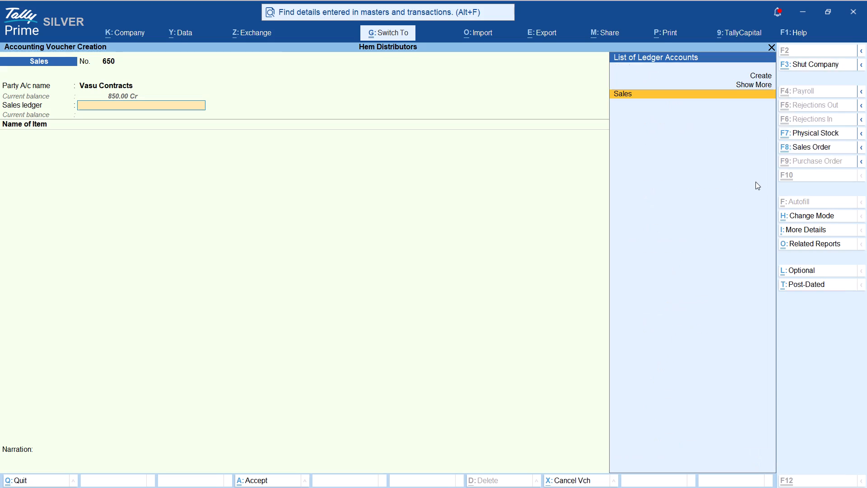
key("Return")
Add 1 pcs of Mastiq Creemaa at 850 to the Vasu Contracts sale and save the voucher.
type("mas")
key("Up")
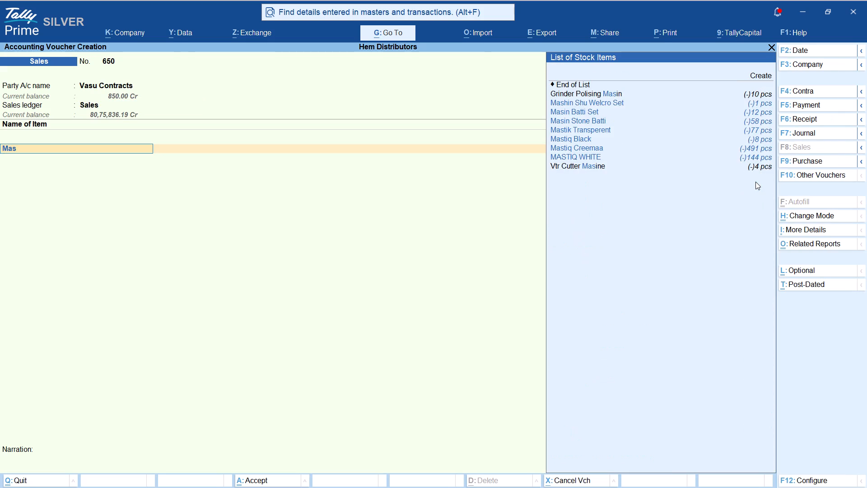
key("Up")
key("Return")
key("Return")
key("1")
key("Return")
key("Return")
type("85")
key("Return")
key("BackSpace")
type("850")
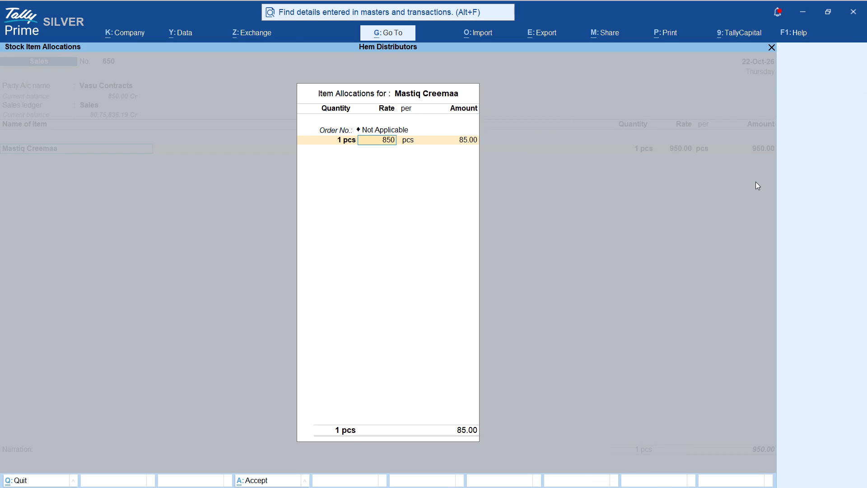
key("Return")
key("Return")
key("Return")
key("Return")
key("Return")
key("ctrl+a")
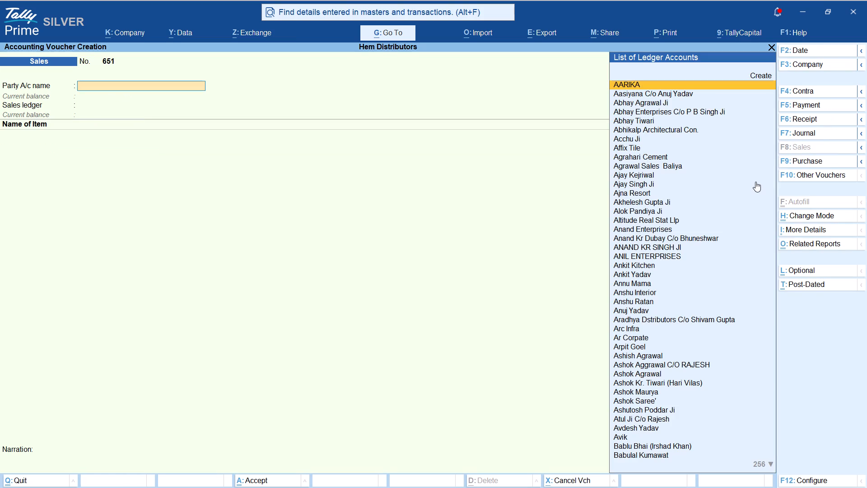
Leave voucher entry and check the monthly Sales Register.
key("Escape")
key("Escape")
key("Escape")
key("Escape")
key("Escape")
type("das")
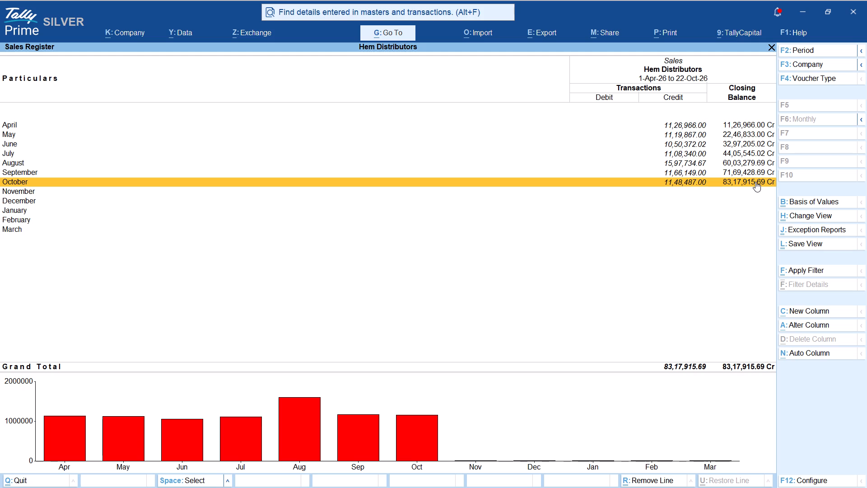
key("Escape")
key("Escape")
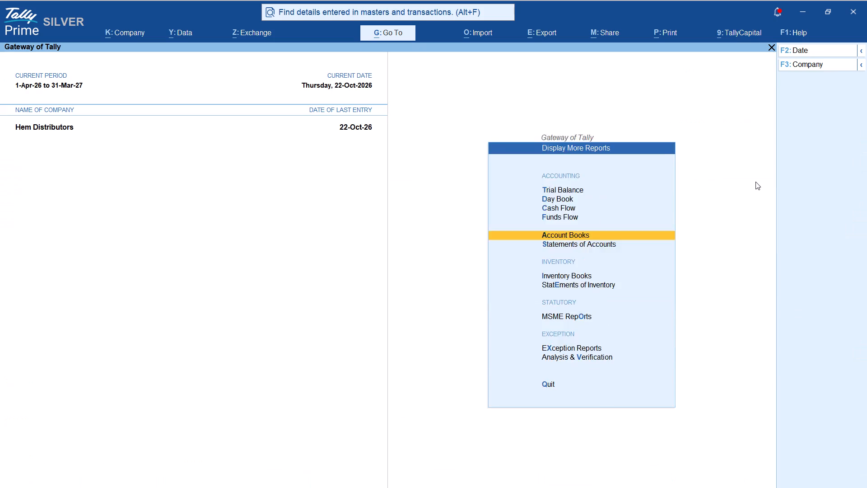
key("Escape")
key("Escape")
key("Escape")
Start a Sales voucher dated 23-Oct-26 for the Cash account with the Sales ledger.
key("v")
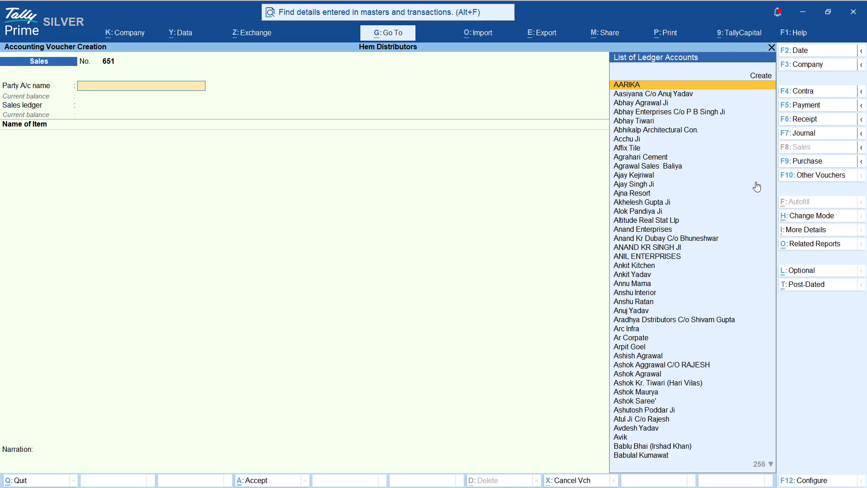
key("F8")
key("F2")
key("Return")
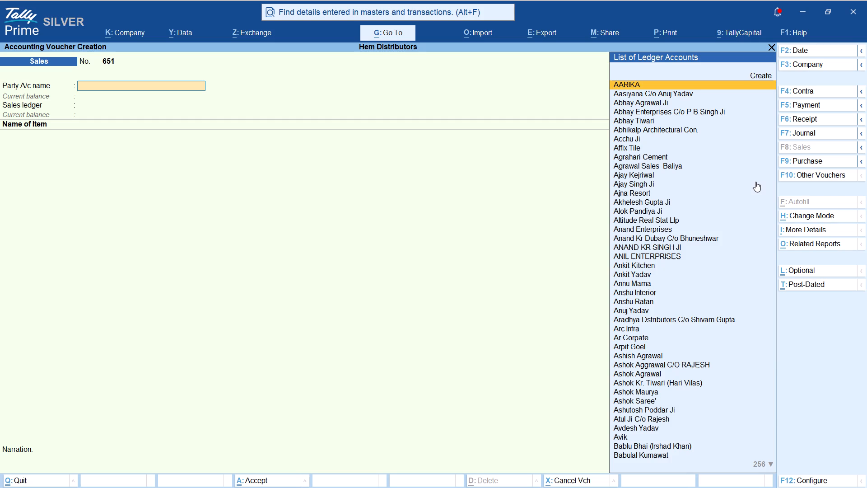
type("cas")
key("Return")
key("ctrl+a")
key("ctrl+a")
key("Return")
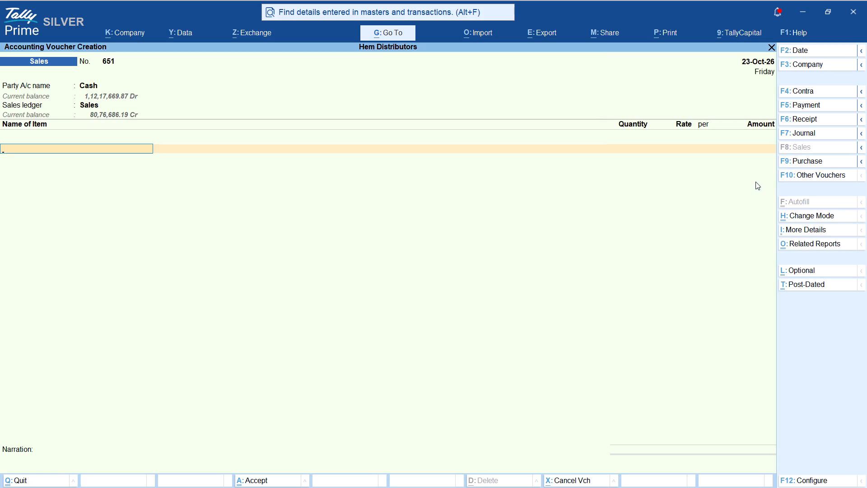
Add 1 BOX of EPOXI 10KG at 5,850 to the cash sale, with no order number.
key("e")
key("BackSpace")
type("re")
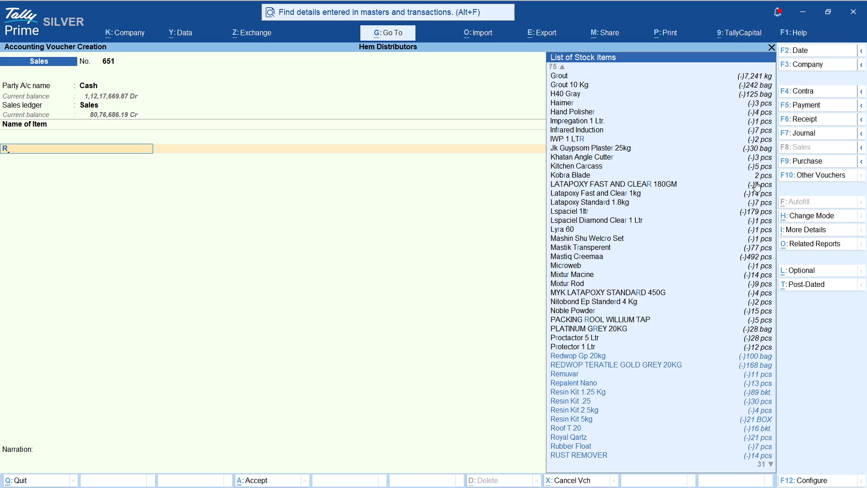
key("BackSpace")
key("BackSpace")
type("epoxy")
key("BackSpace")
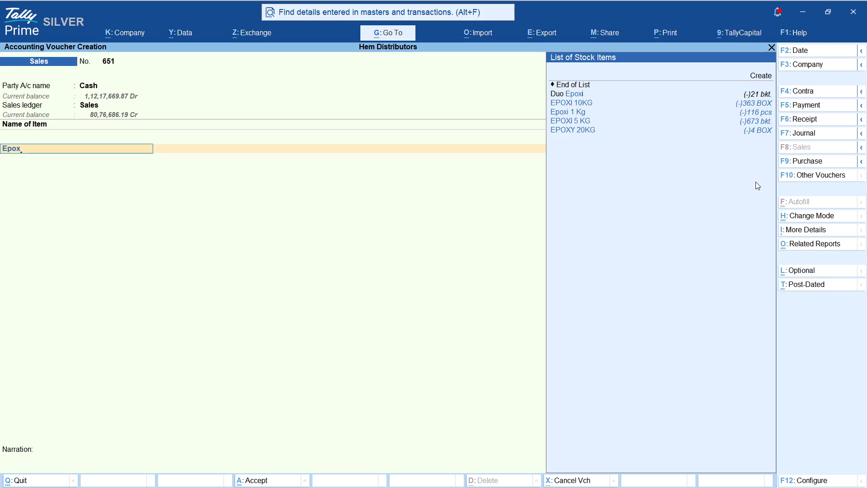
key("Down")
key("Down")
key("Up")
key("Return")
key("Return")
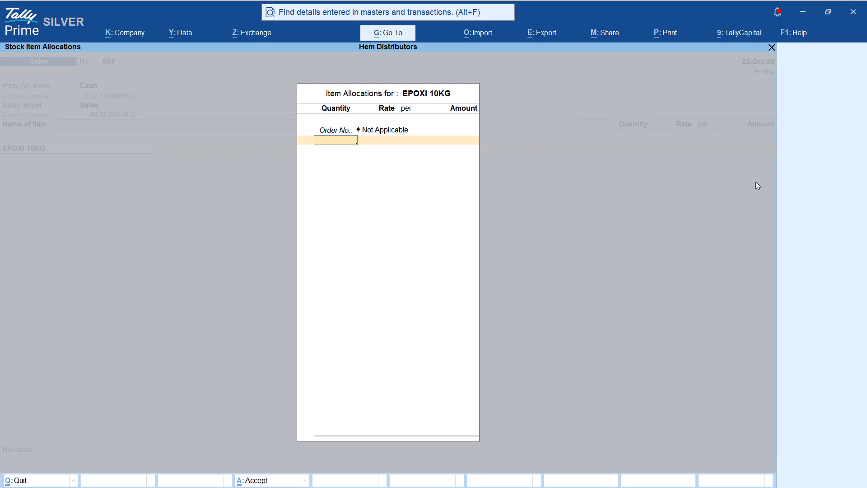
key("Return")
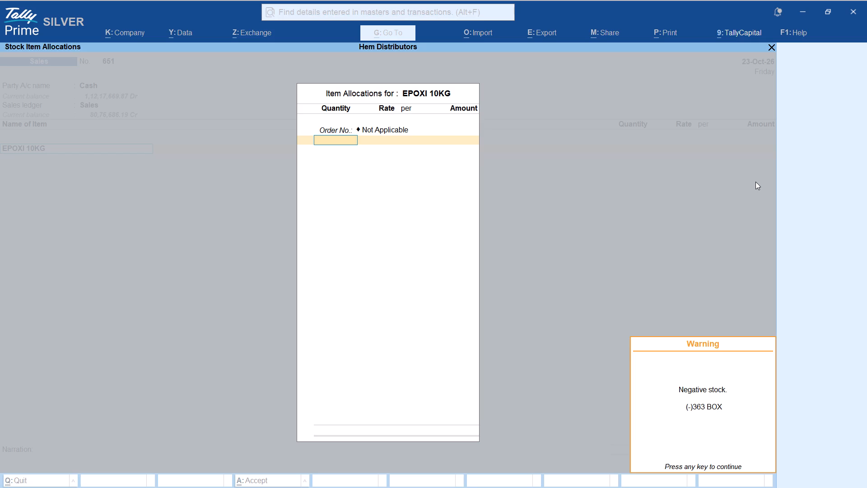
key("BackSpace")
key("BackSpace")
key("1")
key("Return")
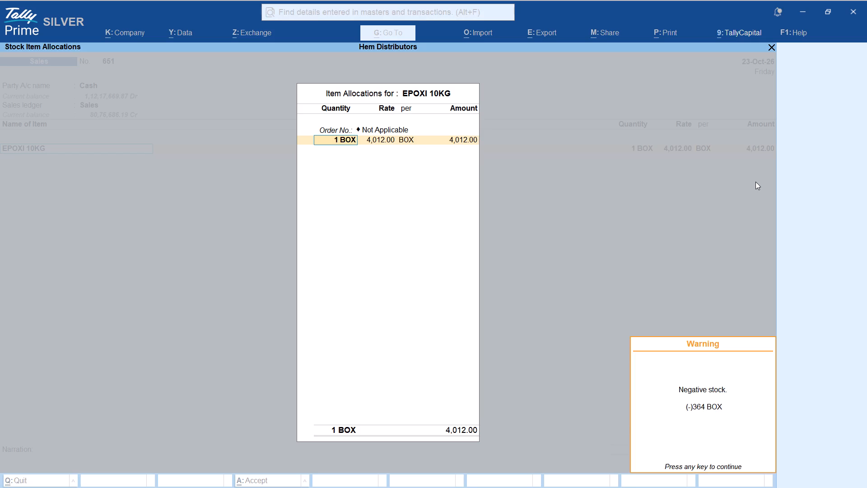
key("Return")
type("5850")
key("Return")
key("Return")
key("Return")
key("Return")
key("Return")
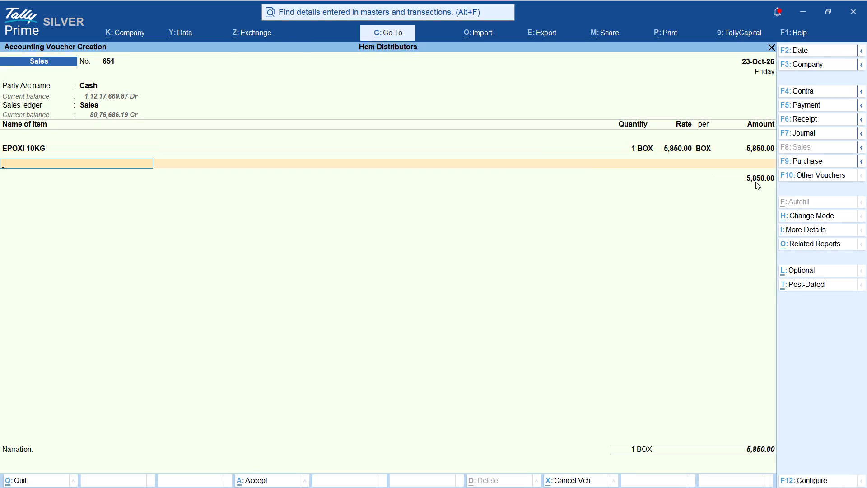
Add 1 BOX of Resin Kit 5kg at 8,800 to the cash sale.
type("res")
key("Down")
key("Down")
key("Down")
key("Down")
key("Return")
key("Return")
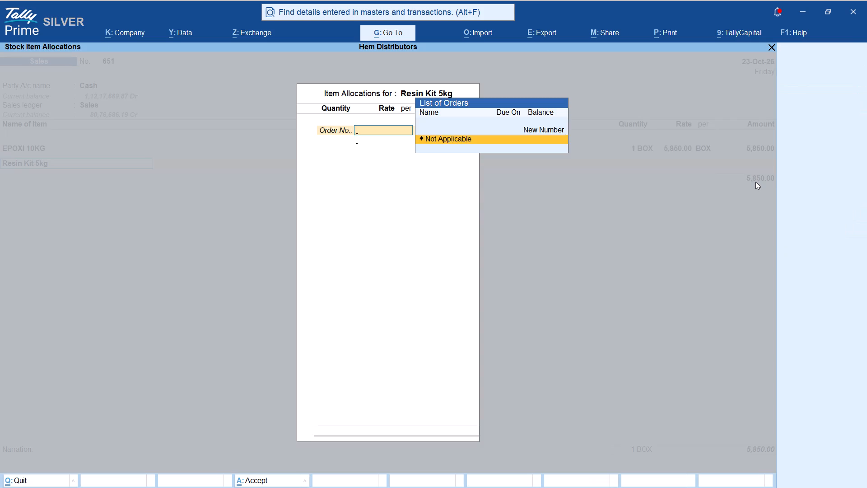
key("1")
key("Return")
key("Return")
type("8800")
key("Return")
key("Return")
key("Return")
key("Return")
key("Return")
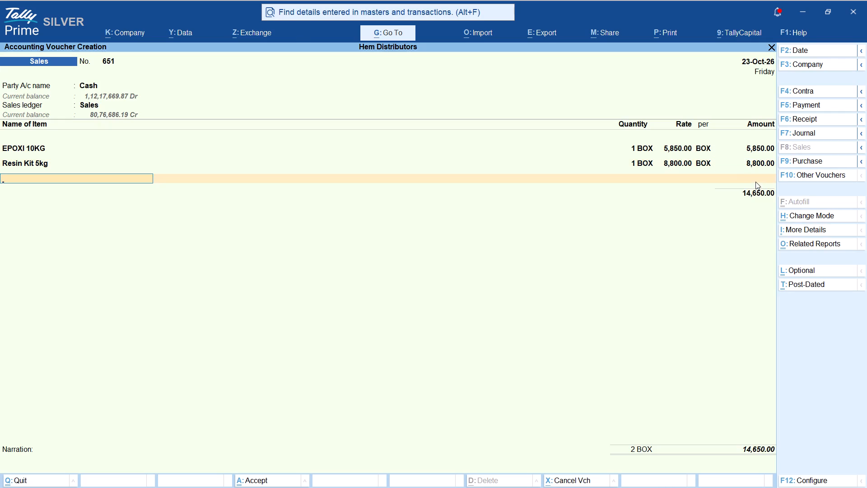
Add 2 pcs of Fillor Powder 3.75 Kg at 600 each to the cash sale.
type("fill")
key("Down")
key("Down")
key("Return")
key("Return")
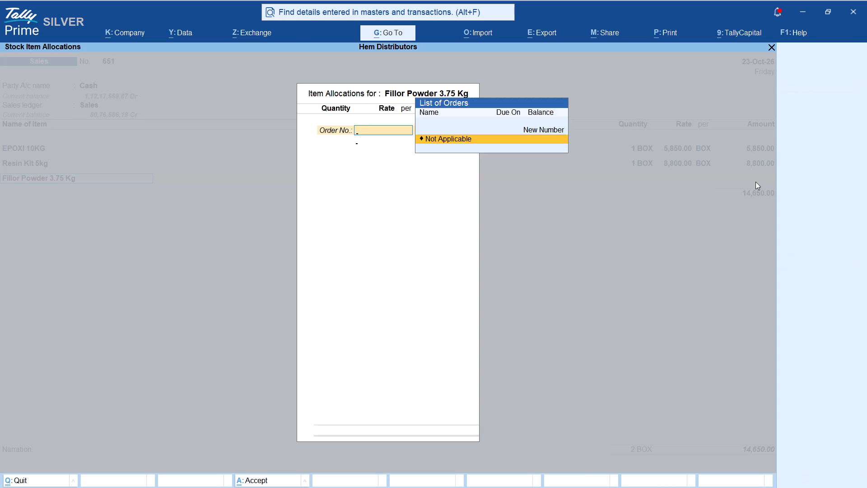
key("2")
key("Return")
key("Return")
type("600")
key("Return")
key("Return")
key("Return")
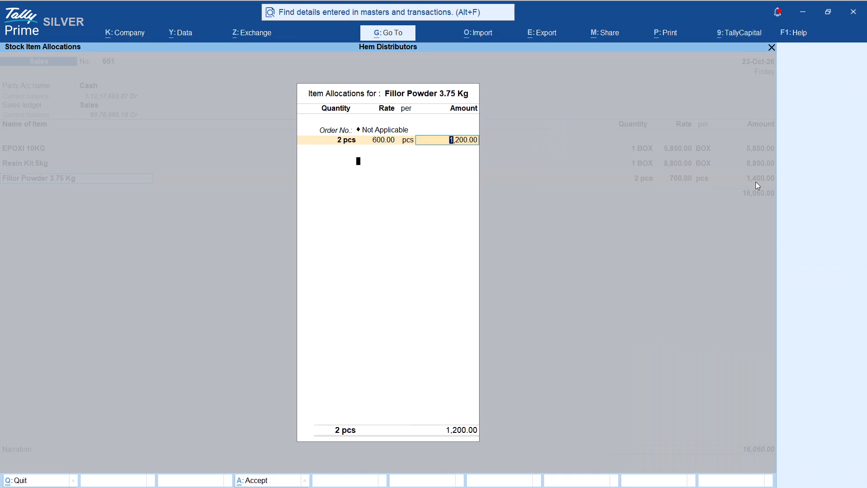
key("Return")
key("Return")
Add 1 kg of Grout at 100 to the cash sale.
type("gr")
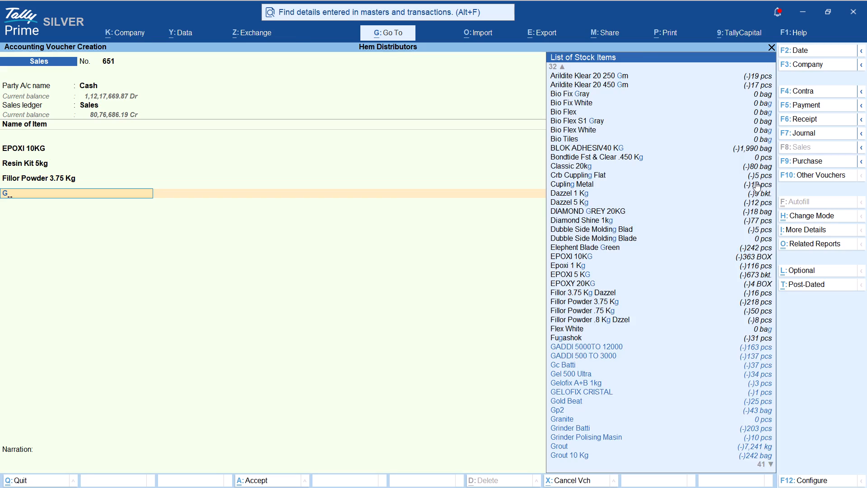
key("Up")
key("Up")
key("Return")
key("Return")
key("1")
key("Return")
key("Return")
type("100")
key("Return")
key("Return")
key("Return")
key("Return")
key("Return")
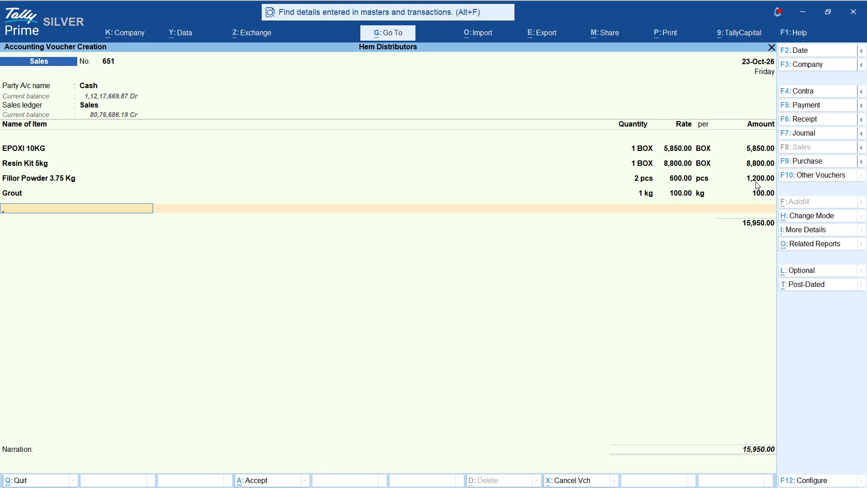
Add 15 bags of 315 Adhesive Gray 50 Kg at 1,100 each to the cash sale and save the voucher.
type("315")
key("Down")
key("Down")
key("Up")
key("Up")
key("Down")
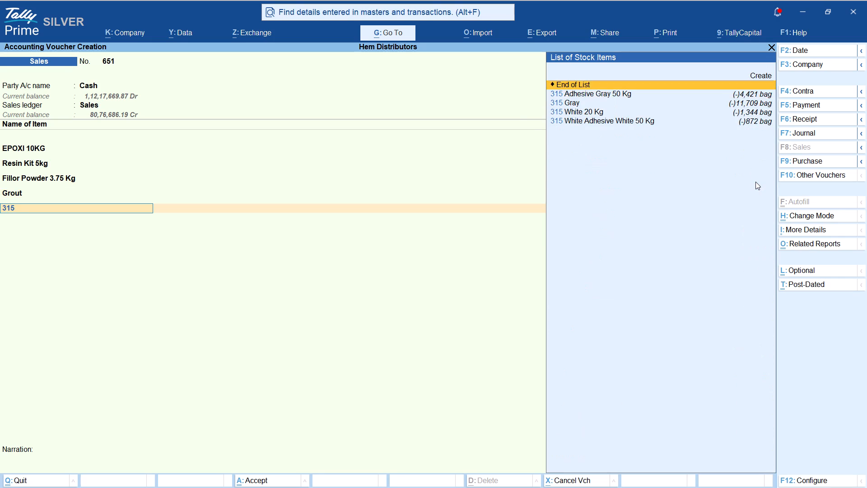
key("Return")
key("Return")
type("15")
key("Return")
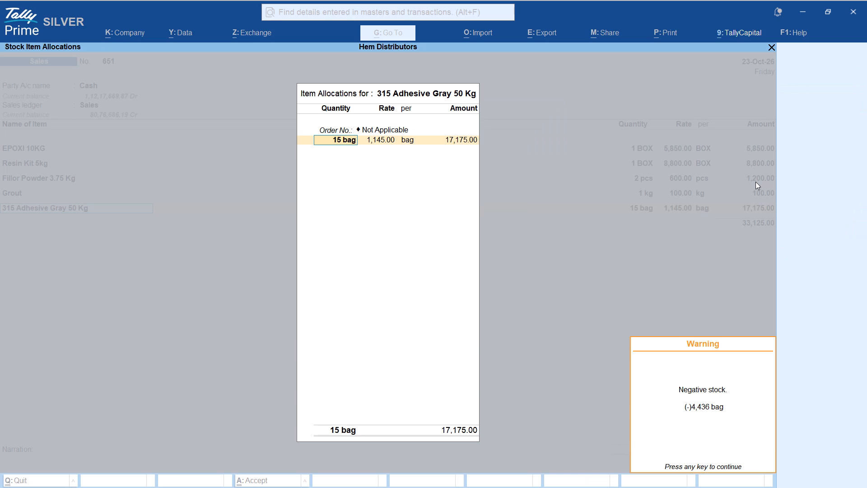
key("Return")
type("1100")
key("Return")
key("Return")
key("Return")
key("Return")
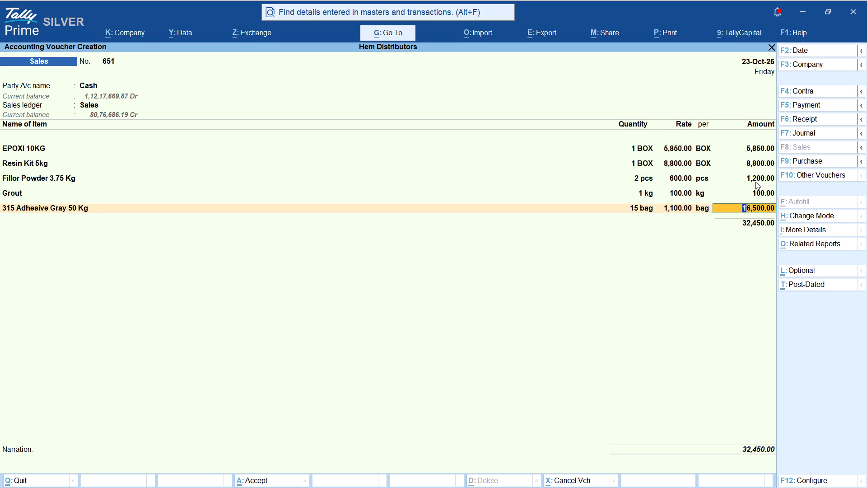
key("ctrl+a")
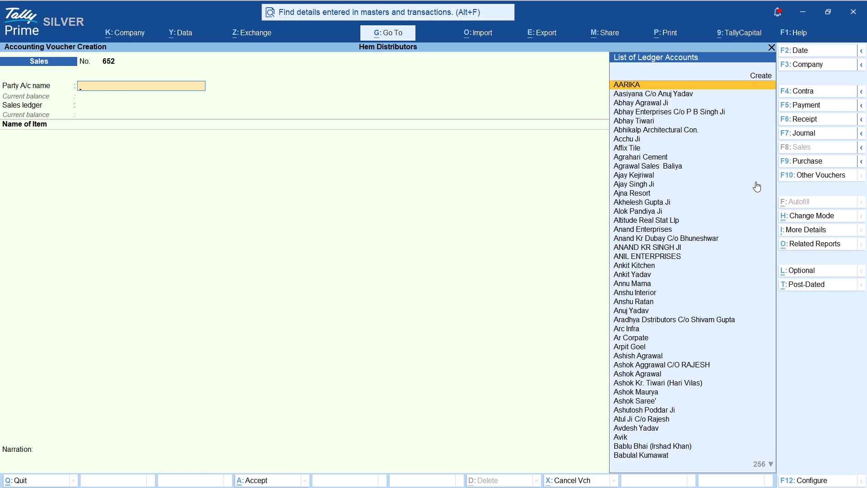
Start a Sales voucher for Shristi Paint with the Sales ledger.
type("cas")
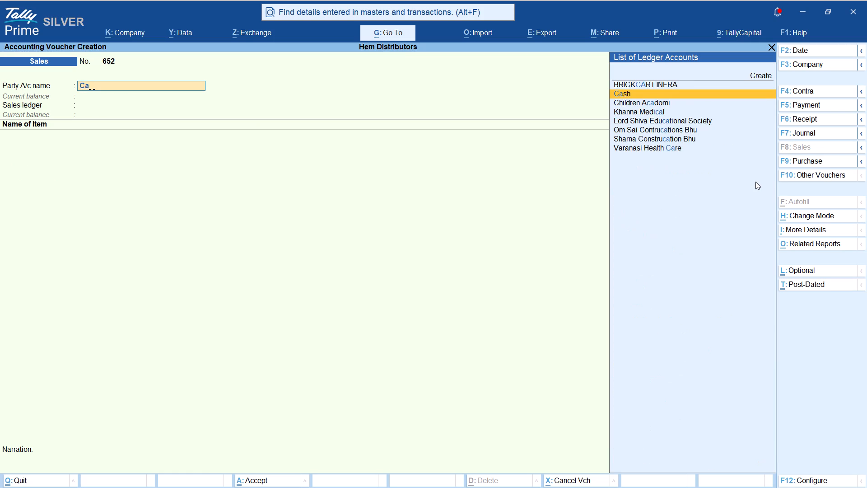
key("BackSpace")
key("BackSpace")
key("BackSpace")
type("shr")
key("Up")
key("Return")
key("ctrl+a")
key("ctrl+a")
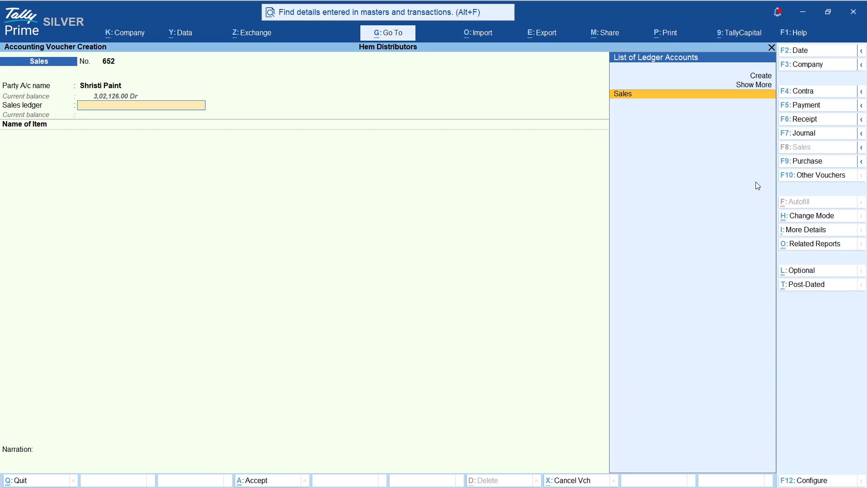
key("4")
key("Return")
key("Down")
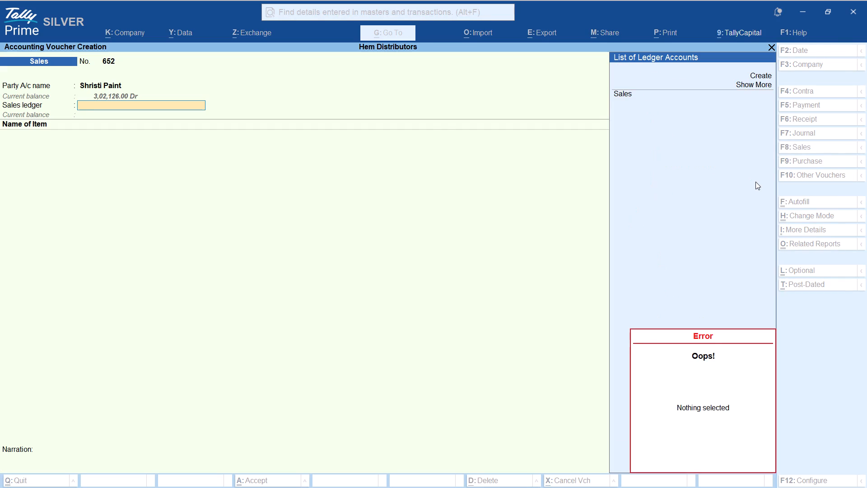
type("s4")
key("Return")
key("Return")
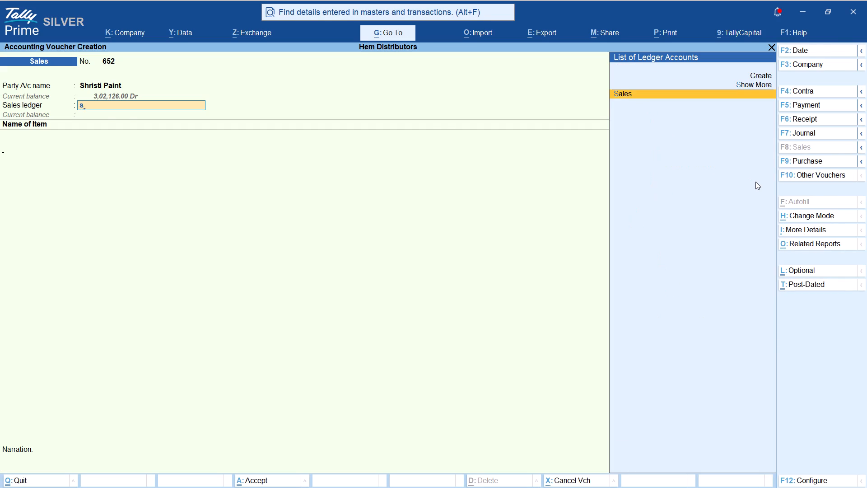
Add 12 pcs of Tc 1 Ltr at 135 each to the Shristi Paint sale, with no order number.
type("tc")
key("Right")
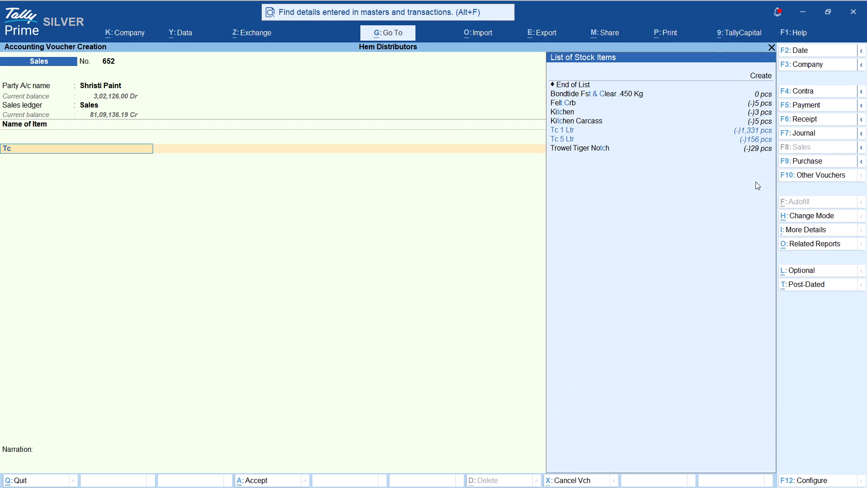
key("Down")
key("Return")
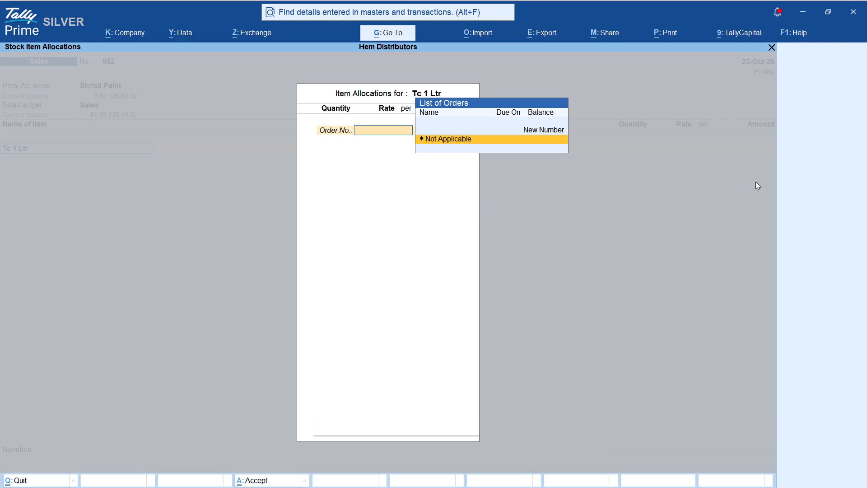
type("12")
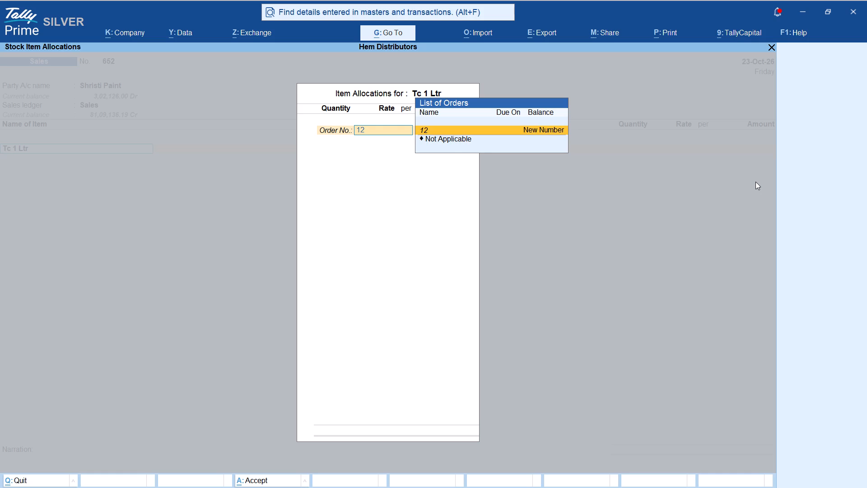
key("BackSpace")
key("BackSpace")
key("Return")
type("12")
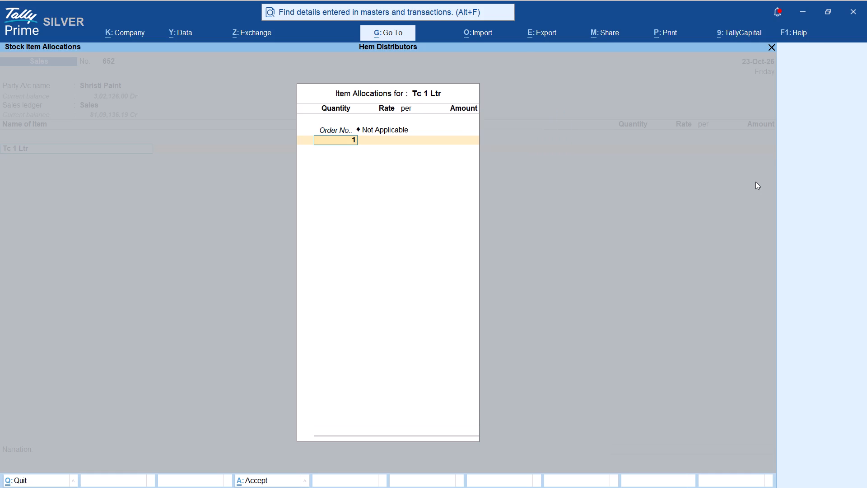
key("Return")
key("Return")
type("135")
key("Return")
key("Return")
key("Return")
key("Return")
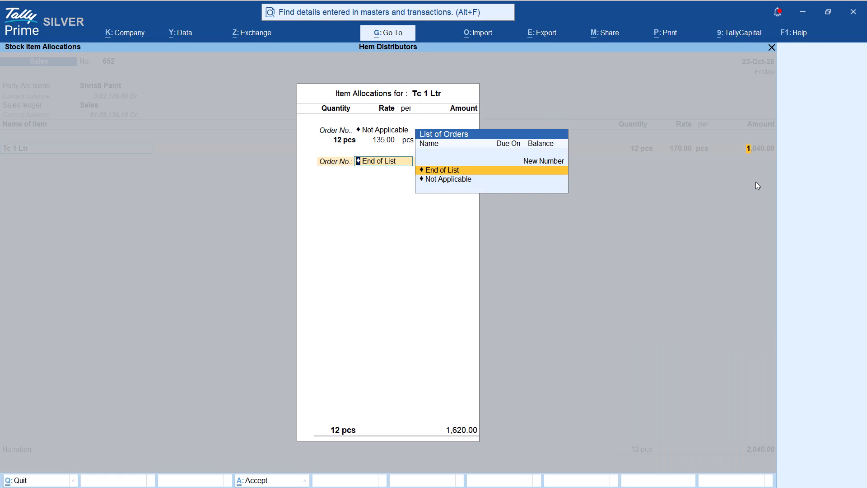
Save the Sales voucher for Shristi Paint.
key("ctrl+a")
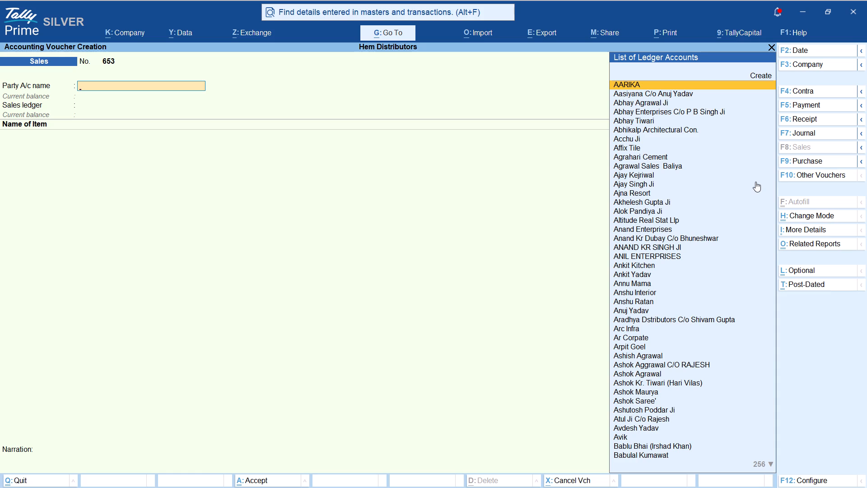
Leave voucher entry and check the month-by-month Sales Register up to October.
key("Escape")
key("Escape")
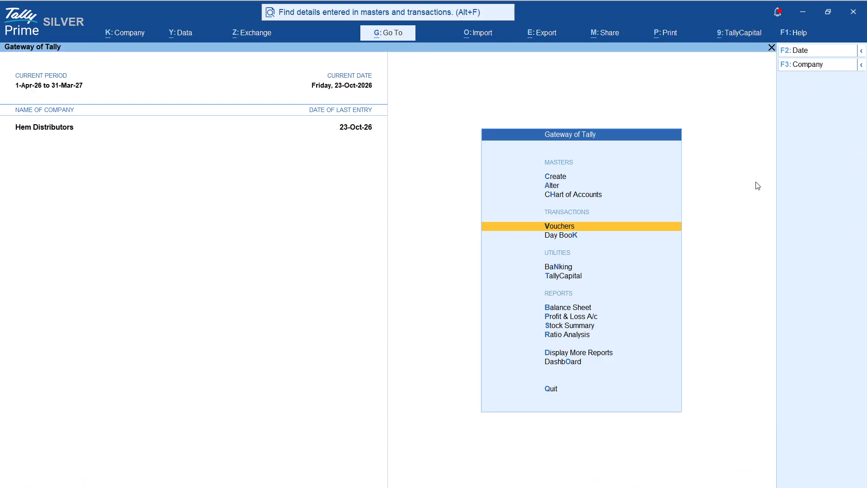
key("Escape")
key("Escape")
type("das")
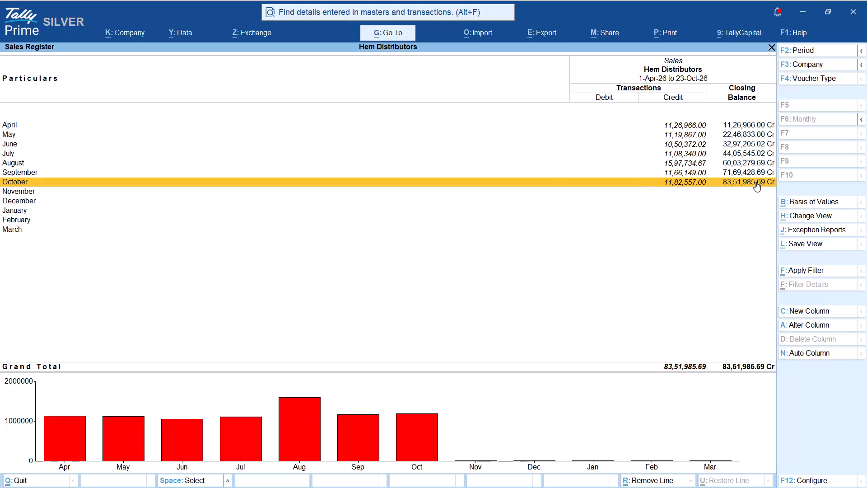
key("Escape")
key("Escape")
key("Escape")
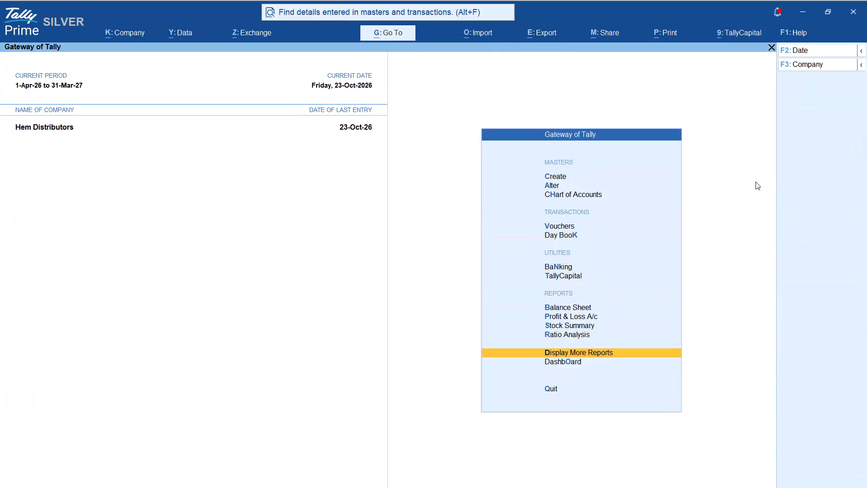
key("Escape")
key("Escape")
Examine the customers' closing balances in the Sundry Debtors group under Current Assets in the Balance Sheet.
key("b")
key("Right")
key("Down")
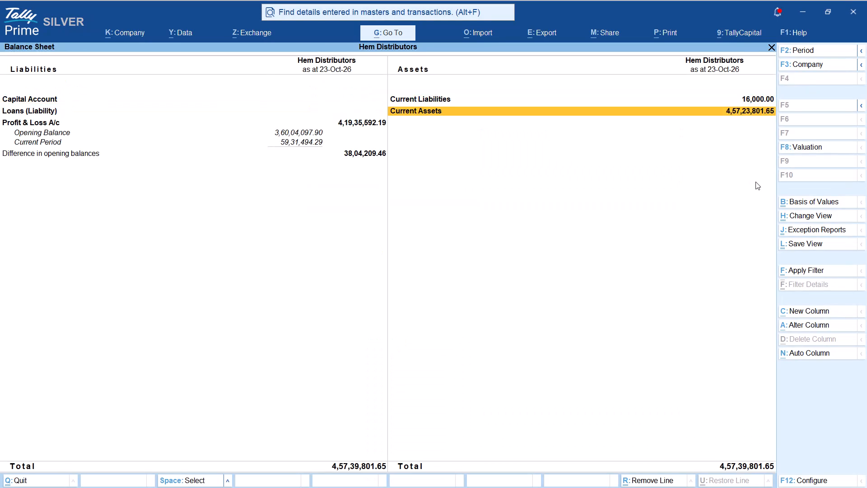
key("Return")
key("Down")
key("Return")
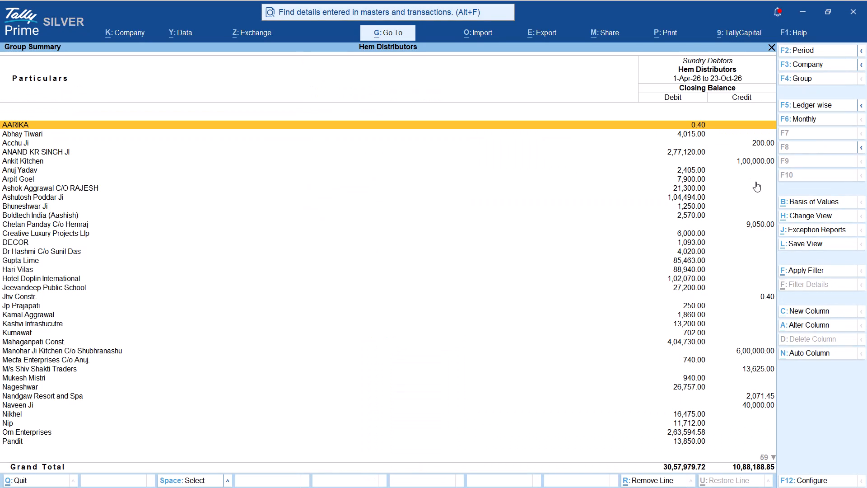
key("Down")
key("Down")
key("Down")
key("Down")
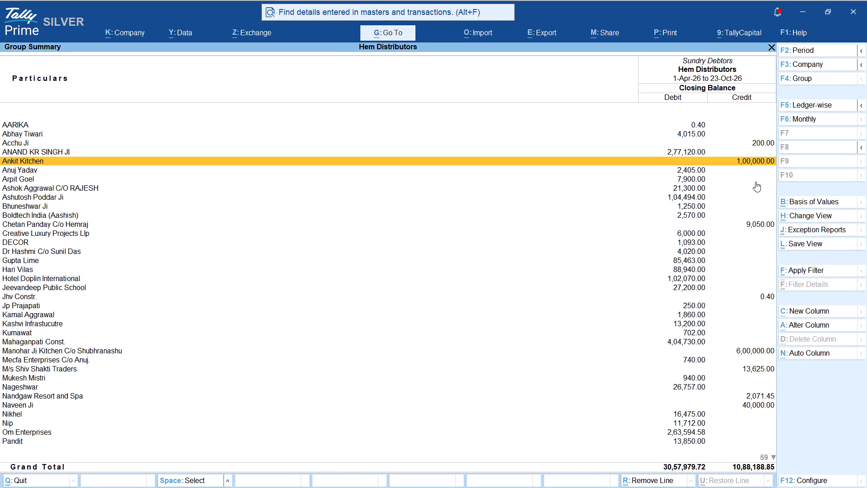
key("Down")
key("Down")
key("Down")
key("Down")
key("Down")
key("Down")
key("Down")
key("Down")
key("Down")
key("Down")
key("Down")
key("Down")
key("Down")
key("Down")
key("Down")
key("Down")
key("Down")
key("Down")
key("Down")
key("Down")
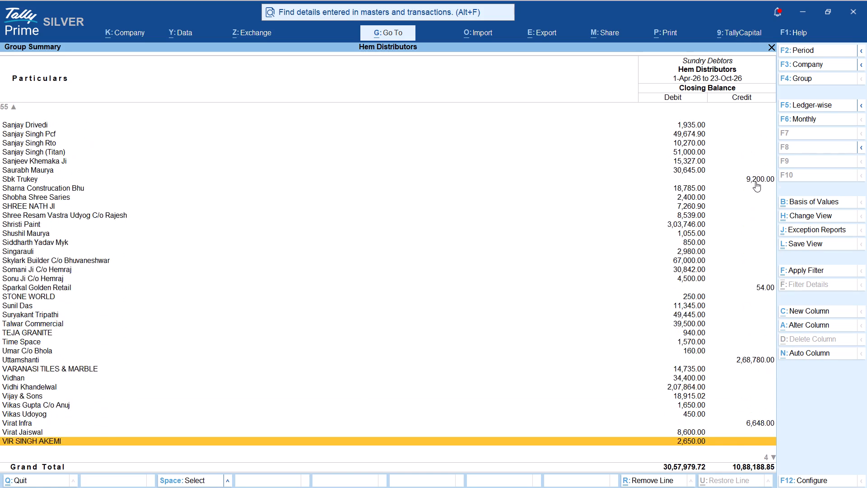
key("Up")
key("Up")
key("Up")
key("Up")
key("Up")
key("Up")
key("Up")
key("Up")
key("Up")
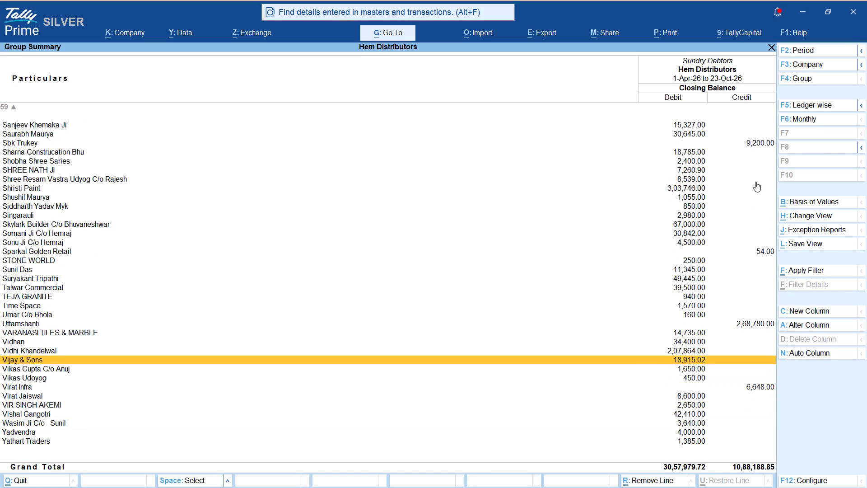
key("Up")
key("Down")
key("Down")
key("Down")
key("Down")
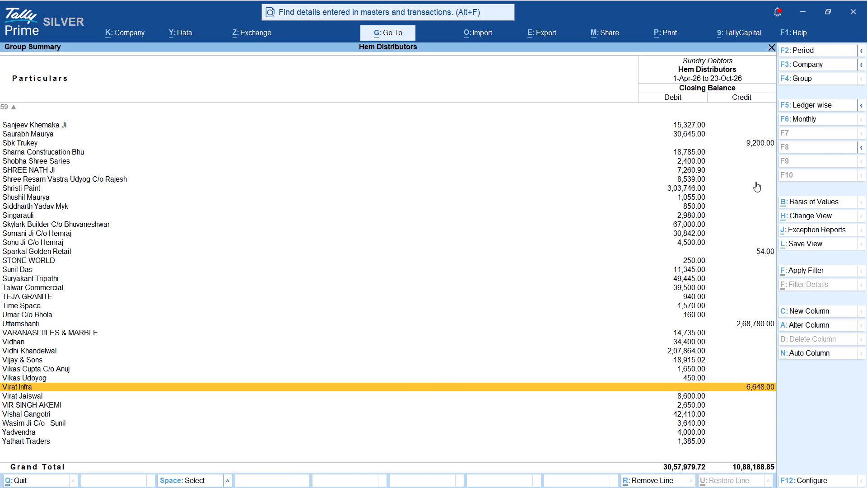
key("Up")
key("Up")
key("Up")
key("Up")
key("Up")
key("Up")
key("Up")
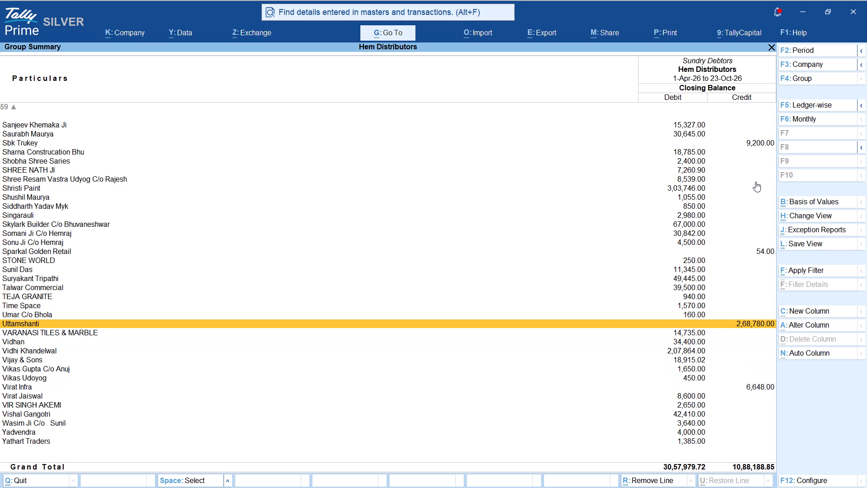
key("Up")
key("Up")
key("Up")
key("Up")
key("Up")
key("Up")
key("Up")
key("Up")
key("Up")
key("Up")
key("Up")
key("Up")
key("Up")
key("Up")
key("Up")
key("Up")
key("Up")
key("Up")
key("Up")
key("Up")
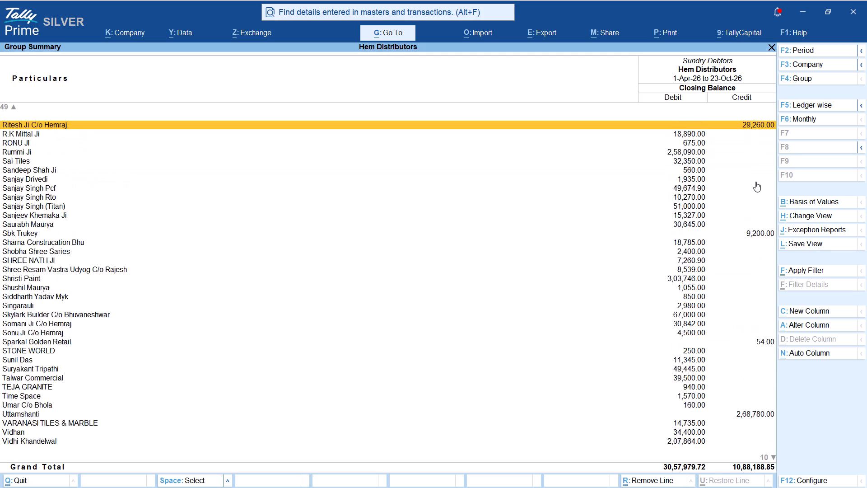
key("Down")
key("Down")
key("Down")
key("Down")
key("Down")
key("Down")
key("Down")
key("Down")
key("Down")
key("Down")
key("Down")
key("Down")
key("Down")
key("Down")
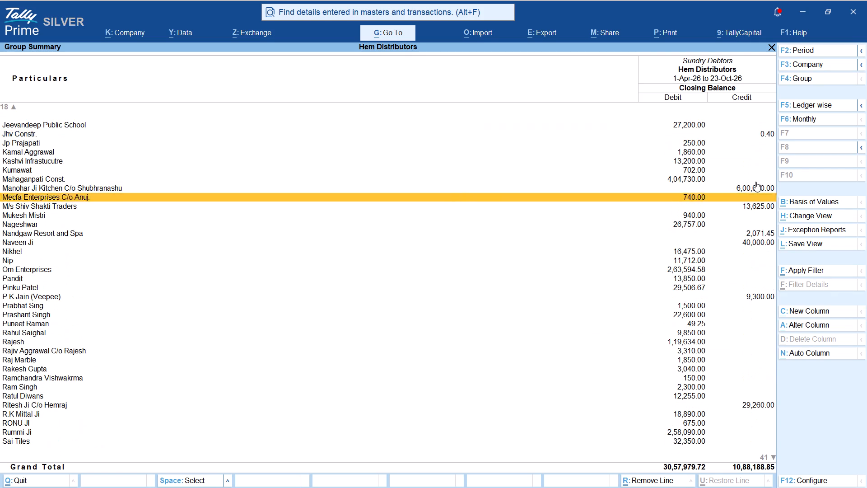
key("Up")
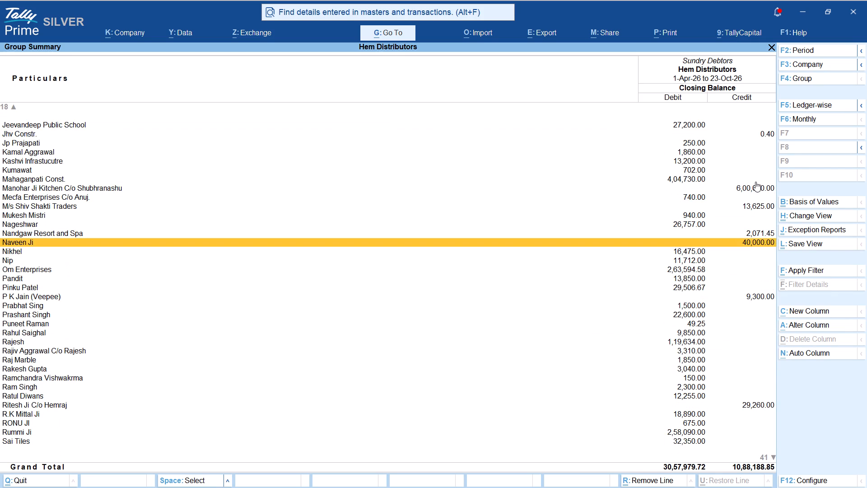
key("Escape")
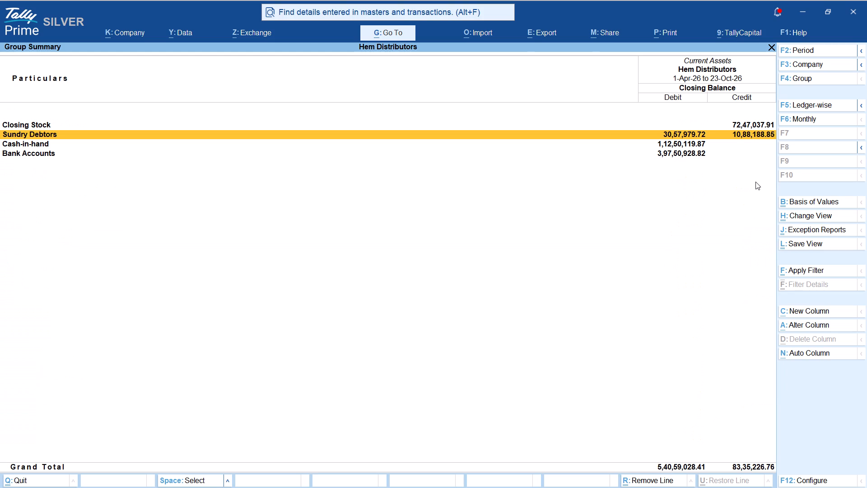
Review the August vouchers of the Bad Deb ledger under Bank Accounts and return to the Current Assets summary.
key("Down")
key("Down")
key("Return")
key("Return")
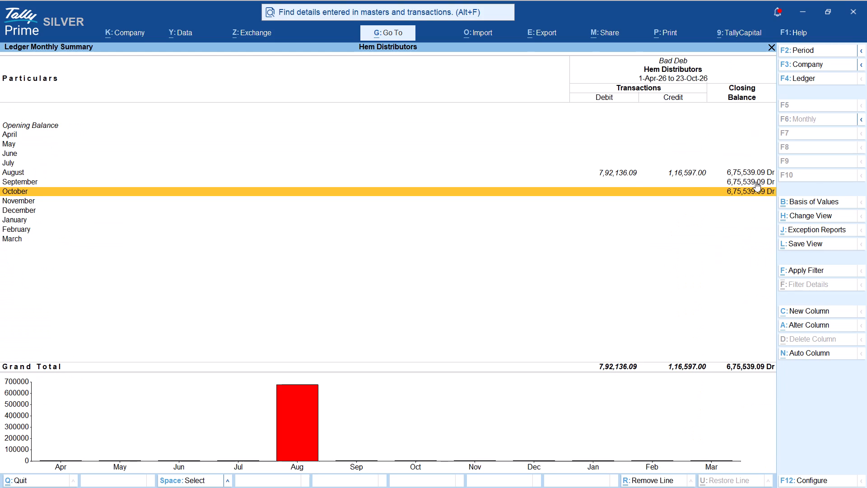
key("Up")
key("Up")
key("Return")
key("Down")
key("Down")
key("Down")
key("Down")
key("Down")
key("Down")
key("Down")
key("Down")
key("Down")
key("Down")
key("Down")
key("Down")
key("Down")
key("Down")
key("Down")
key("Down")
key("Down")
key("Down")
key("Down")
key("Down")
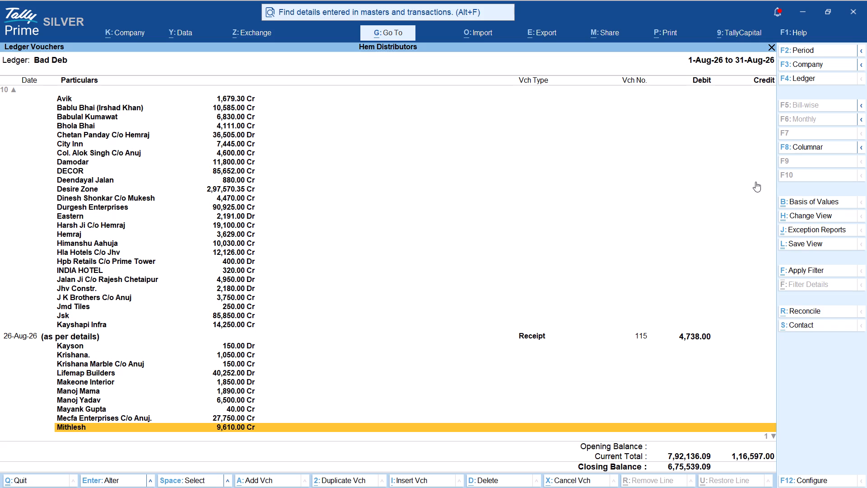
key("Escape")
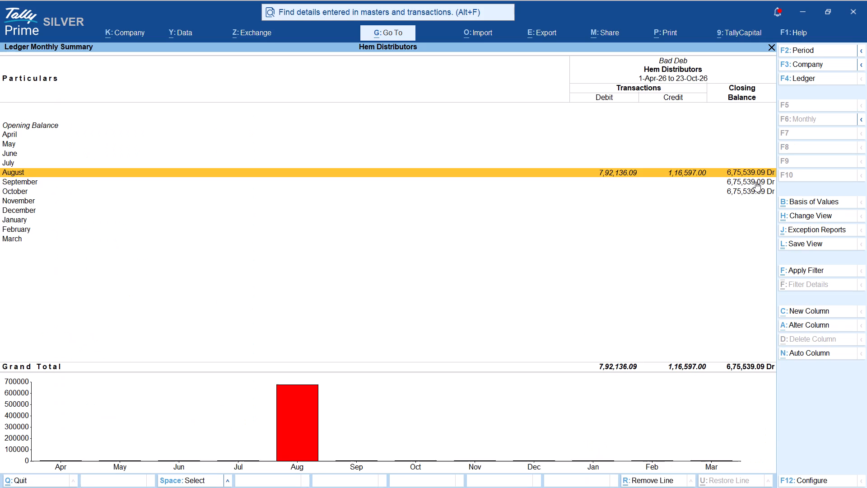
key("Return")
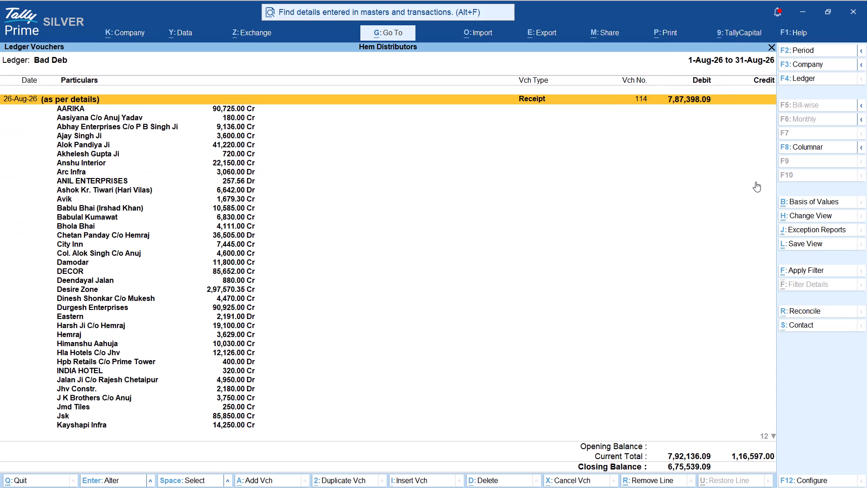
key("Escape")
key("Escape")
key("Escape")
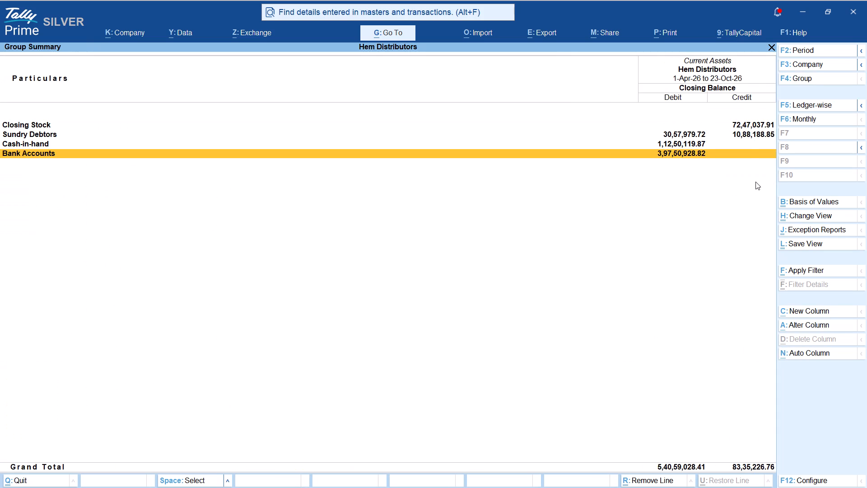
Reopen the Sundry Debtors summary and look into the ledgers of the first two debtors listed.
key("Up")
key("Up")
key("Return")
key("Down")
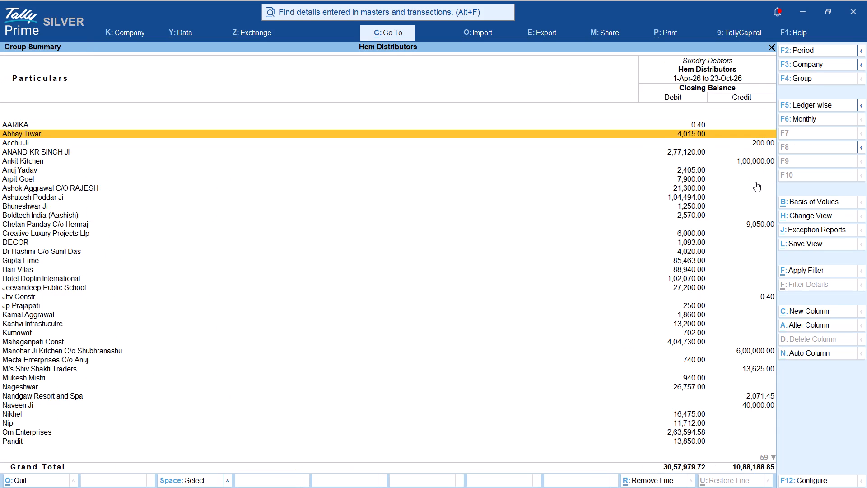
key("Return")
key("Escape")
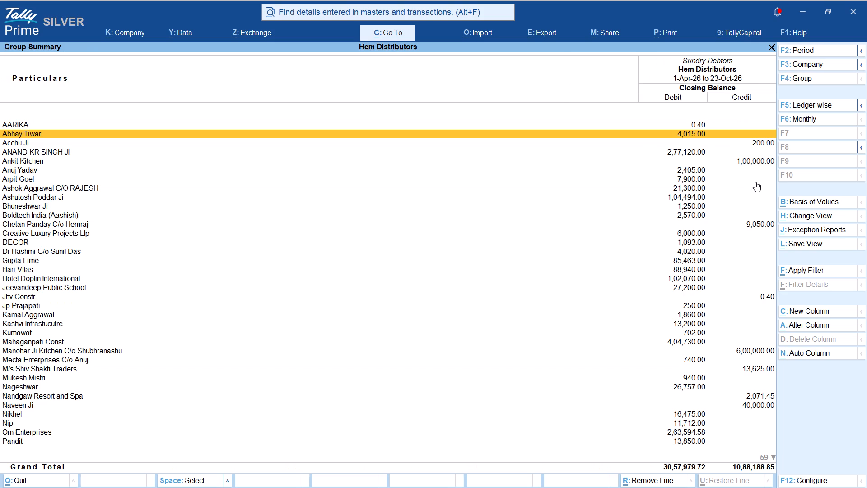
key("Up")
key("Return")
key("Escape")
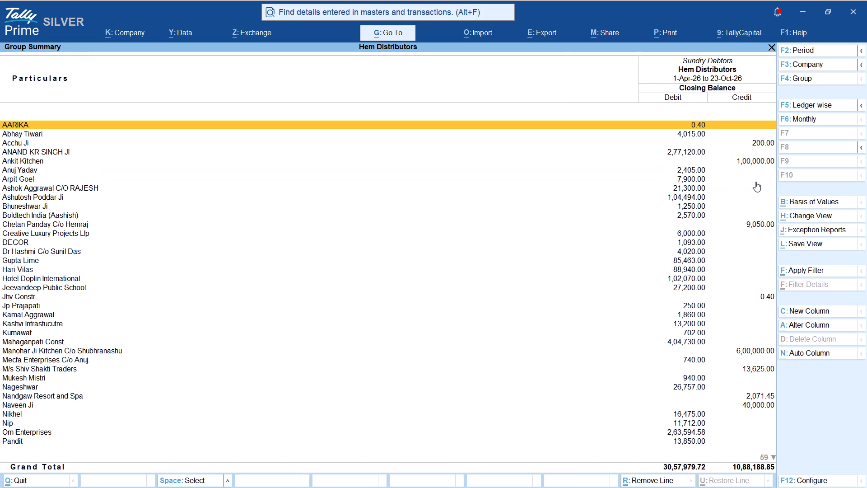
Examine the closing balances of all customers in the Sundry Debtors group summary, down to the last ledger.
key("Down")
key("Down")
key("Down")
key("Down")
key("Down")
key("Down")
key("Down")
key("Down")
key("Down")
key("Down")
key("Down")
key("Down")
key("Down")
key("Down")
key("Down")
key("Down")
key("Down")
key("Down")
key("Down")
key("Down")
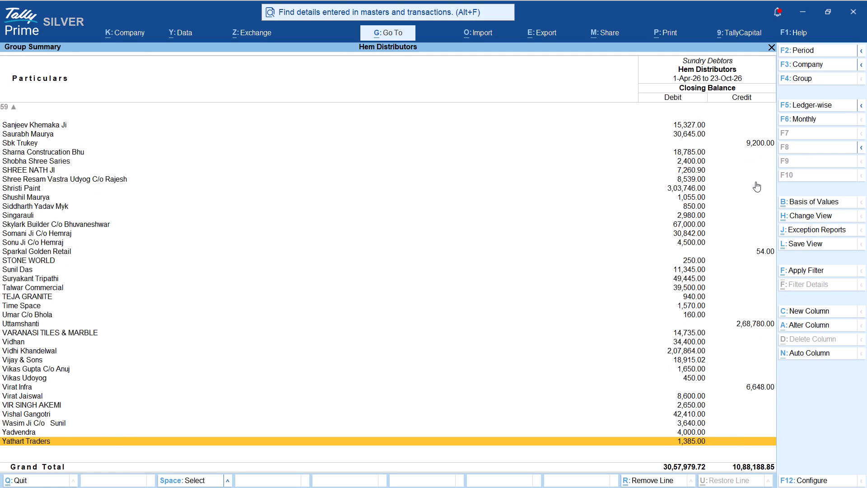
Preview the printout of the Sundry Debtors group summary and view its second page.
key("ctrl+p")
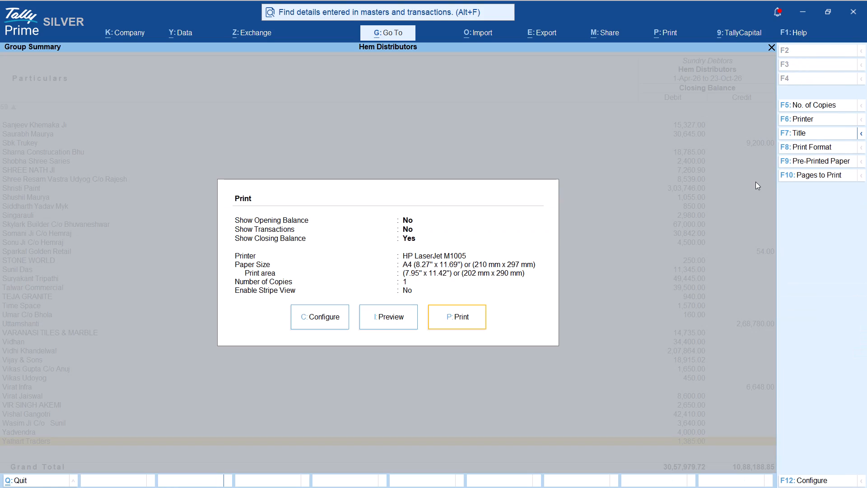
key("i")
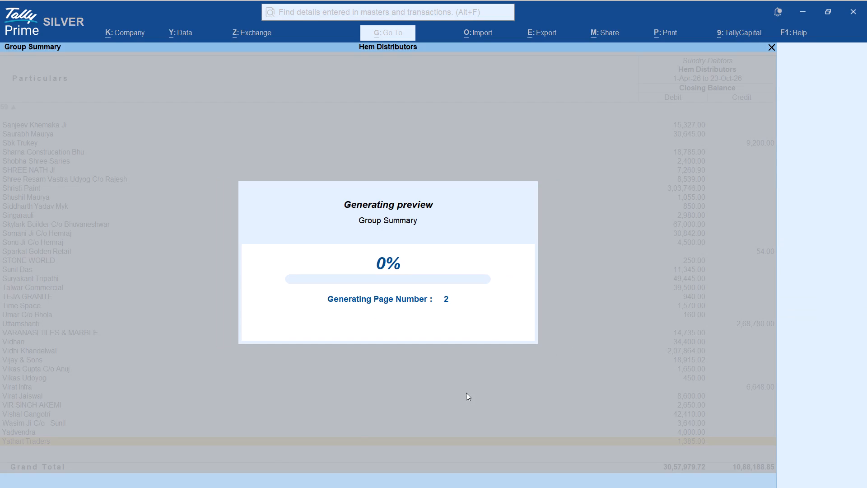
left_click(309, 457)
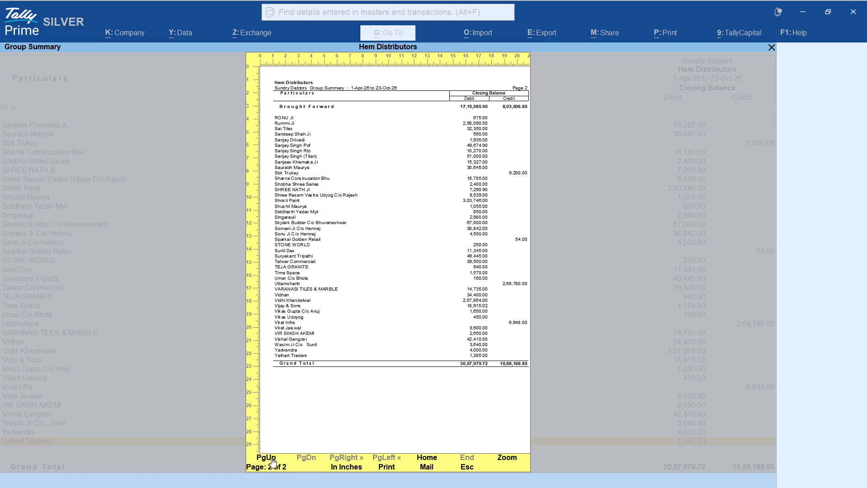
Switch to Windows search and look up the Kuro app.
type("kuro")
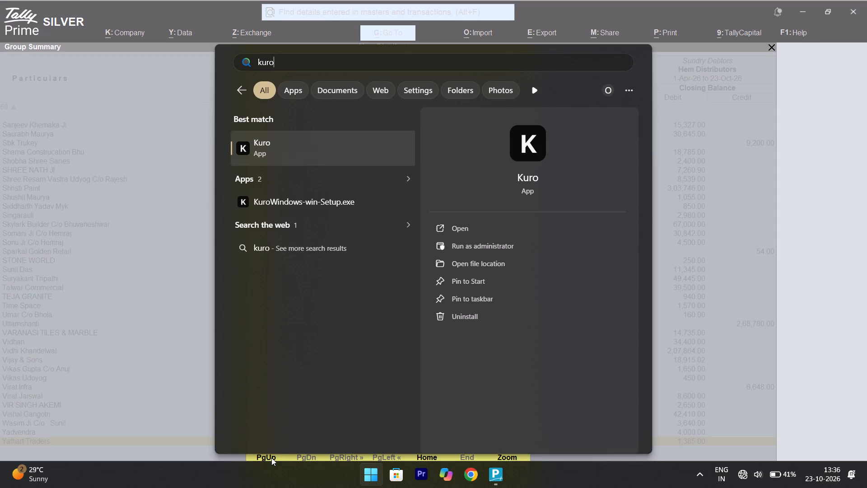
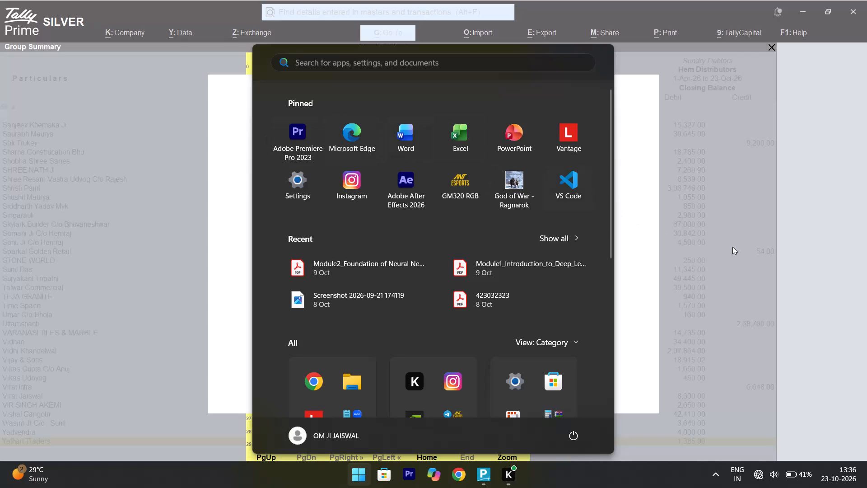
Leave the print preview and print settings, returning to the Sundry Debtors group summary.
left_click(732, 247)
key("Escape")
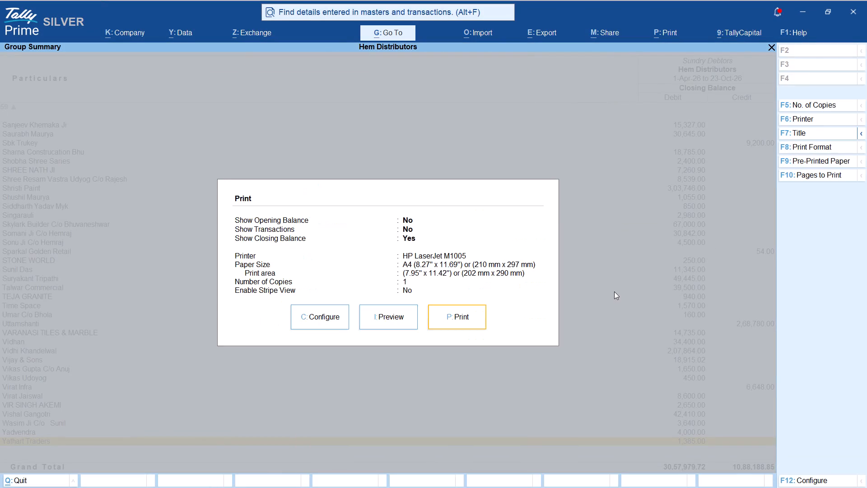
key("Escape")
key("ctrl+p")
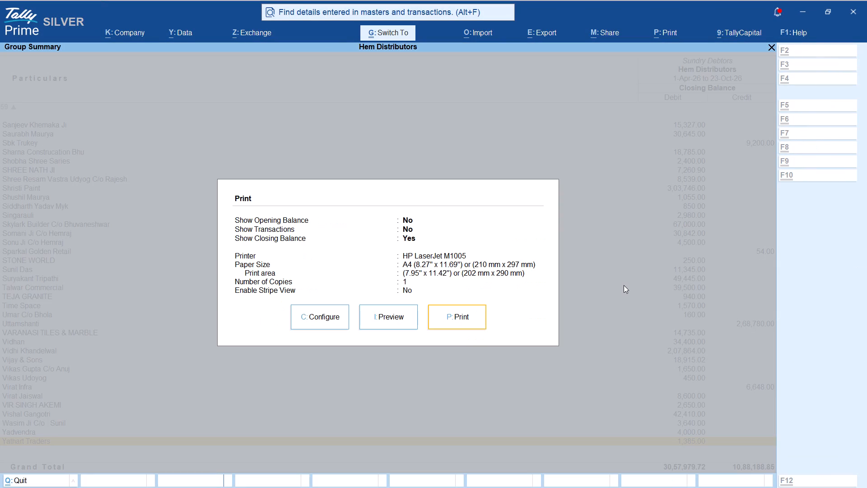
key("Escape")
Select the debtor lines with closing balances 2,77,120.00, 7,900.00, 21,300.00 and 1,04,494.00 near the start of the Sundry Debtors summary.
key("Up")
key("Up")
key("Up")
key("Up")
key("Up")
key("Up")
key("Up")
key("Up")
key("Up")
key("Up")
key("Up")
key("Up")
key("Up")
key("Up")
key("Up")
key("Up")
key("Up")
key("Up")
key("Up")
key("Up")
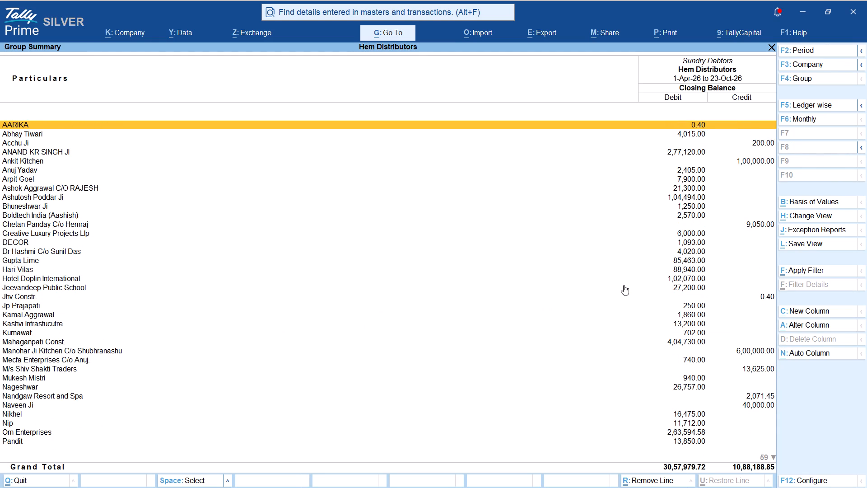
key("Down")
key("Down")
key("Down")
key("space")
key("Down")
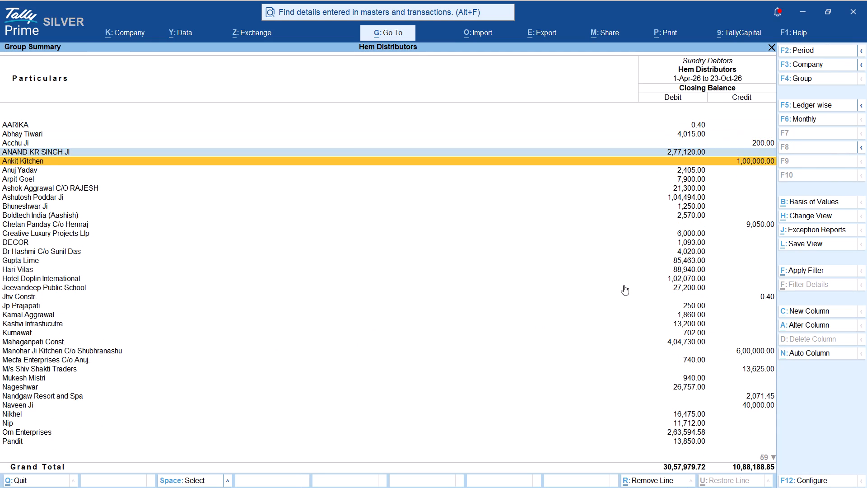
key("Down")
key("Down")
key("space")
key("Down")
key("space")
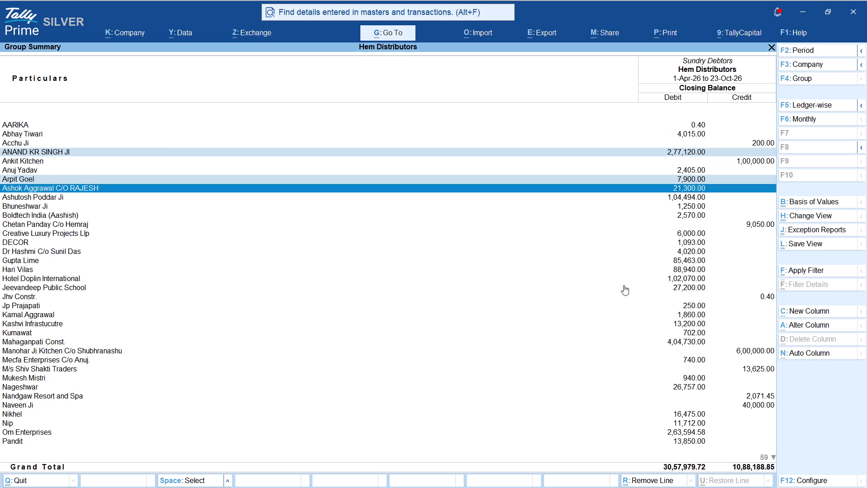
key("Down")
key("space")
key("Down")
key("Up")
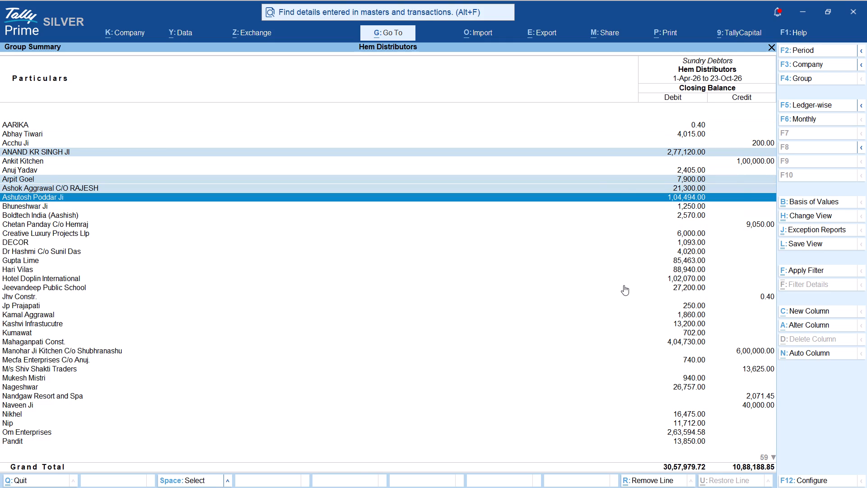
Open the September vouchers of the debtor with the 1,04,494.00 balance and review the sales entries.
key("Return")
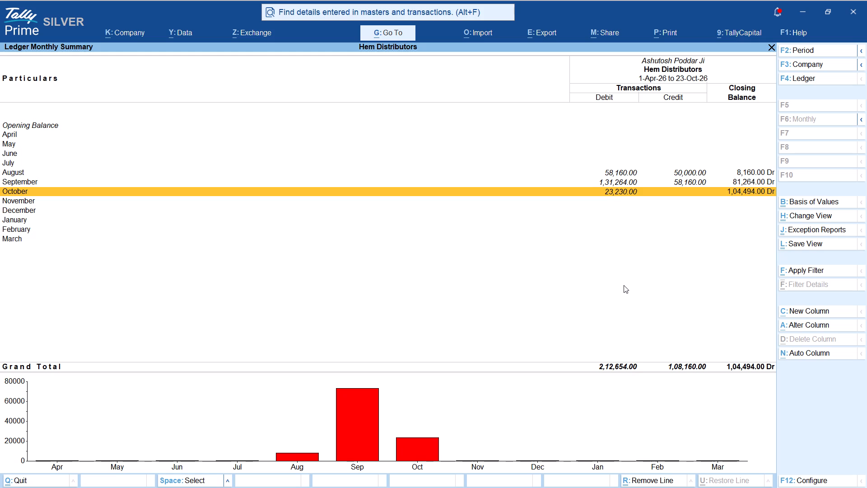
key("Up")
key("Return")
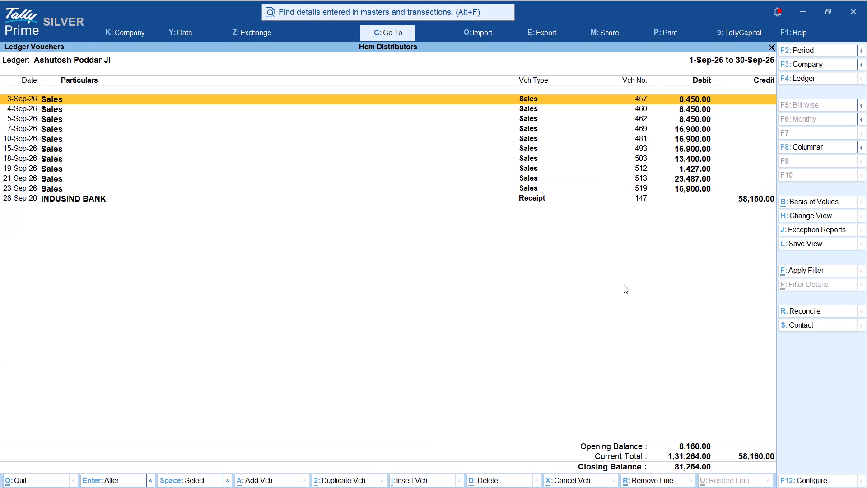
key("Down")
key("Down")
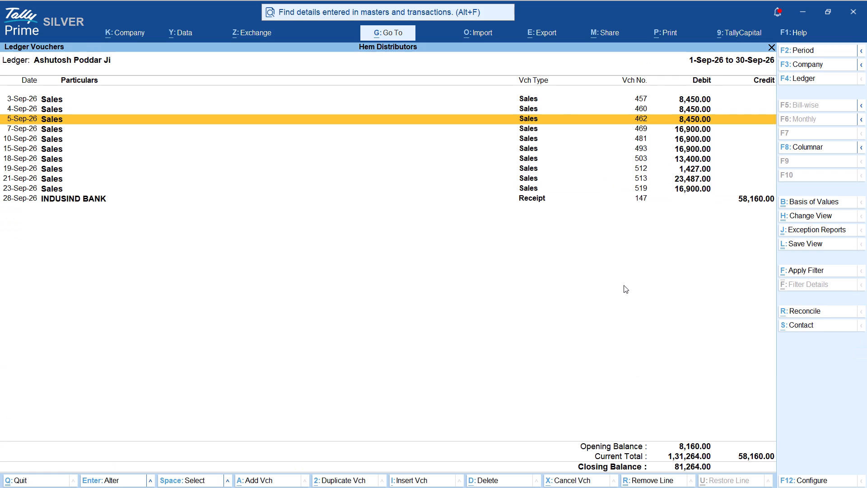
key("Down")
key("Down")
key("Down")
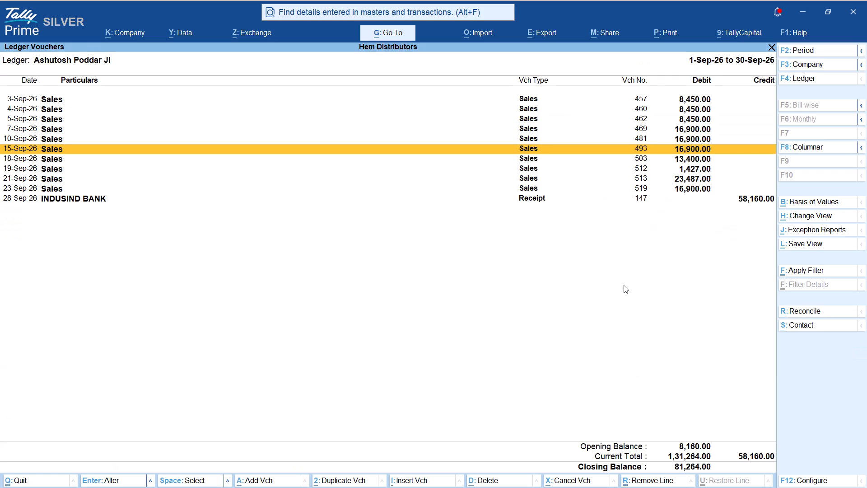
key("Down")
key("Down")
key("Down")
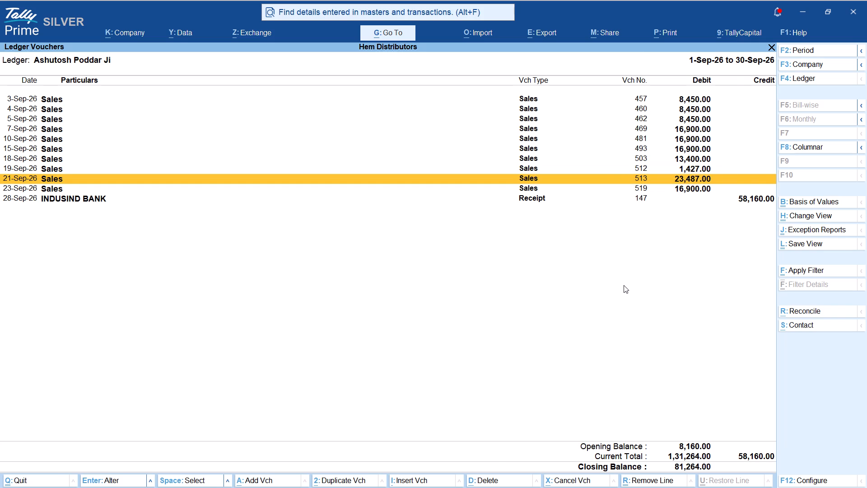
Review the same debtor's October vouchers and recheck the September vouchers.
key("Escape")
key("Down")
key("Return")
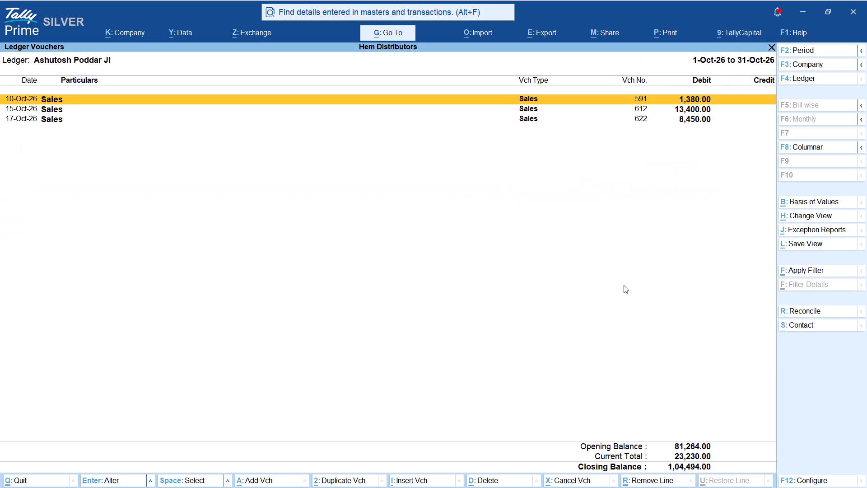
key("Escape")
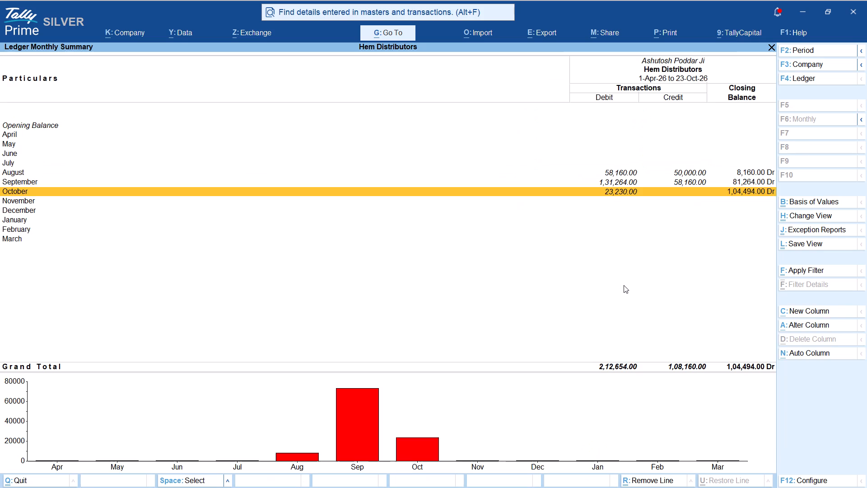
key("Up")
key("Return")
key("Escape")
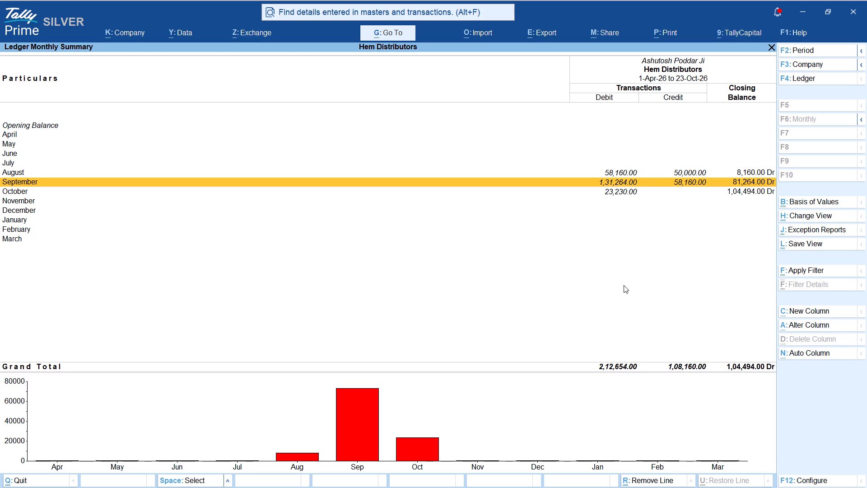
Leave the Balance Sheet reports and open the Day Book for 28-Sep-26.
key("Escape")
key("Escape")
key("Escape")
key("Escape")
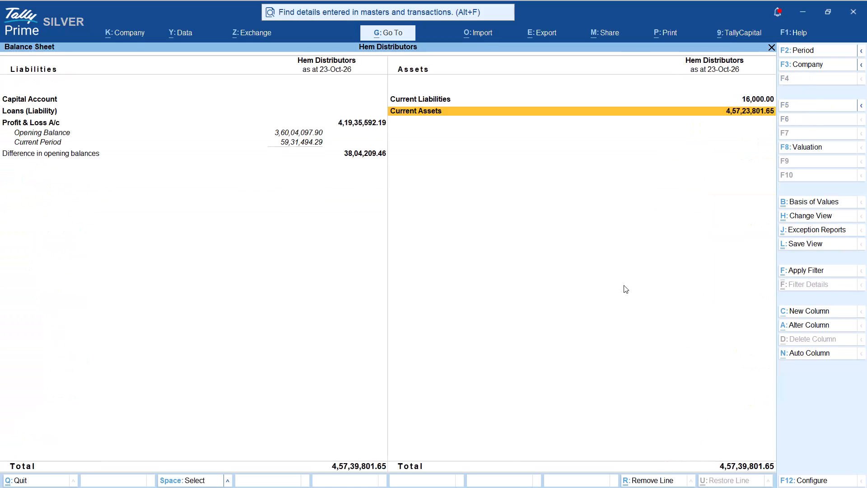
key("Escape")
key("Escape")
key("Escape")
key("k")
key("F2")
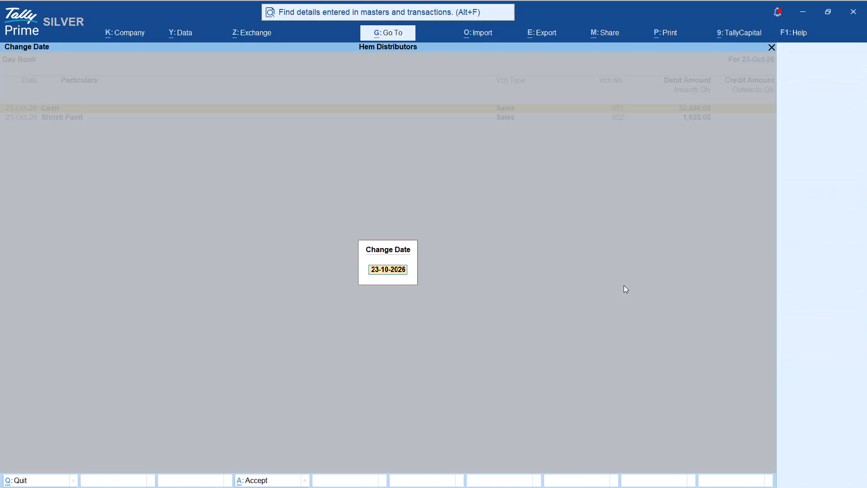
type("28.3")
key("BackSpace")
key("9")
key("Return")
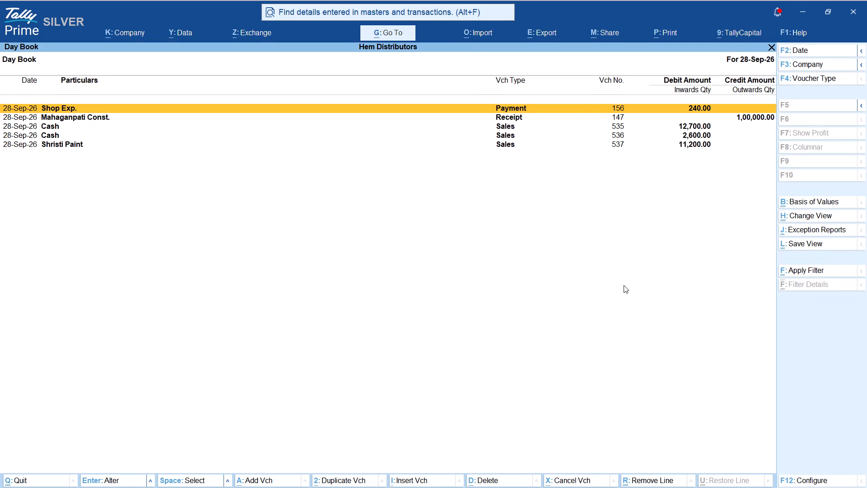
Look through the 28-Sep-26 Day Book entries and inspect Shristi Paint's sales voucher 537 without altering it.
key("Down")
key("Up")
key("Down")
key("Down")
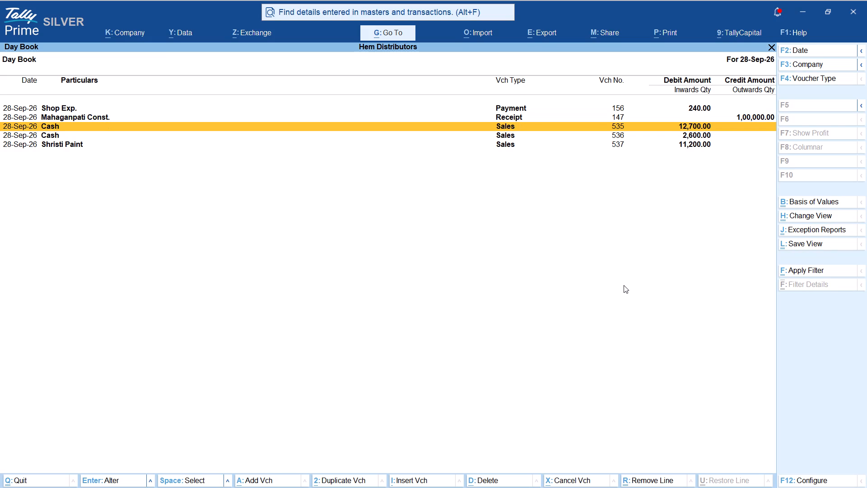
key("Down")
key("Down")
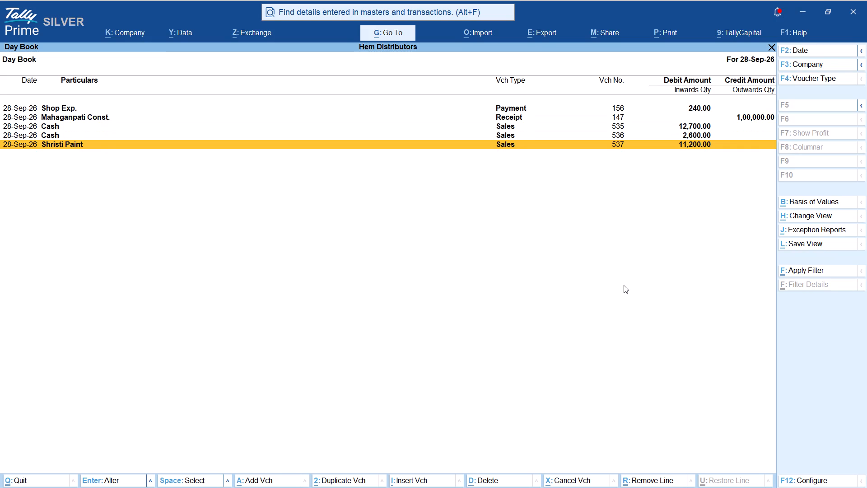
key("Return")
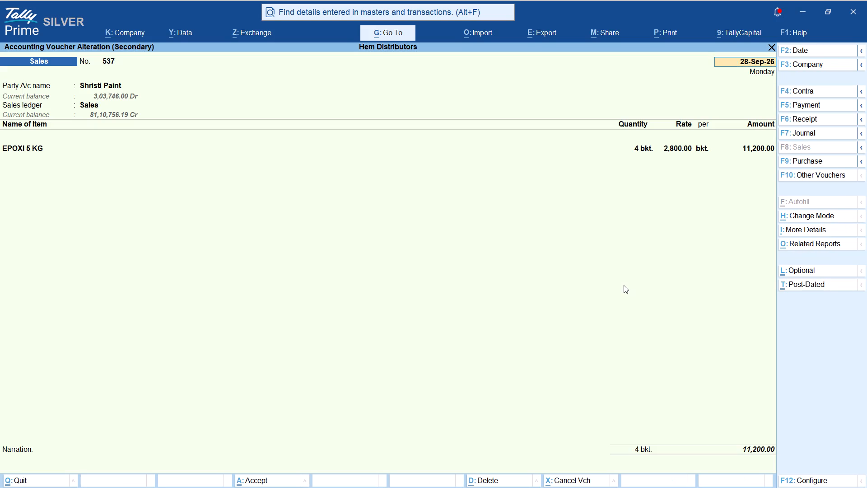
key("Escape")
key("Escape")
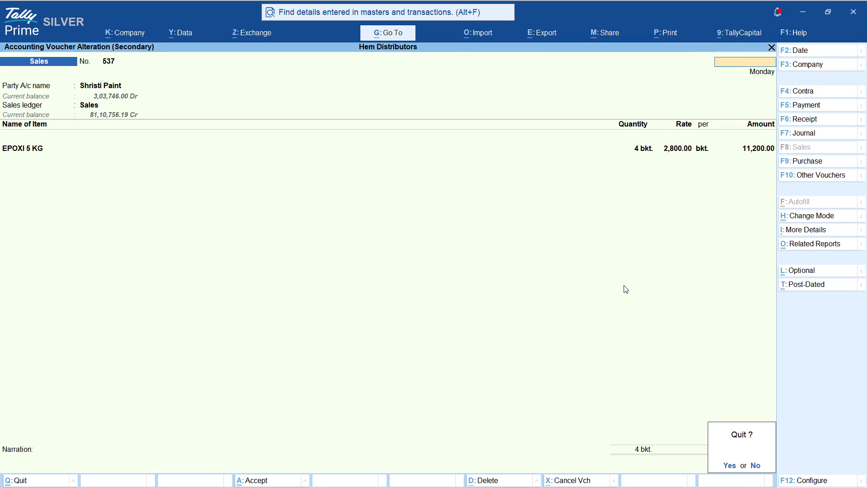
key("Escape")
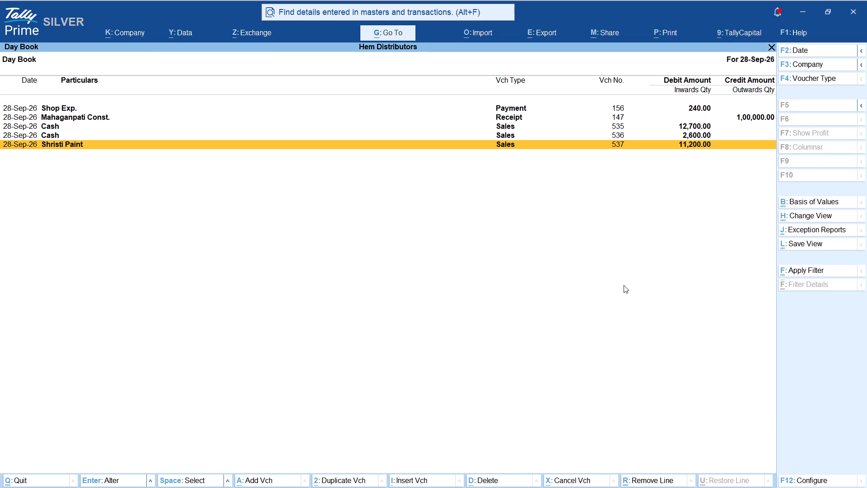
Inspect the cash sales vouchers 535 and 536 of 28-Sep-26 without altering them.
key("Up")
key("Up")
key("Return")
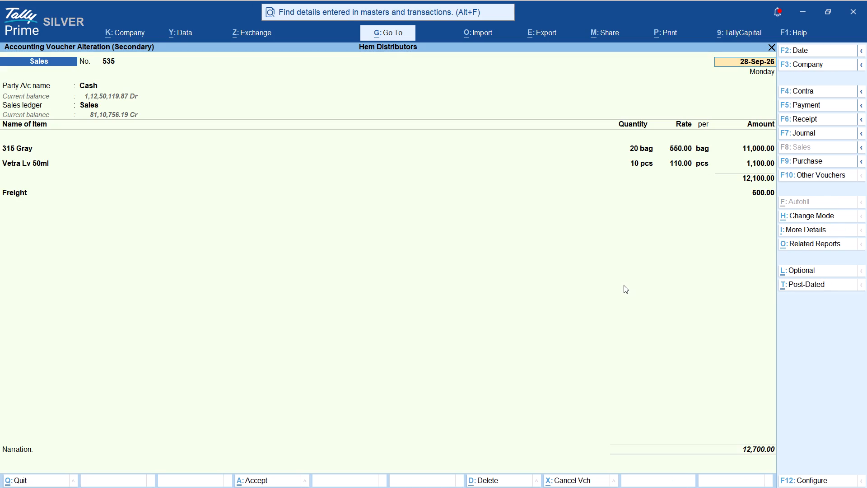
key("Escape")
key("Escape")
key("Escape")
key("Down")
key("Return")
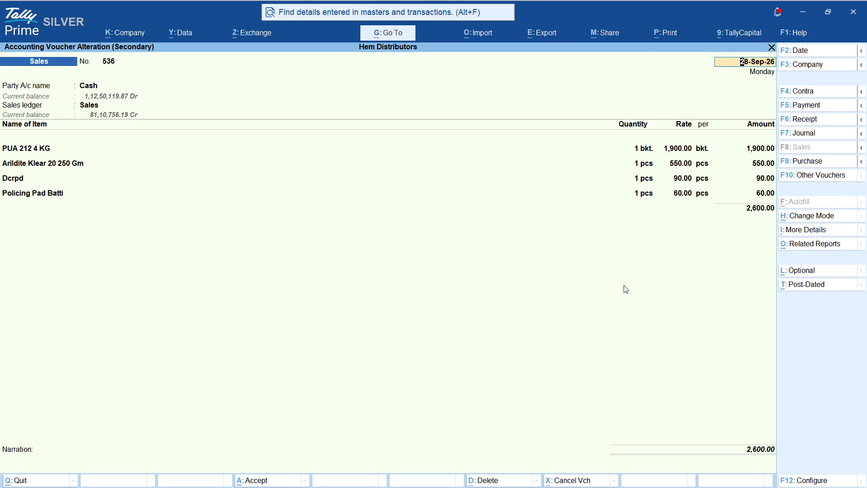
key("Escape")
key("Escape")
key("Escape")
key("Up")
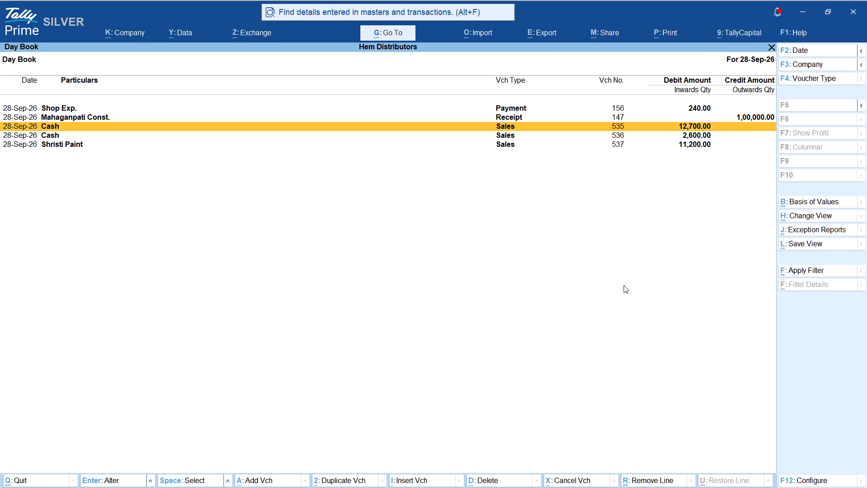
key("Up")
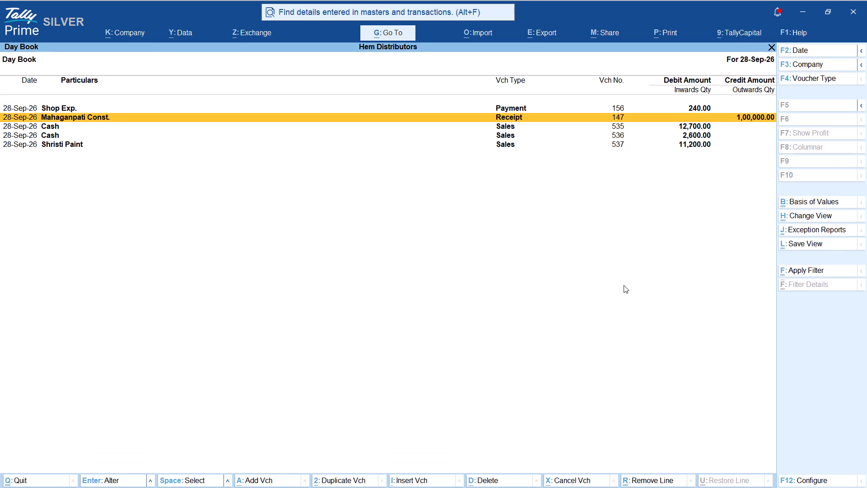
Open the Sales Register's September voucher list and go to its end.
key("Escape")
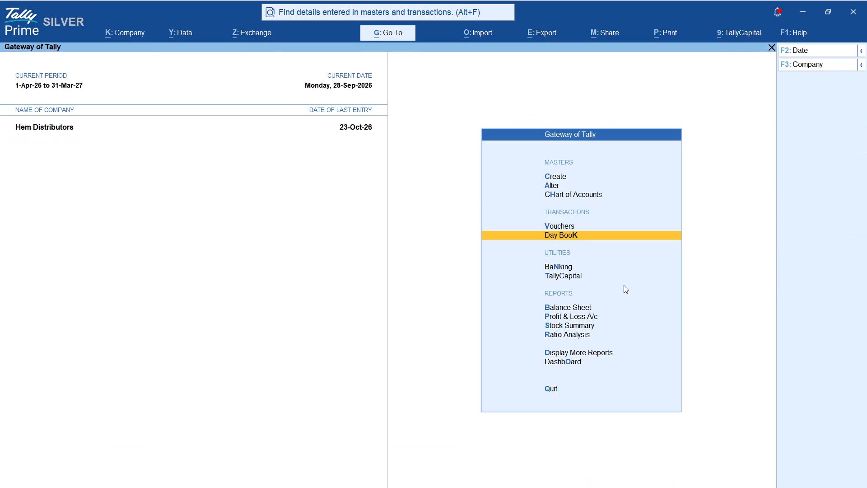
key("Escape")
key("Escape")
key("Escape")
key("Escape")
type("das")
key("Up")
key("Return")
key("Page_Down")
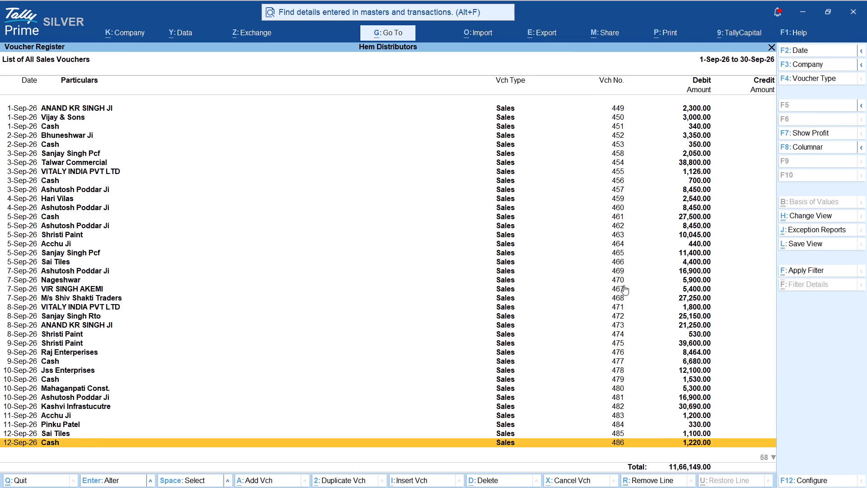
key("Page_Down")
key("Page_Down")
key("Page_Down")
Examine the late-September vouchers in the sales voucher list, especially those dated 26-Sep-26 to 29-Sep-26.
key("Up")
key("Up")
key("Up")
key("Up")
key("Up")
key("Up")
key("Up")
key("Up")
key("Up")
key("Up")
key("Up")
key("Up")
key("Up")
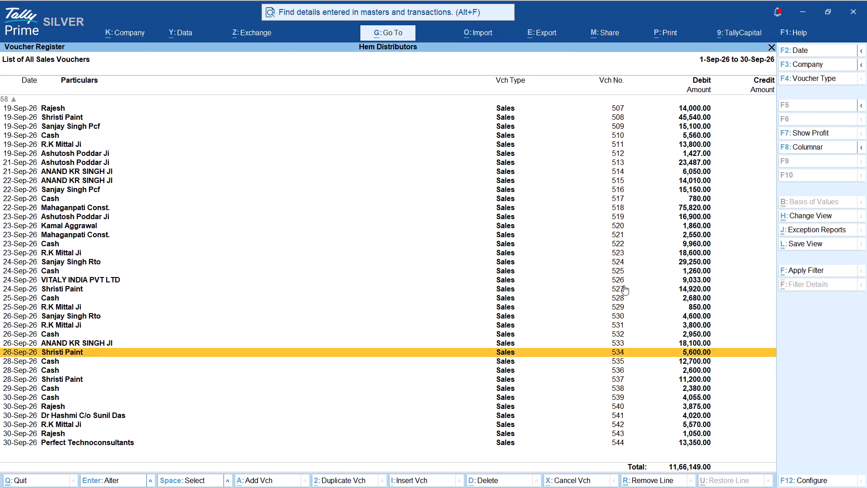
key("Down")
key("Down")
key("Down")
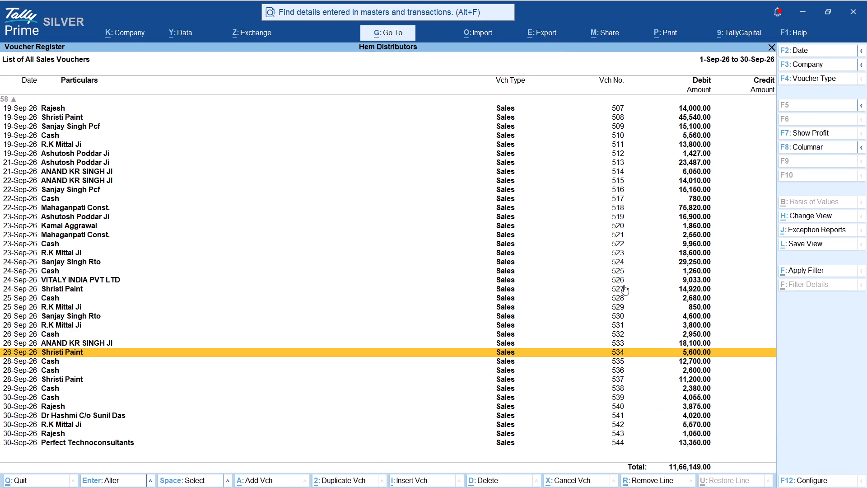
key("Down")
key("Down")
key("Down")
key("Down")
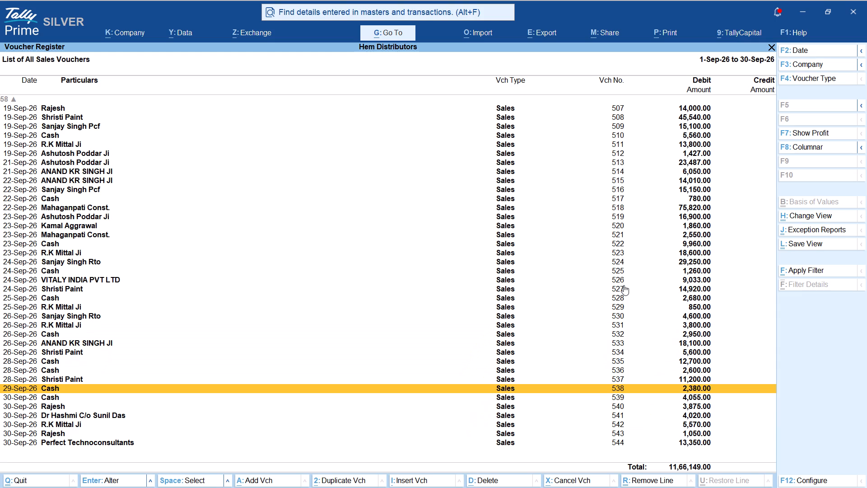
key("Up")
key("Up")
key("Up")
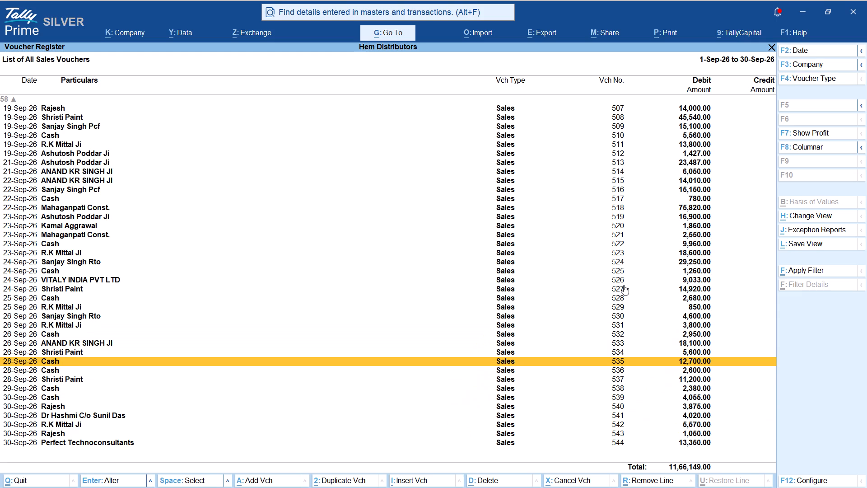
key("Up")
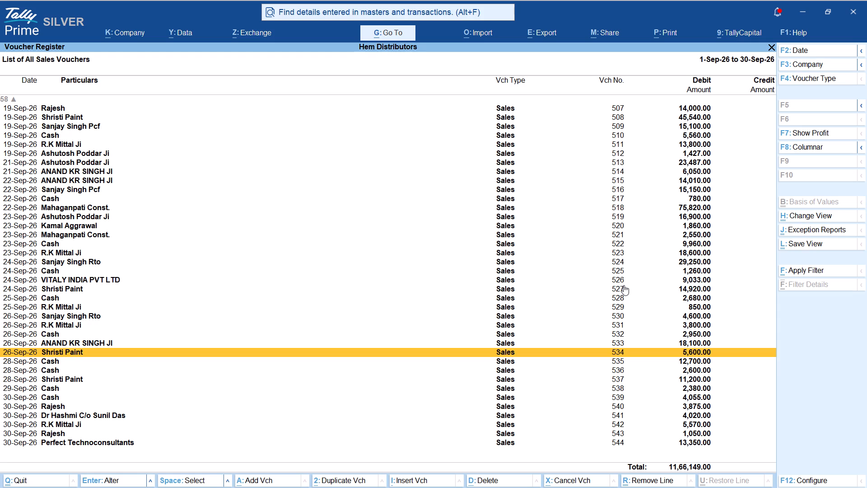
key("Up")
key("Up")
key("Up")
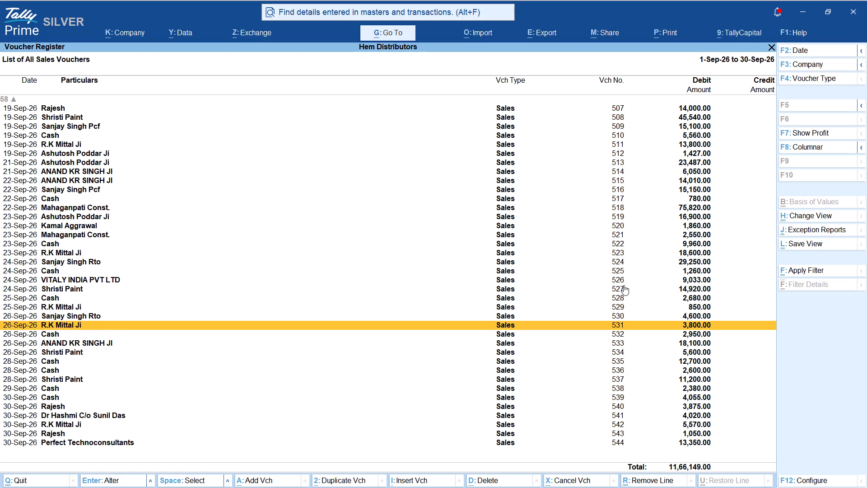
key("Up")
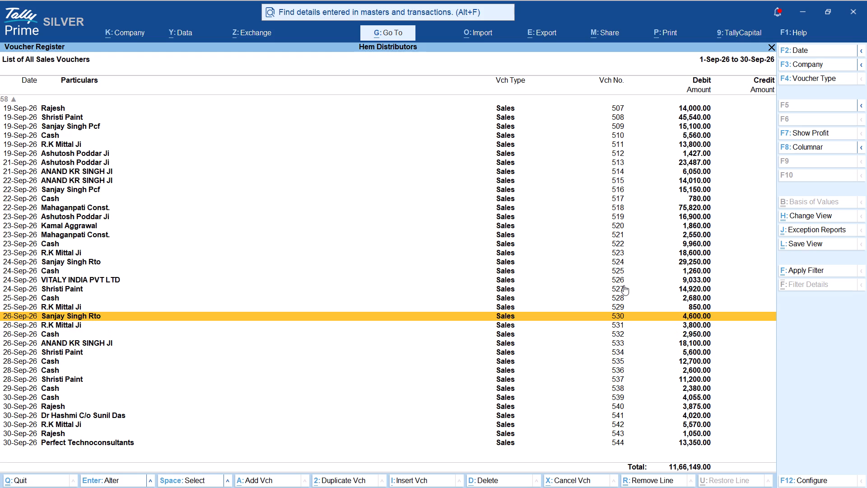
key("Down")
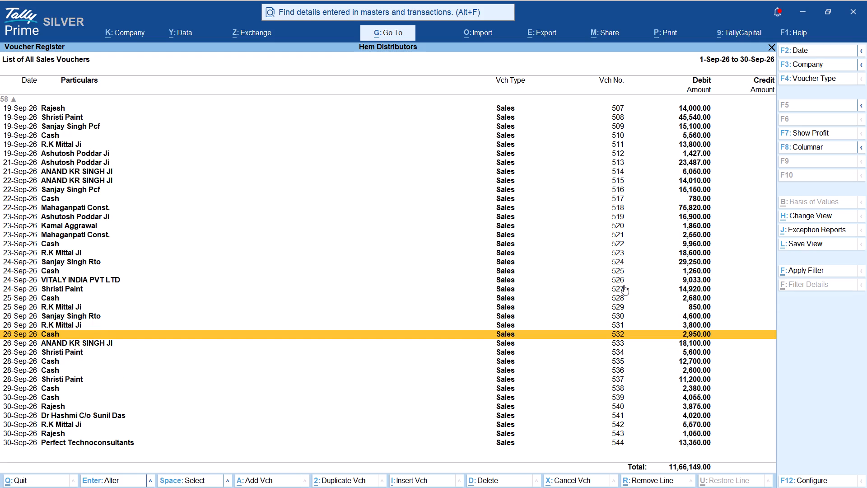
key("Down")
key("Down")
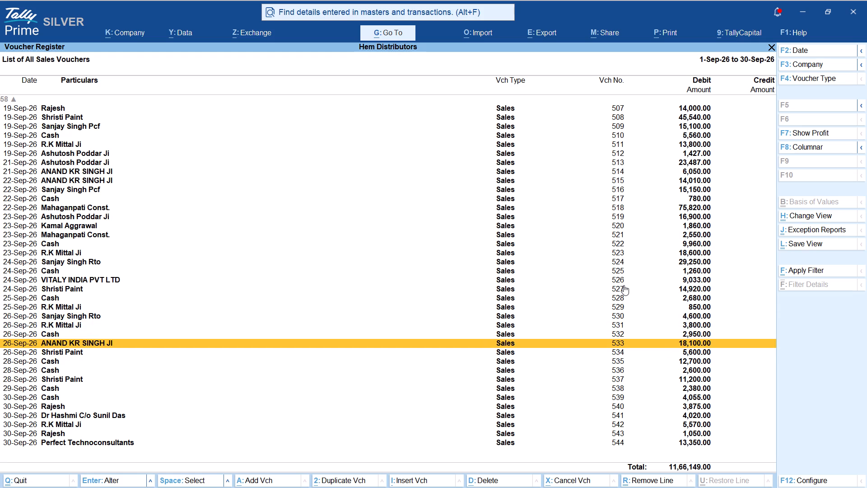
key("Down")
key("Down")
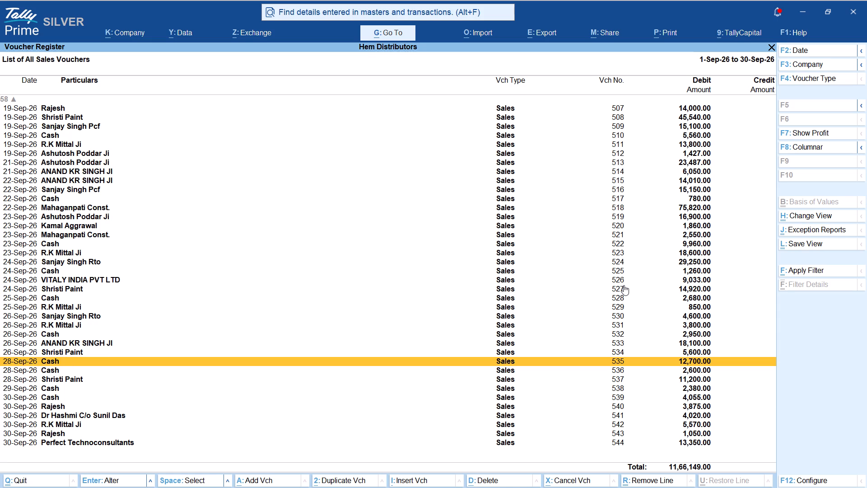
key("Down")
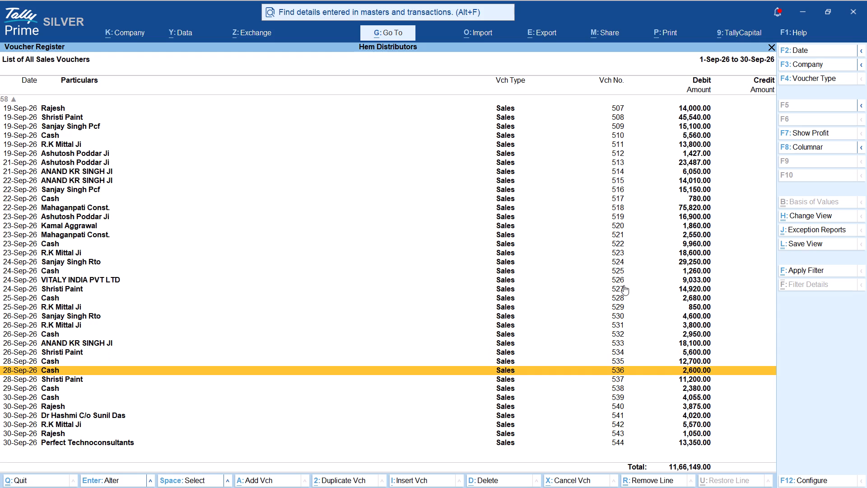
key("Down")
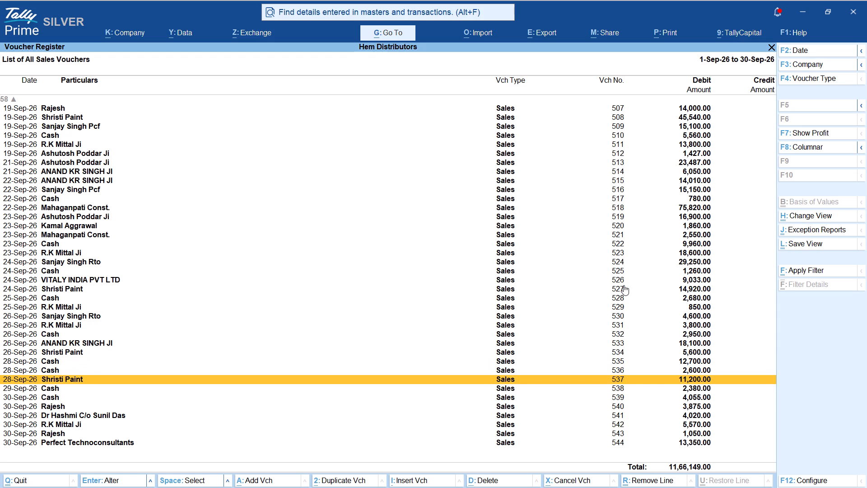
Leave the Sales Register and go through the 28-Sep-26 Day Book entries to the cash sale numbered 535.
key("Escape")
key("Escape")
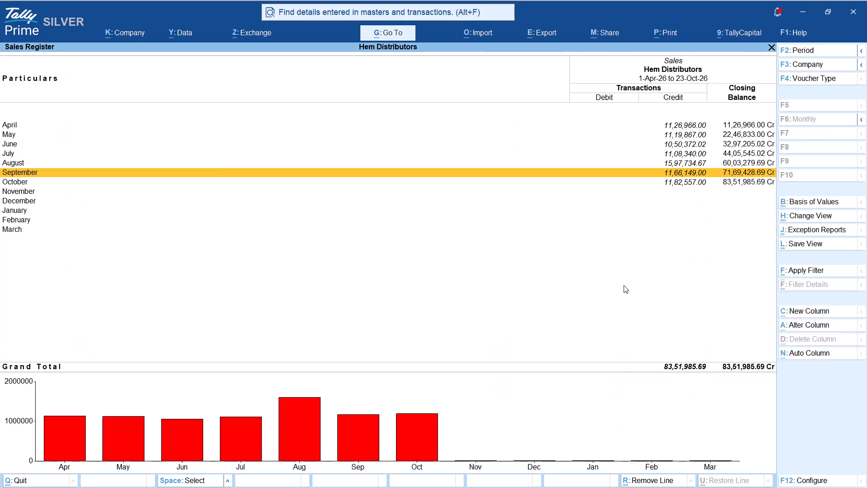
key("Escape")
key("Escape")
key("Escape")
key("Escape")
key("k")
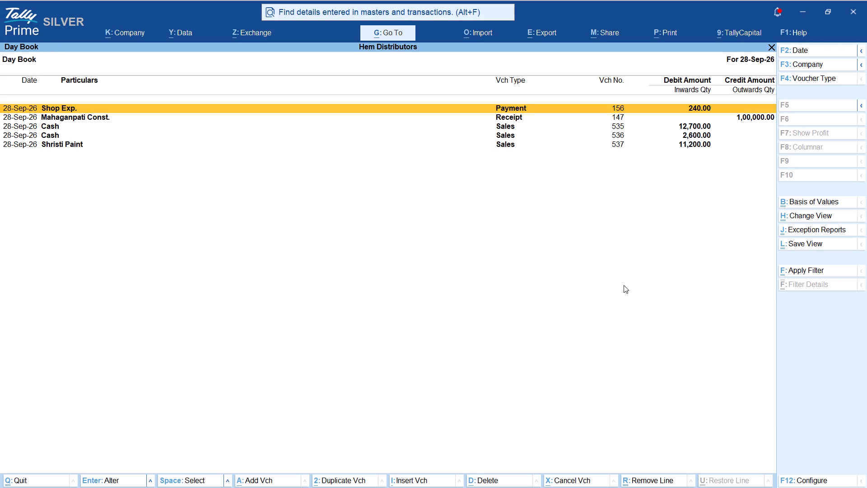
key("Down")
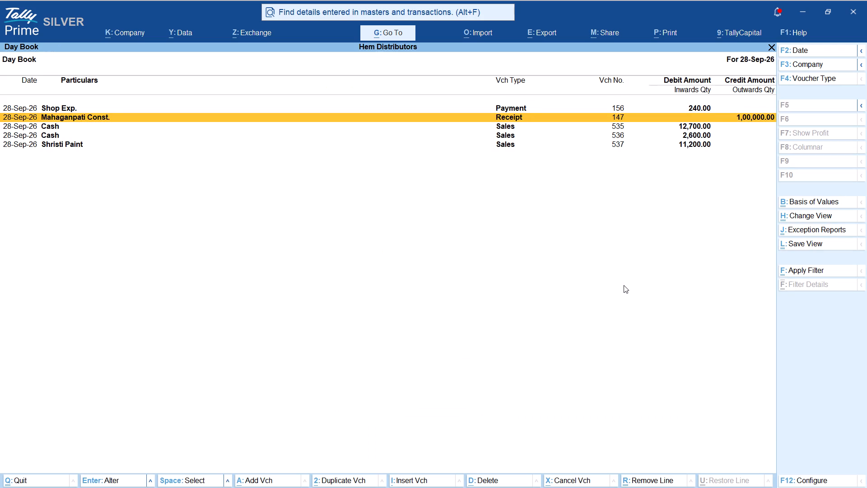
key("Down")
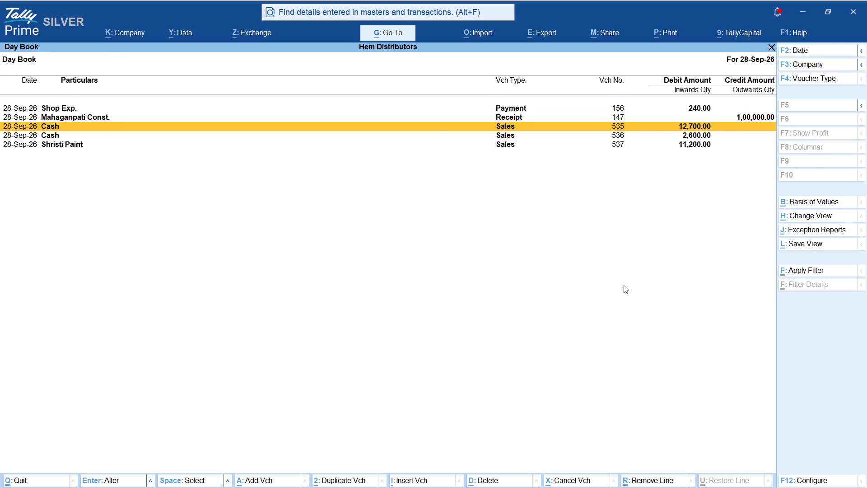
Start a new sales voucher dated 28-Sep-26 for Mahaganpati Const., with Sales as the sales ledger and no dispatch details.
key("alt+a")
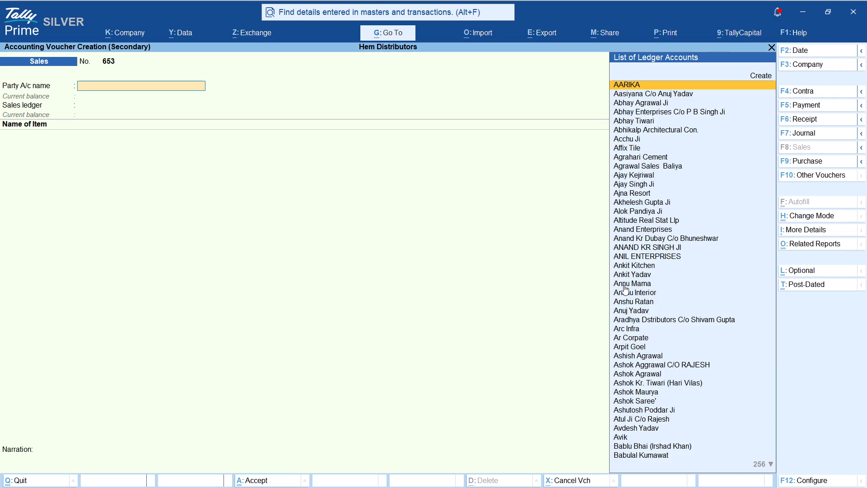
key("F2")
type("28.9")
key("Return")
type("mah")
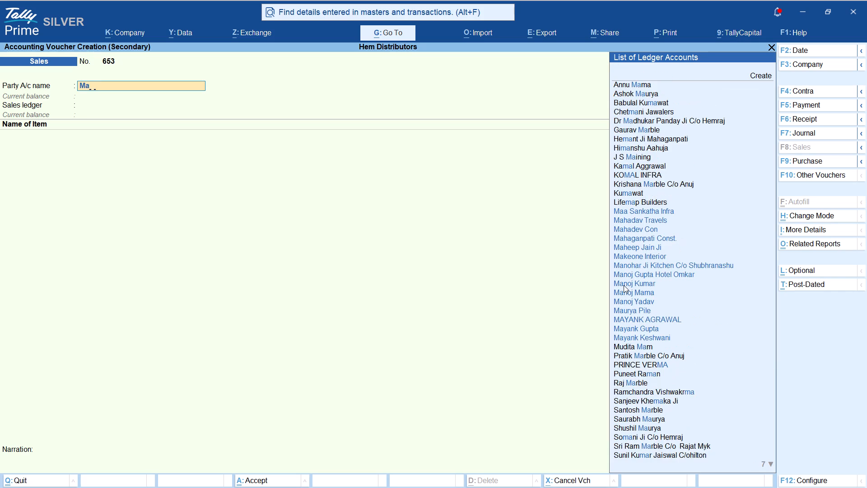
key("Down")
key("Down")
key("Down")
key("Return")
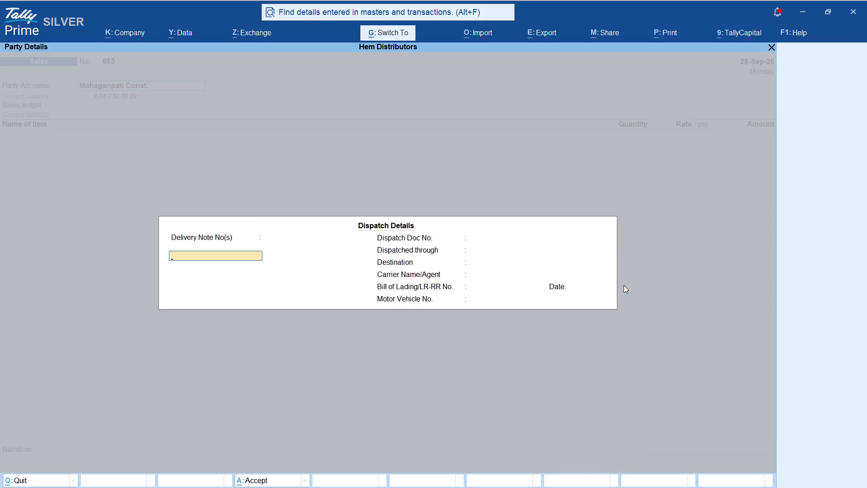
key("ctrl+a")
key("ctrl+a")
key("Return")
Add 1 pcs of Araidite 1.8 Kg at 1,500.00 to the Mahaganpati Const. voucher and save it.
type("ara")
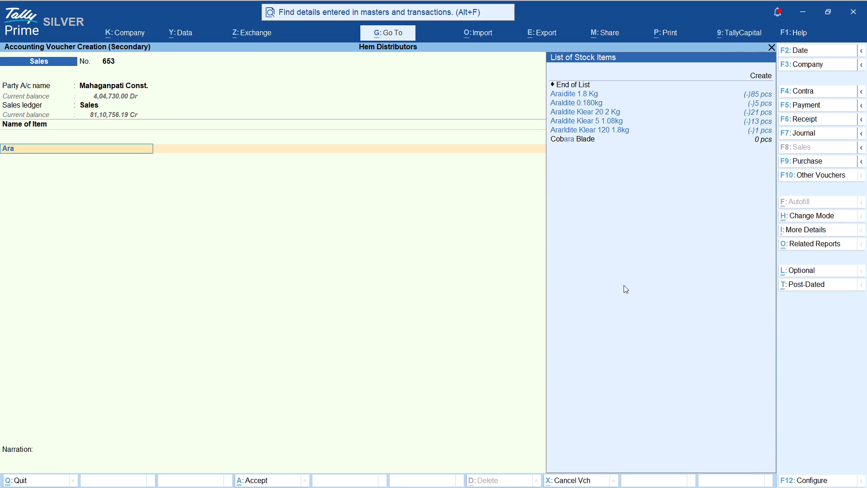
key("Down")
key("Return")
key("Return")
key("1")
key("Return")
key("Return")
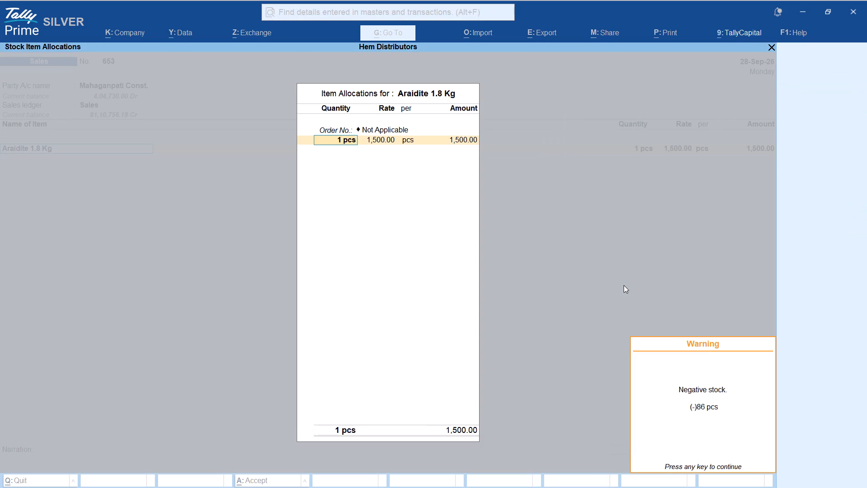
key("Return")
key("Return")
key("Return")
key("Return")
key("ctrl+a")
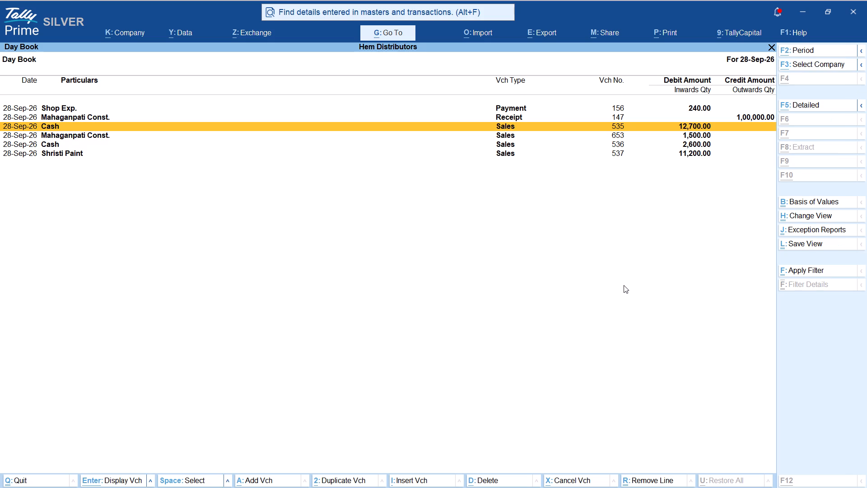
Start another 28-Sep-26 sales voucher for the customer matching "ashu", with Sales as the sales ledger and no dispatch details.
key("alt+a")
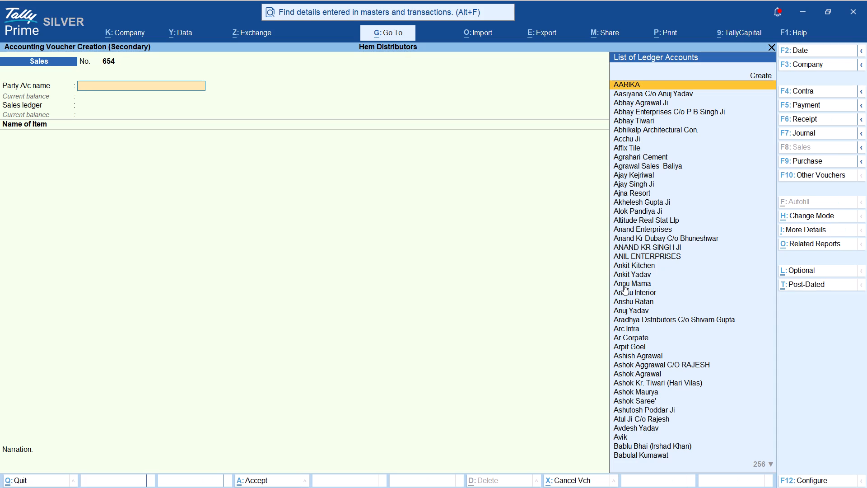
key("s")
key("BackSpace")
type("ashu")
key("Return")
key("ctrl+a")
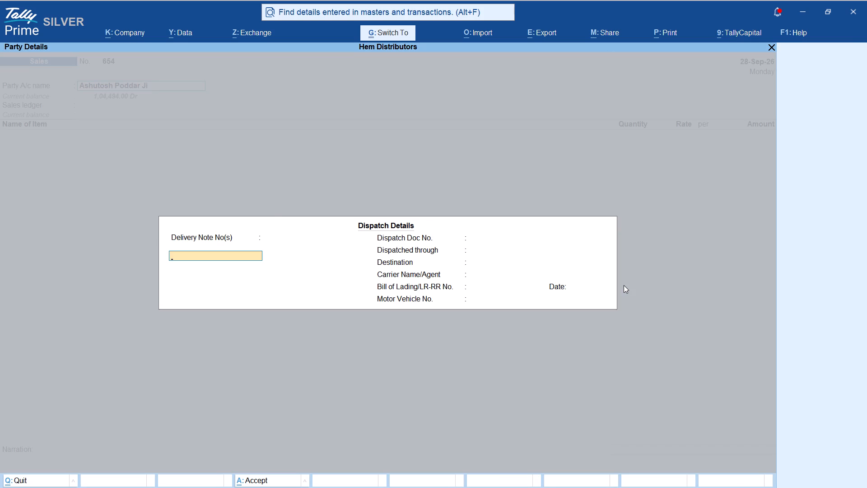
key("ctrl+a")
key("Return")
Add 5 bags of 325 White Adhesive at a rate of 870 per bag to the sales voucher.
type("325")
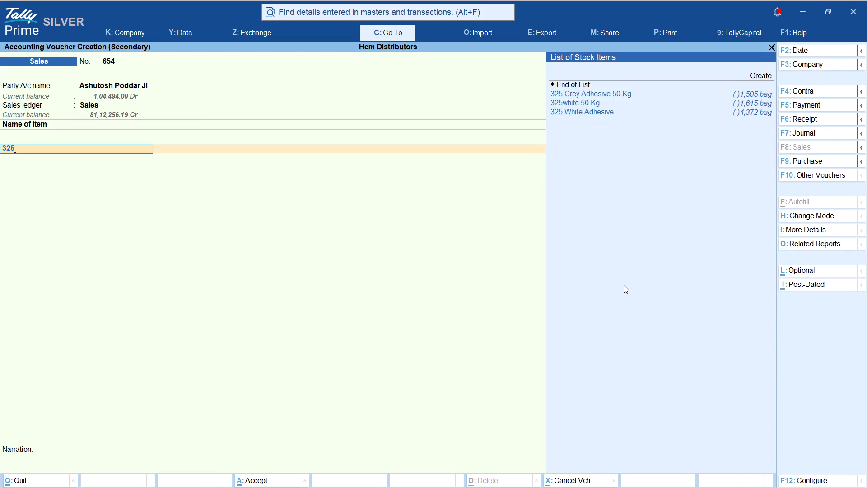
key("Down")
key("Down")
key("Down")
key("Return")
key("Return")
key("5")
key("Return")
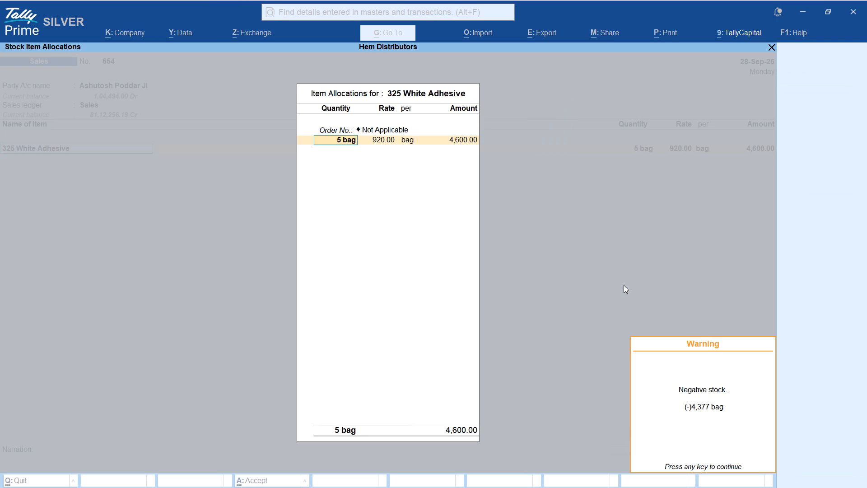
key("Return")
type("870")
key("Return")
key("Return")
key("Return")
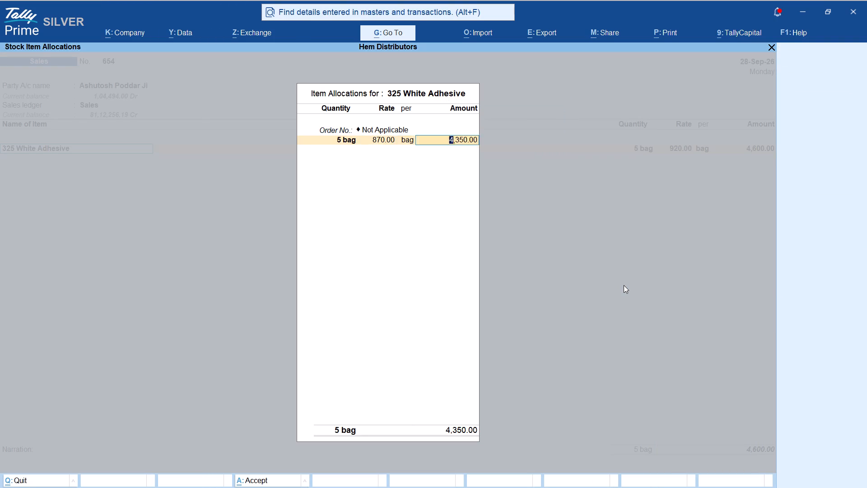
key("Return")
key("Return")
Add 5 bags of 325white 50 Kg at a rate of 1,690 per bag and save the sales voucher.
type("325")
key("Down")
key("Down")
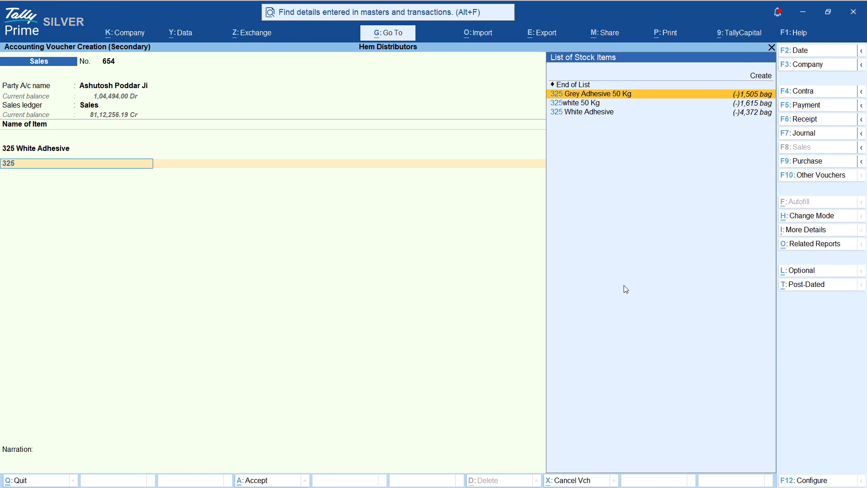
key("Return")
key("Return")
key("5")
key("Return")
key("Return")
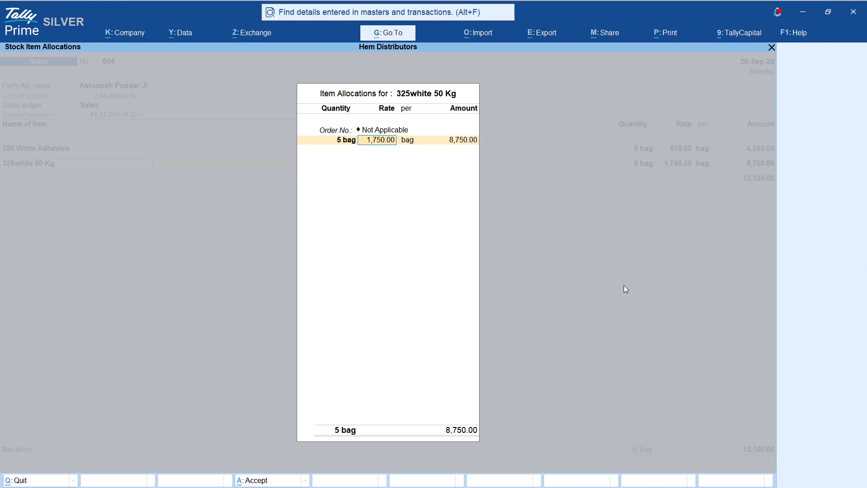
type("1690")
key("Return")
key("Return")
key("Return")
key("Return")
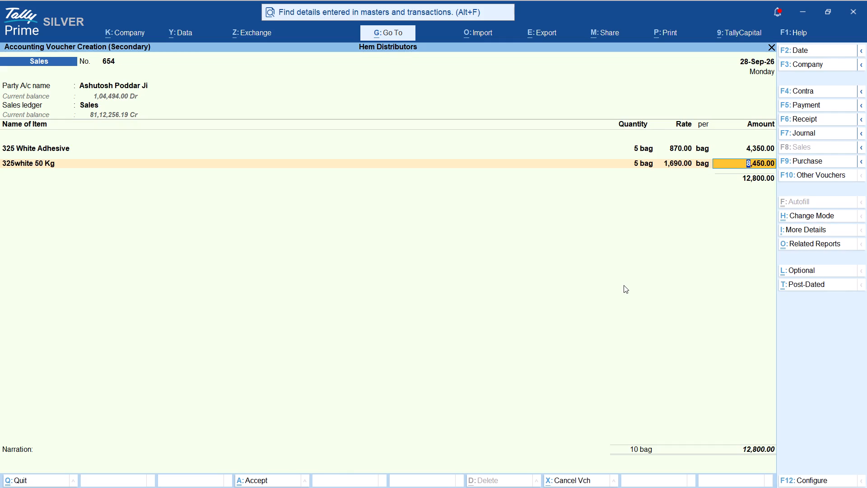
key("ctrl+a")
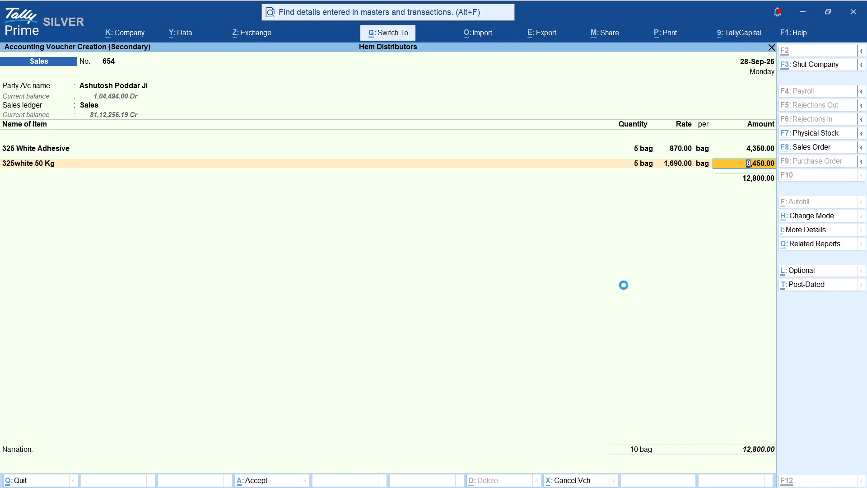
Reopen sales voucher 654 dated 28-Sep-26 from the Day Book, review its entries, and return to the Day Book.
key("Down")
key("Return")
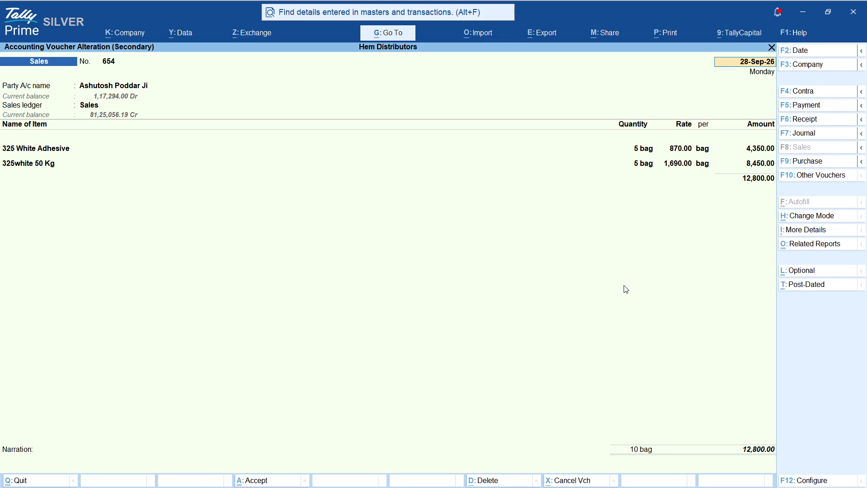
key("Escape")
key("Escape")
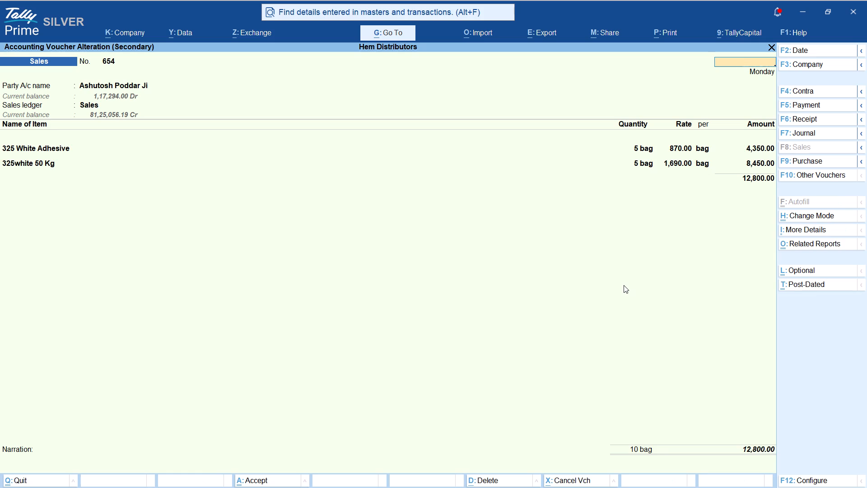
key("Escape")
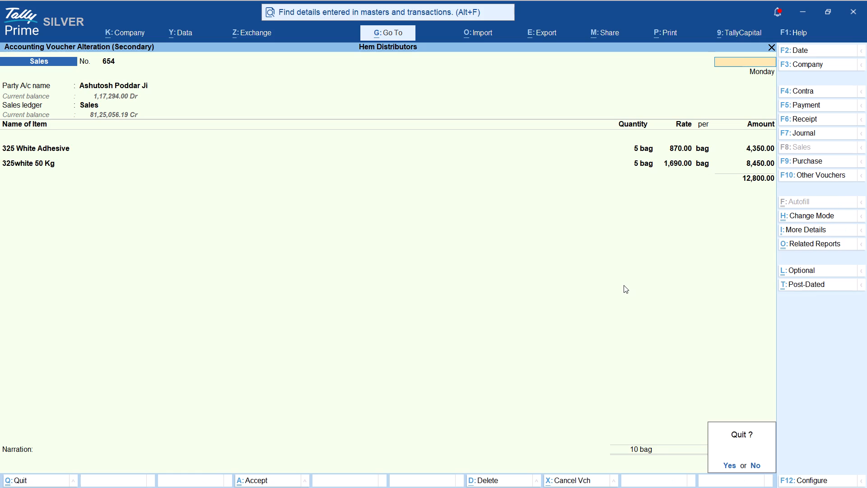
key("Escape")
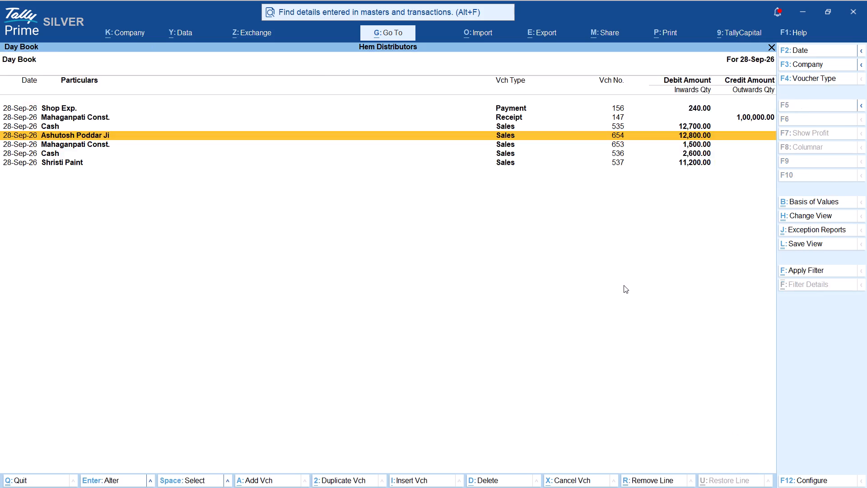
Open the Stock Summary and look through its whole list of stock groups and items, starting around the items beginning with B.
key("Escape")
key("Escape")
key("Escape")
key("s")
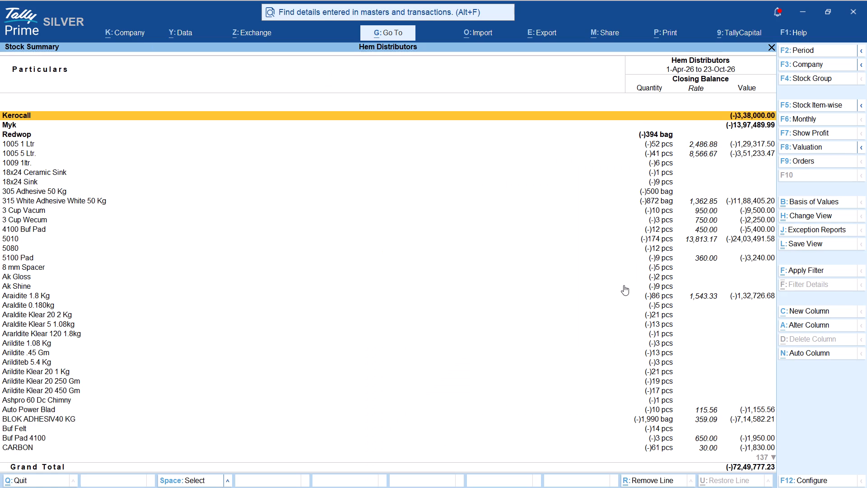
key("b")
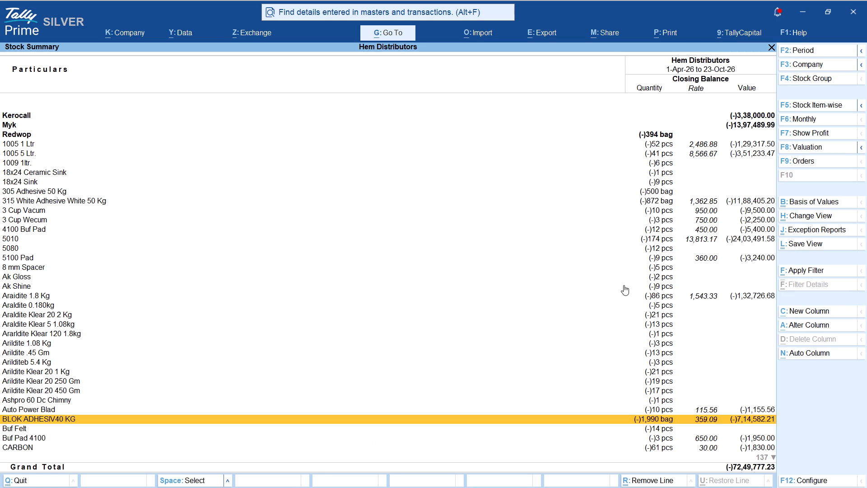
key("Down")
key("Down")
key("Down")
key("Down")
key("Down")
key("Down")
key("Down")
key("Down")
key("Down")
key("Down")
key("Down")
key("Down")
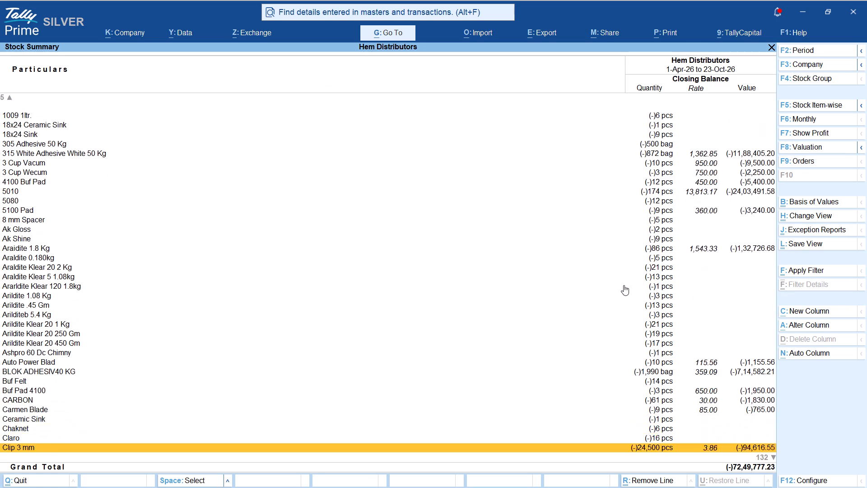
key("Up")
key("Up")
key("Up")
key("Up")
key("Up")
key("Up")
key("Up")
key("Up")
key("Up")
key("Up")
key("Up")
key("Up")
key("Up")
key("Up")
key("Up")
key("Up")
key("Up")
key("Up")
key("Up")
key("Up")
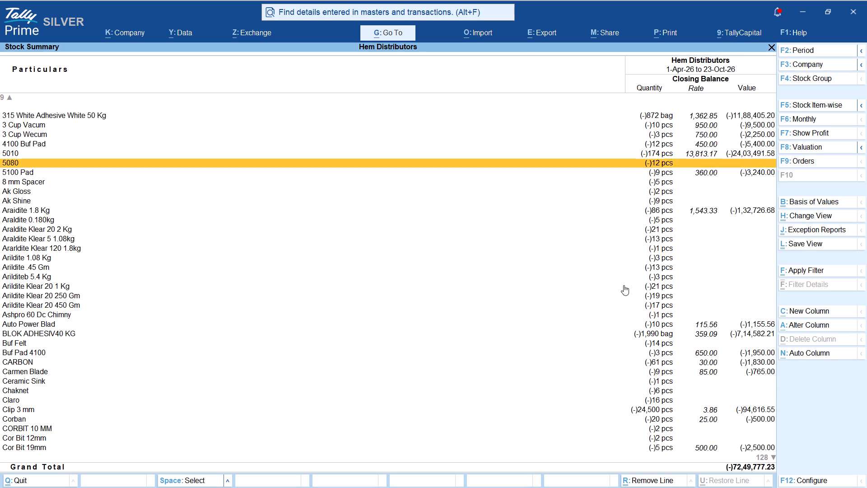
key("Down")
key("Down")
key("Down")
key("Down")
key("Down")
key("Down")
key("Down")
key("Down")
key("Down")
key("Down")
key("Down")
key("Down")
key("Down")
key("Down")
key("Down")
key("Down")
key("Down")
key("Down")
key("Down")
key("Down")
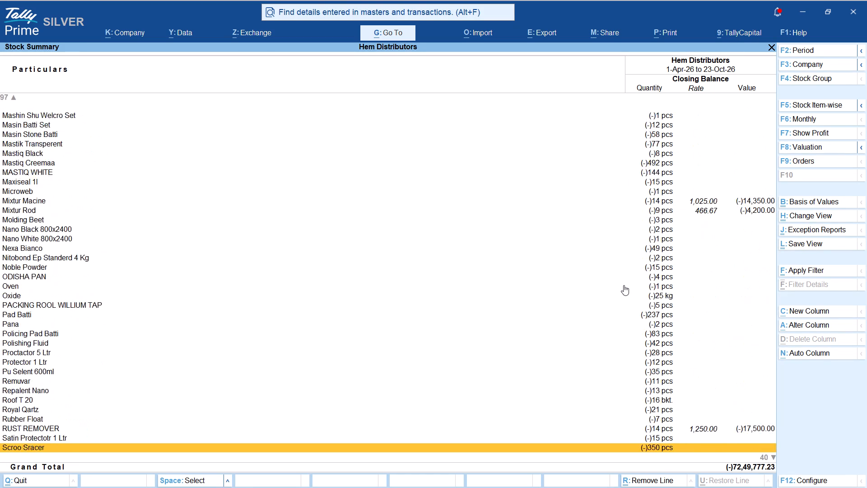
key("Up")
key("Down")
key("Down")
key("Down")
key("Down")
key("Down")
key("Down")
key("Down")
key("Down")
key("Down")
key("Down")
key("Down")
key("Down")
key("Down")
key("Down")
key("Down")
key("Down")
key("Down")
key("Down")
key("Down")
key("Down")
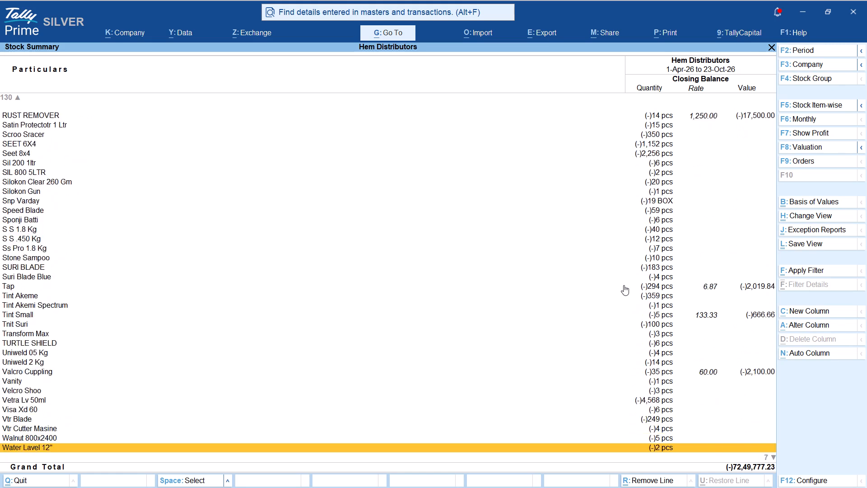
key("Up")
key("Up")
key("Up")
key("Up")
key("Up")
key("Up")
key("Up")
key("Up")
key("Up")
key("Up")
key("Up")
key("Up")
key("Up")
key("Up")
key("Up")
key("Up")
key("Up")
key("Up")
key("Up")
key("Up")
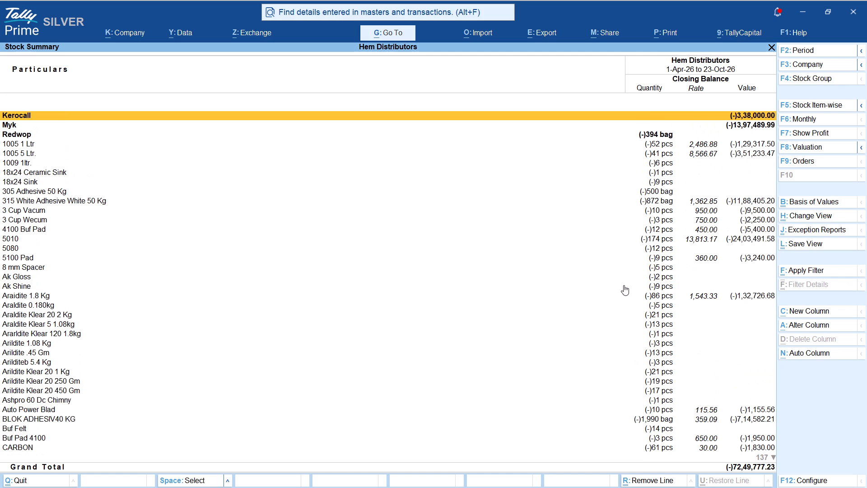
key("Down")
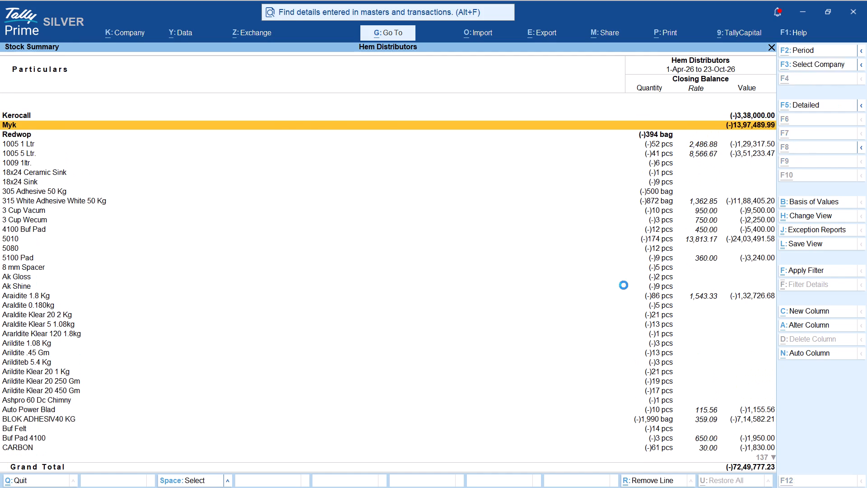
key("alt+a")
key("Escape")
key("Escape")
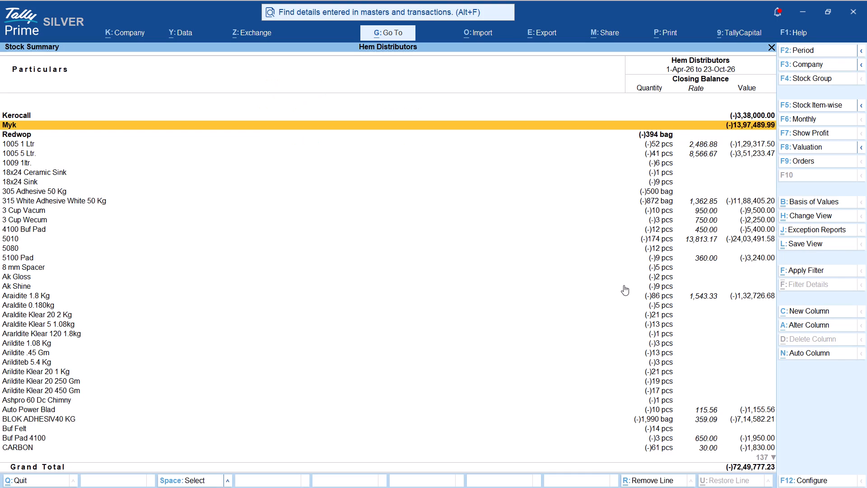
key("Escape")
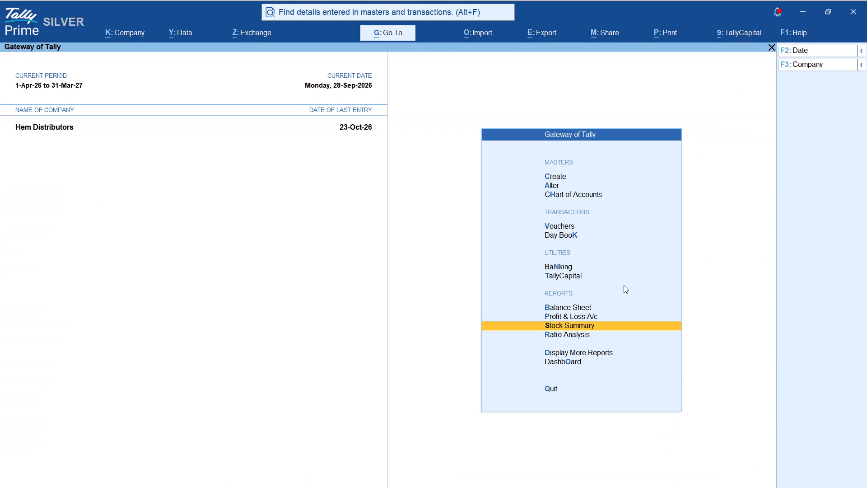
Open the Kerocall group from the Stock Summary and inspect the master details of its Fugashok item.
key("Return")
key("Return")
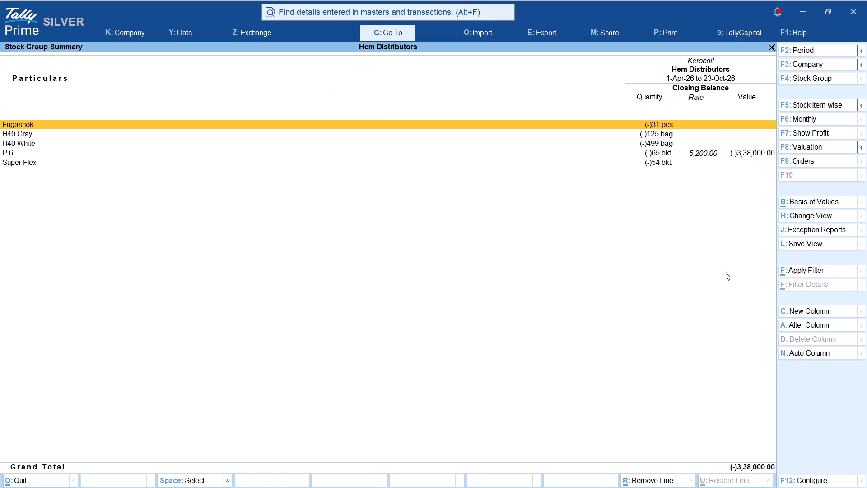
key("ctrl+Return")
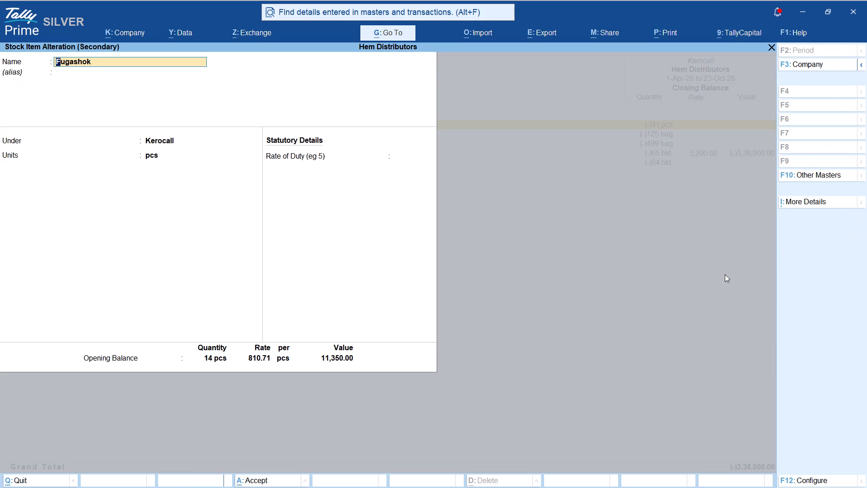
key("Escape")
key("Escape")
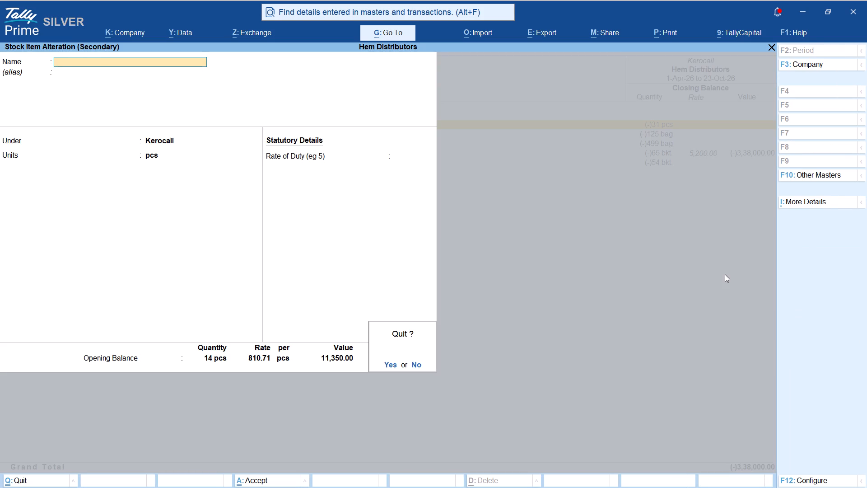
key("Escape")
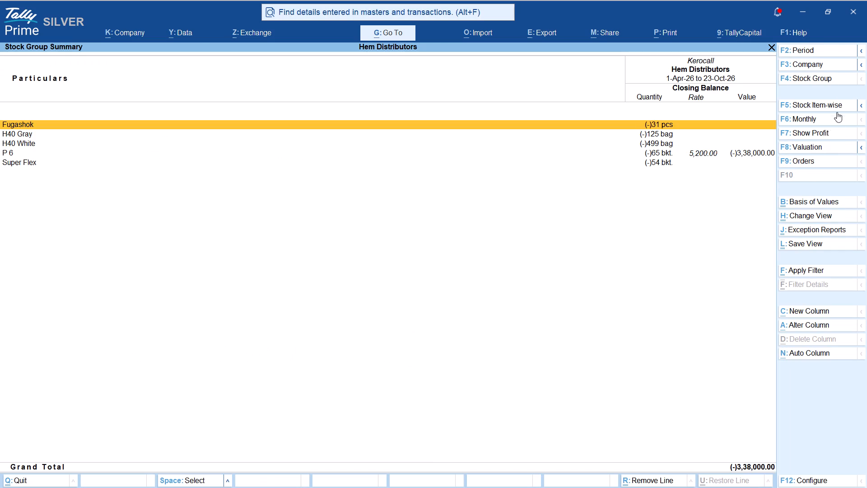
Switch the Stock Group Summary to Birla White TAG, check its items, and return to the Stock Summary.
left_click(807, 76)
key("Up")
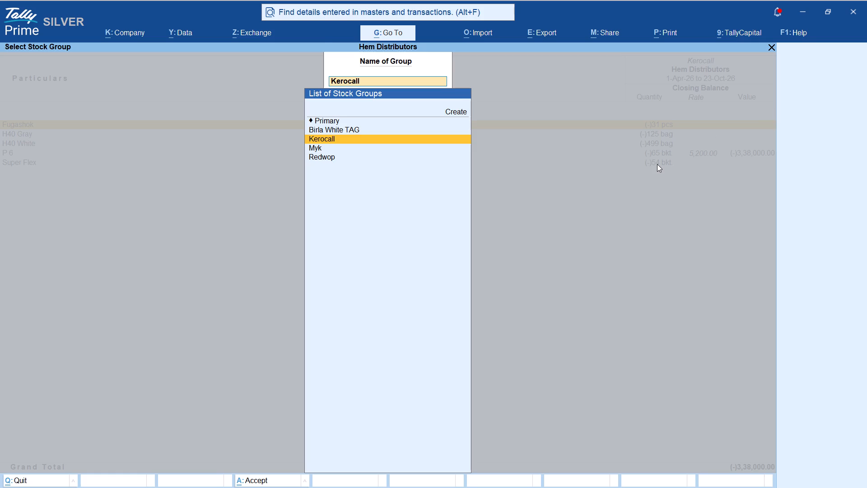
key("Return")
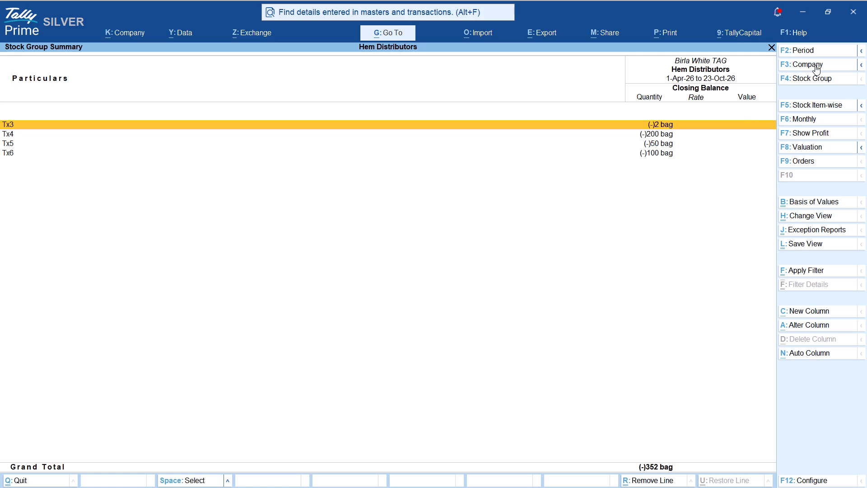
key("Escape")
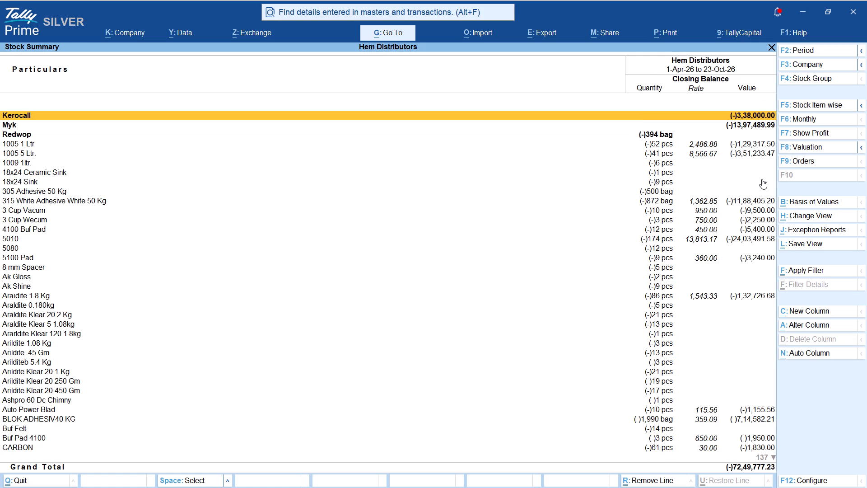
Look through the Stock Summary and examine the October 2026 vouchers of Fugashok in the Kerocall group.
key("b")
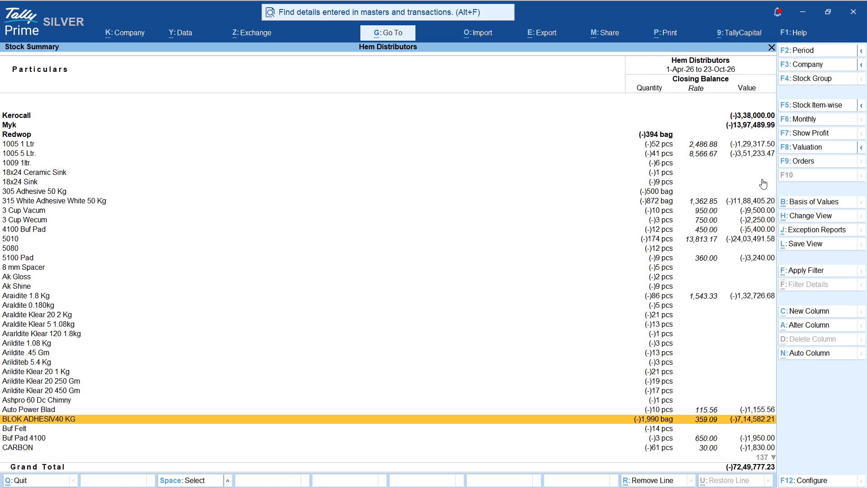
key("Up")
key("Up")
key("Up")
key("Up")
key("Up")
key("Up")
key("Up")
key("Up")
key("Up")
key("Up")
key("Up")
key("Up")
key("Up")
key("Up")
key("Up")
key("Up")
key("Up")
key("Up")
key("Up")
key("Up")
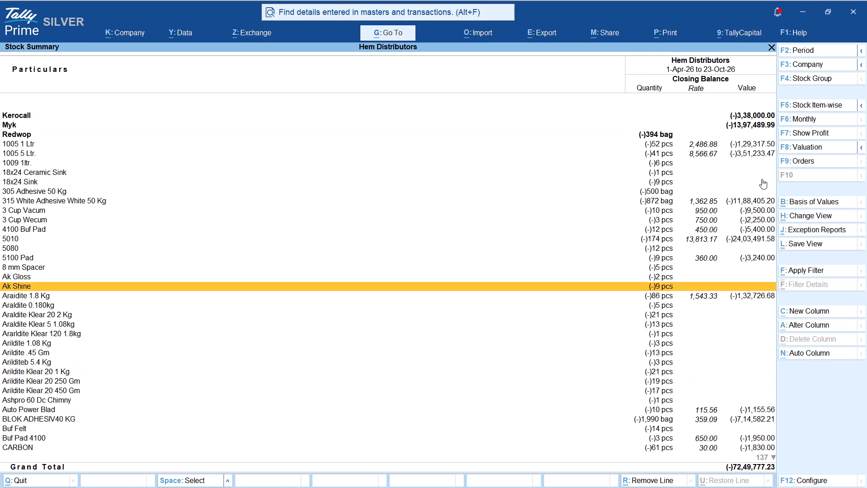
key("Return")
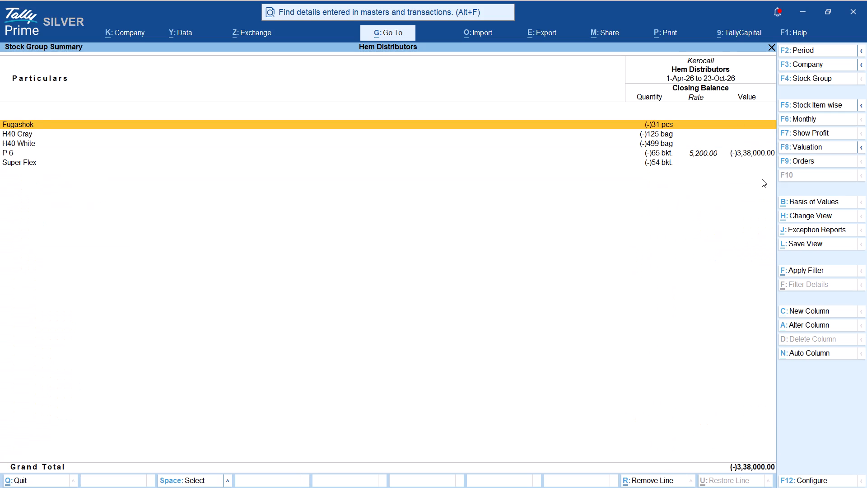
key("Return")
key("Return")
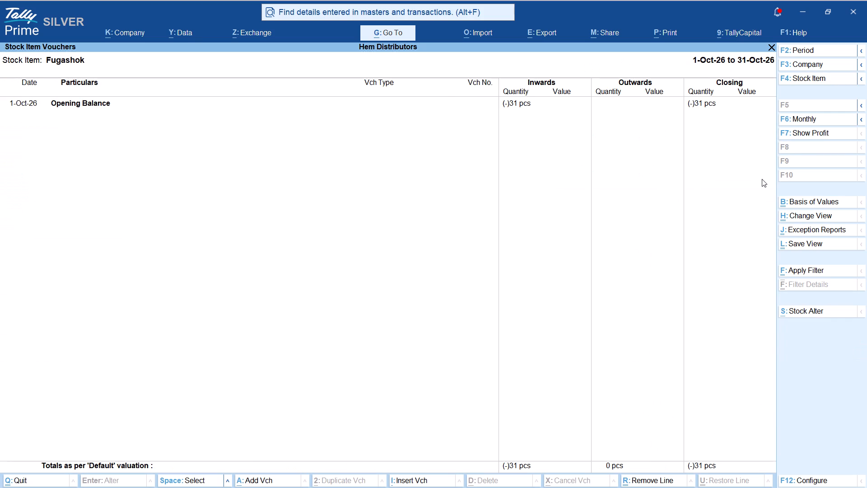
Open the Redwop group from the Stock Summary and view the July 2026 vouchers of its Classic 20kg item.
key("Escape")
key("Escape")
key("Escape")
key("Down")
key("Down")
key("Return")
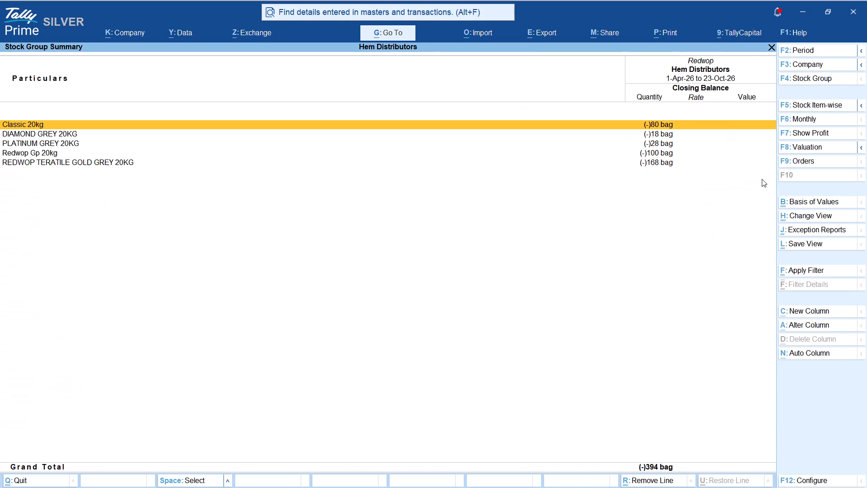
key("Return")
key("Up")
key("Up")
key("Up")
key("Return")
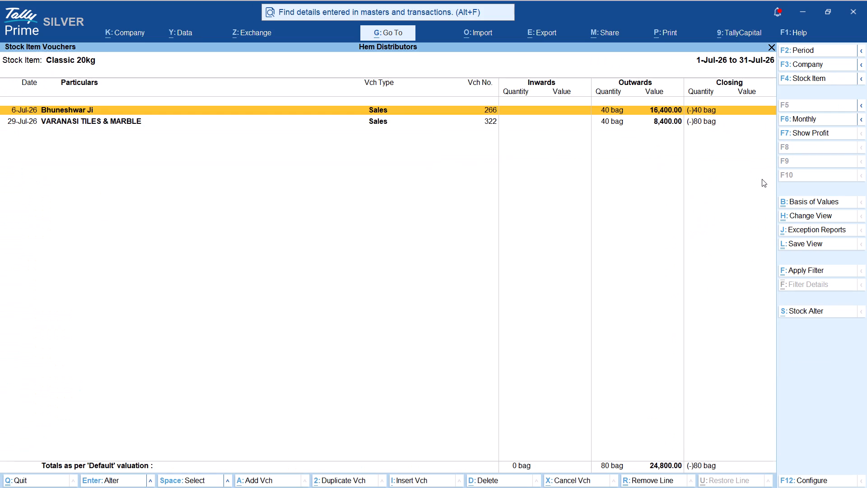
Open the 6-Jul-26 sales voucher and inspect the master of its Classic 20kg item and that item's Redwop stock group.
key("Return")
left_click(35, 147)
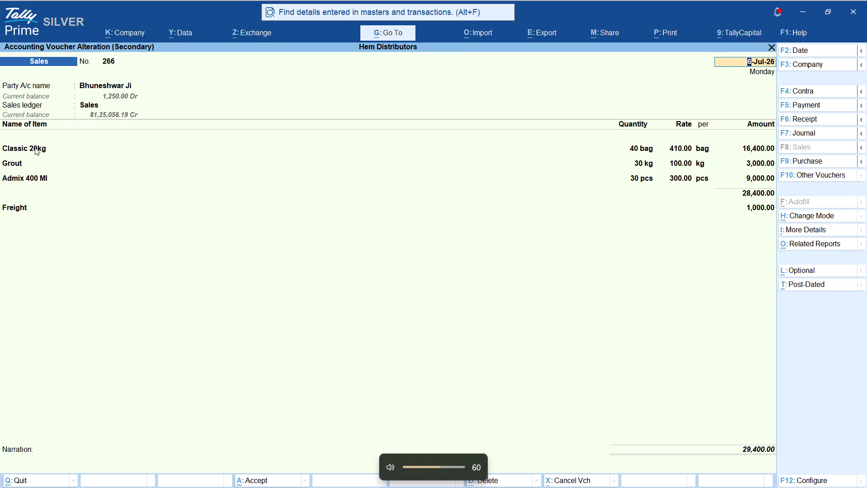
key("ctrl+Return")
key("Return")
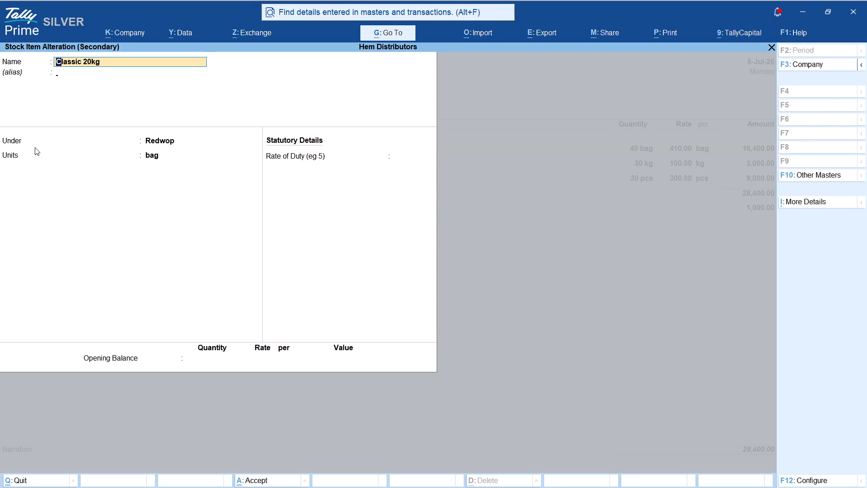
key("Return")
key("ctrl+Return")
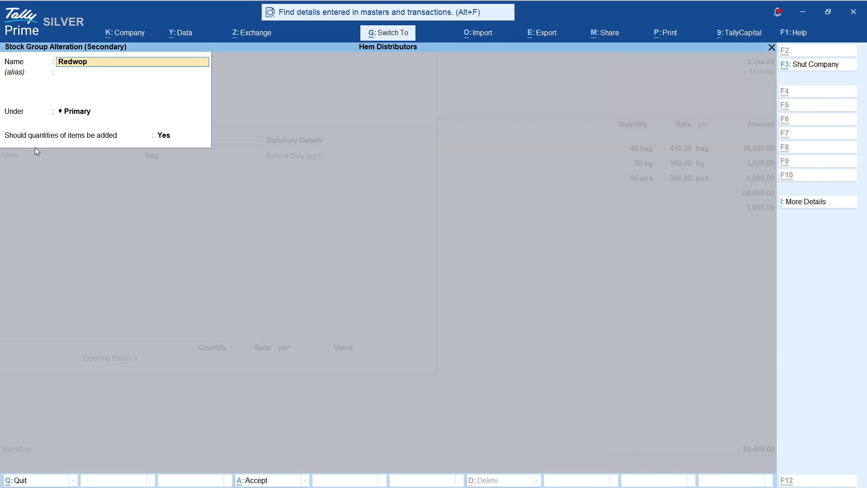
key("Escape")
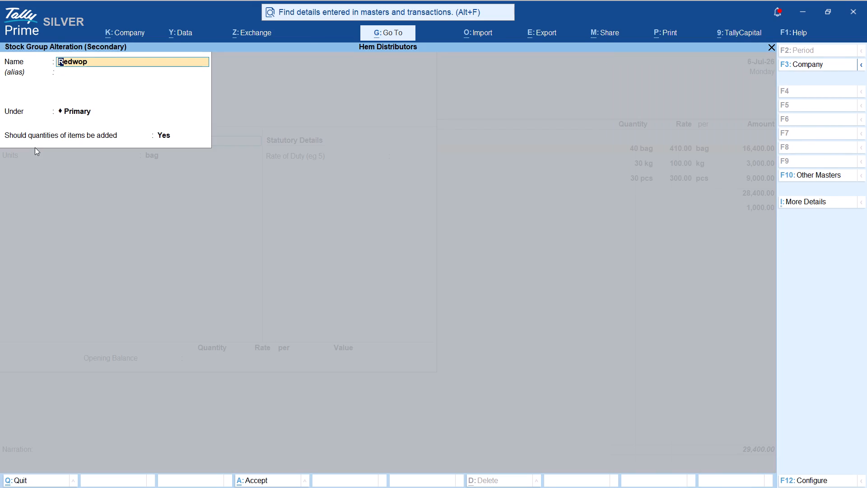
key("Escape")
key("Escape")
key("Escape")
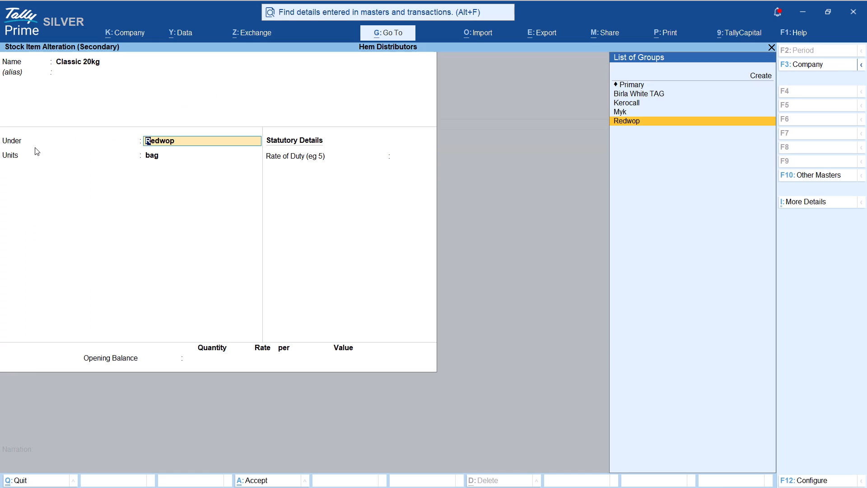
Place Classic 20kg under the Birla White TAG group and open that group's master for alteration.
key("Up")
key("Up")
key("Up")
key("Return")
key("BackSpace")
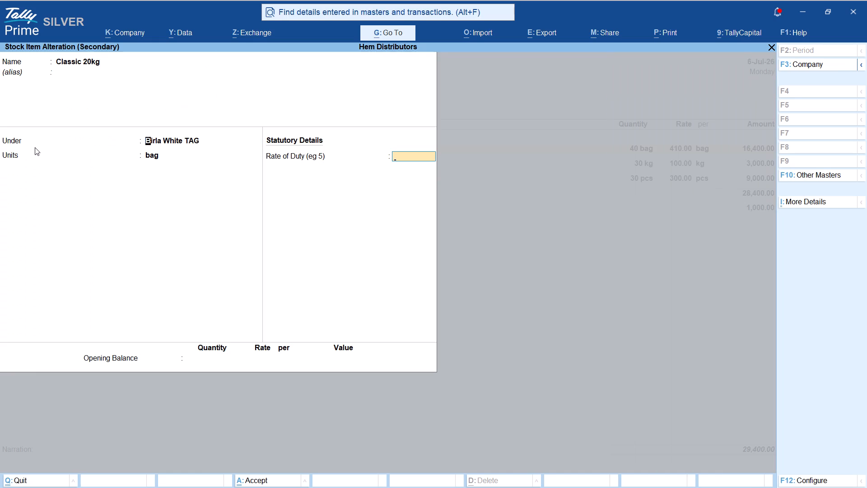
key("ctrl+Return")
key("Return")
key("Return")
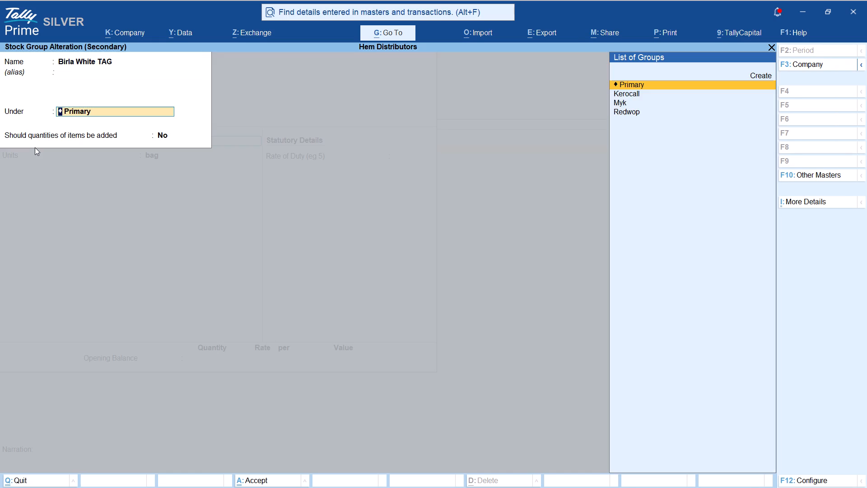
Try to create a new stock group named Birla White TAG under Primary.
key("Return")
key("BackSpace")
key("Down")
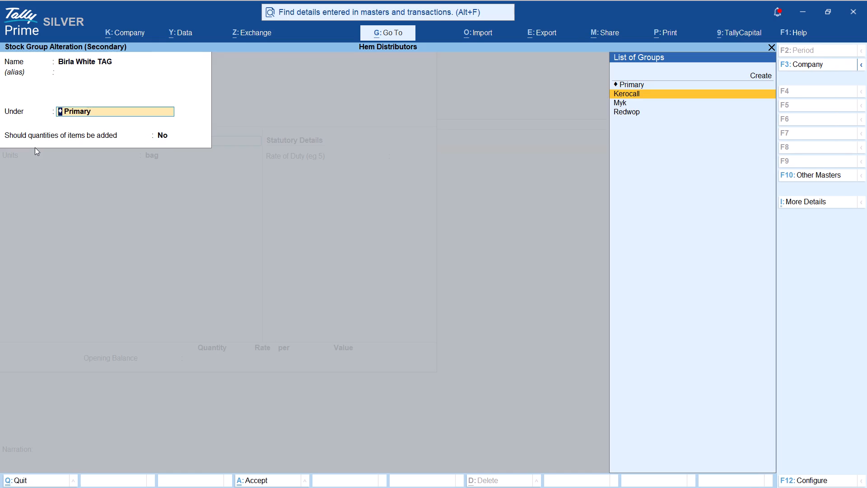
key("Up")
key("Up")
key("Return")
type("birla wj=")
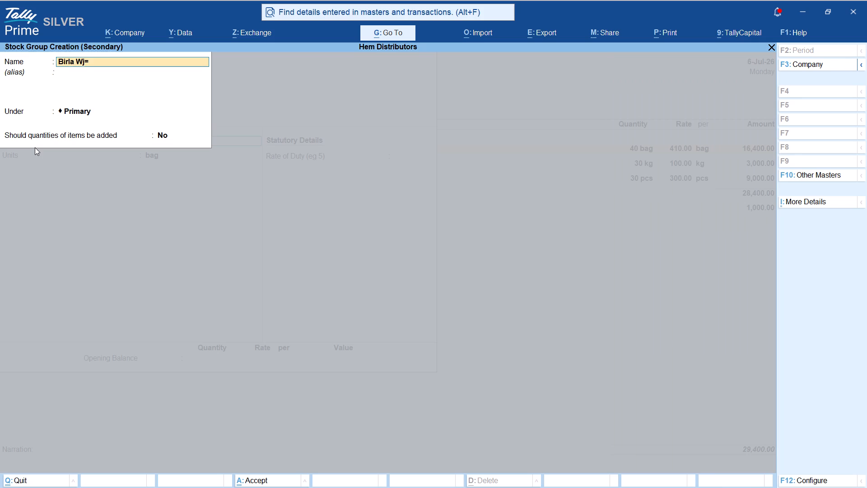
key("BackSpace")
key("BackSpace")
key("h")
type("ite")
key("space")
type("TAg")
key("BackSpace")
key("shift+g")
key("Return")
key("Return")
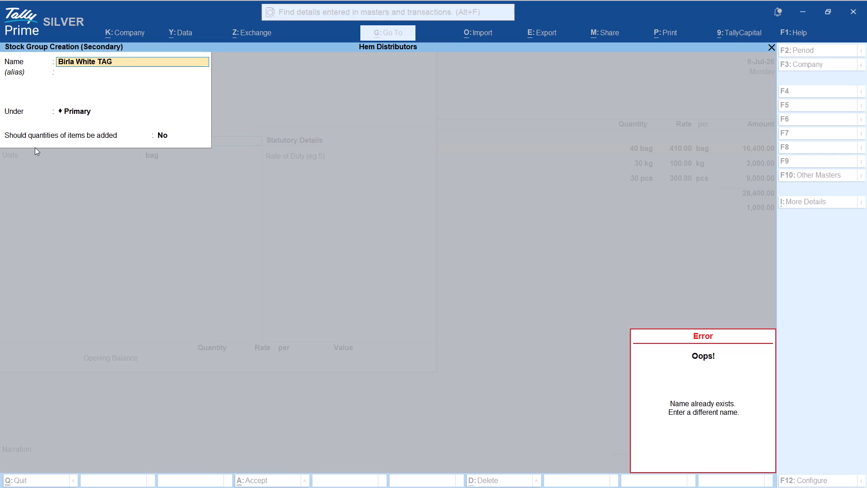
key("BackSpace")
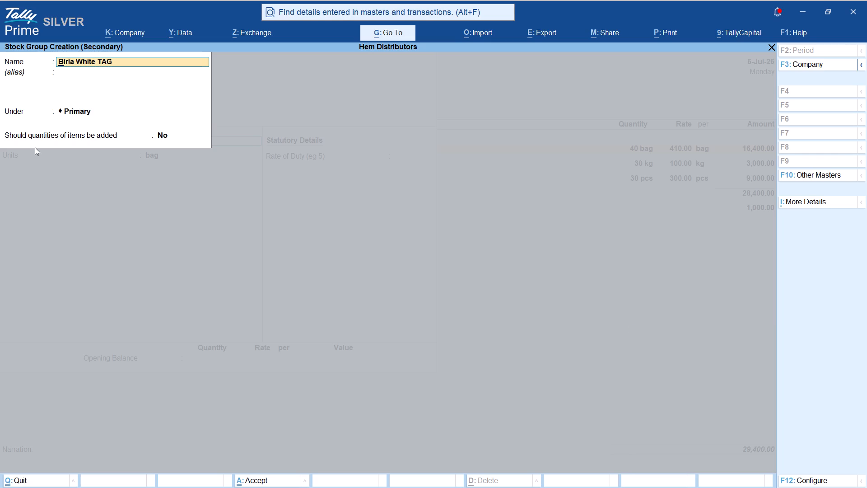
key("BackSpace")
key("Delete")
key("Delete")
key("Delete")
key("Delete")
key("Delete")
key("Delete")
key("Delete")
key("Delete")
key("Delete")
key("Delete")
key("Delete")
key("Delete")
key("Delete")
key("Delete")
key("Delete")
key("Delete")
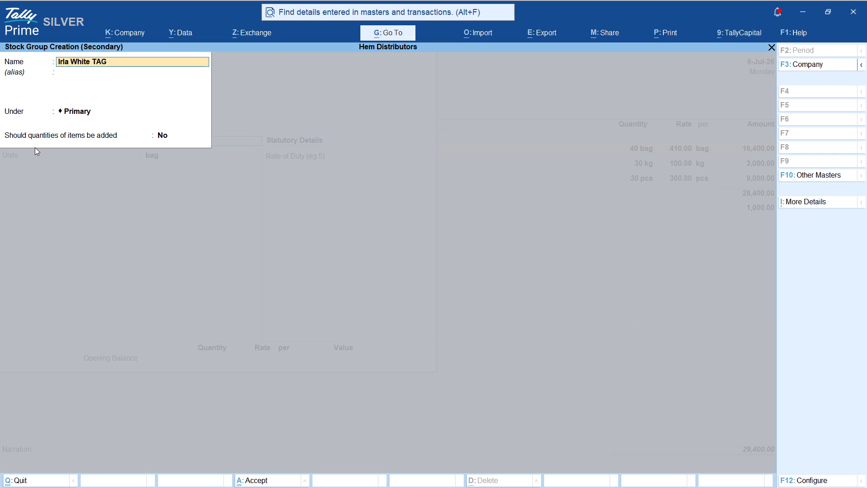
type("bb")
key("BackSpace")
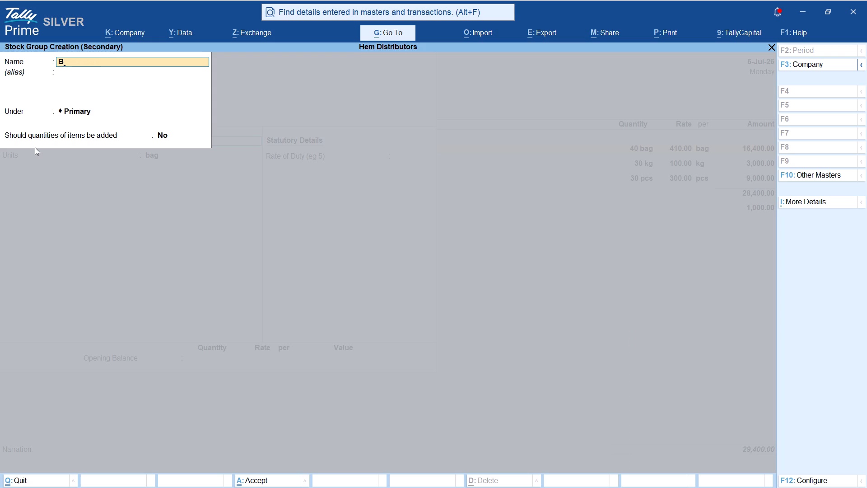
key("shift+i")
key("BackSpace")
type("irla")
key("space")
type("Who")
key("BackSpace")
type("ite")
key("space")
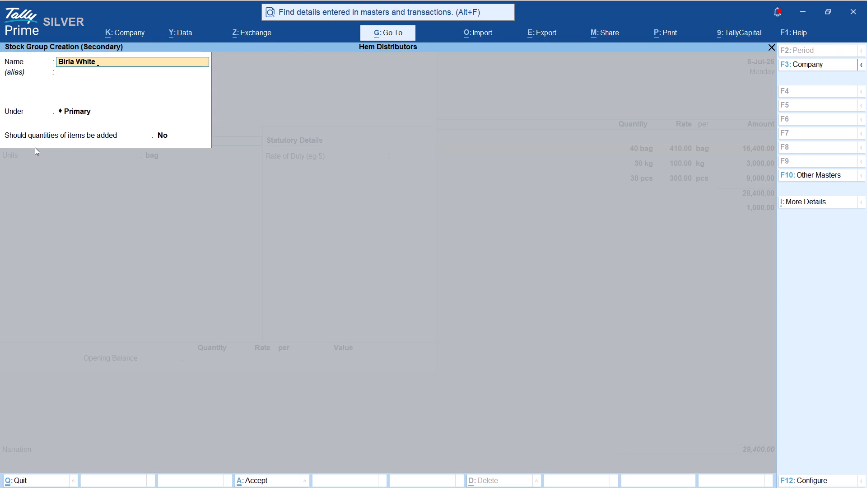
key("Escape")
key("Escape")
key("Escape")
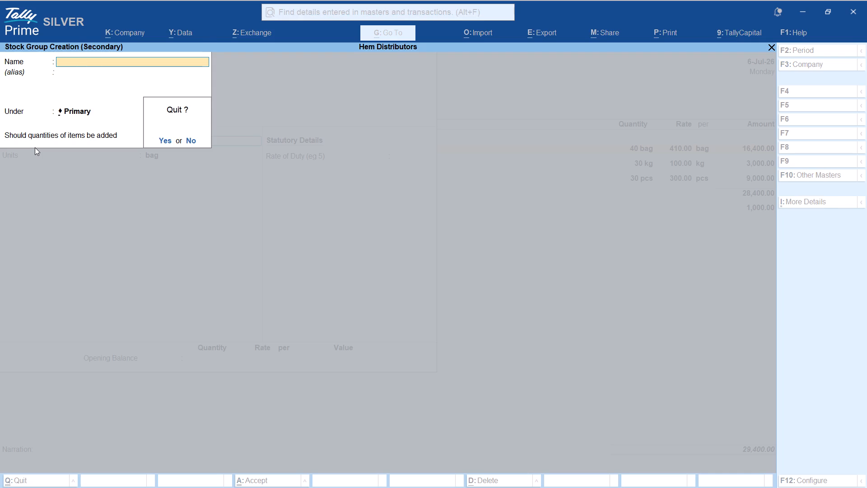
Set the Birla White TAG group to add quantities of its items, keeping it under Primary, and save the group.
key("Up")
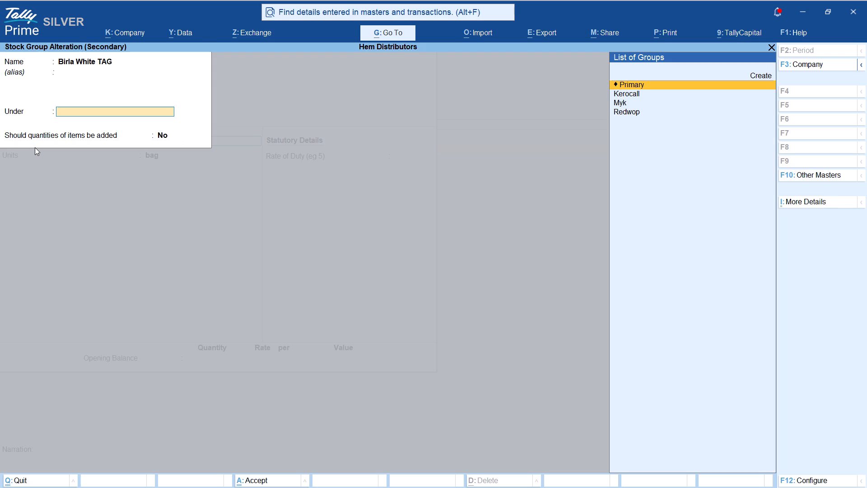
key("Return")
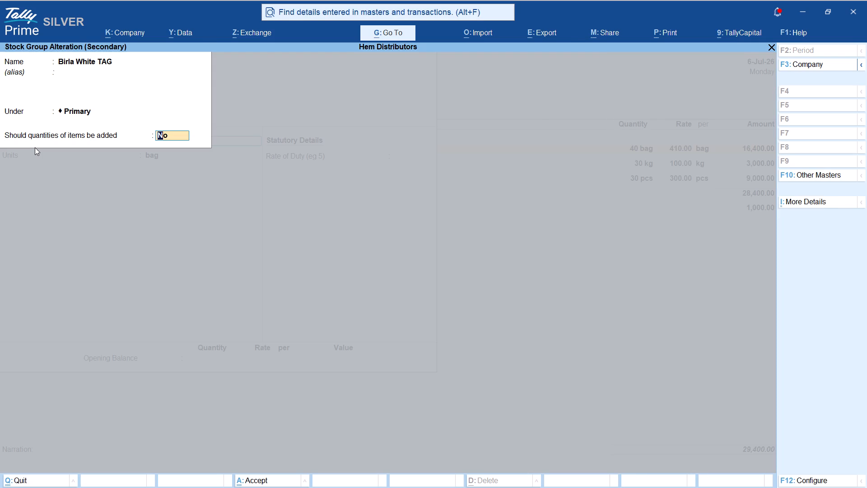
key("t")
key("BackSpace")
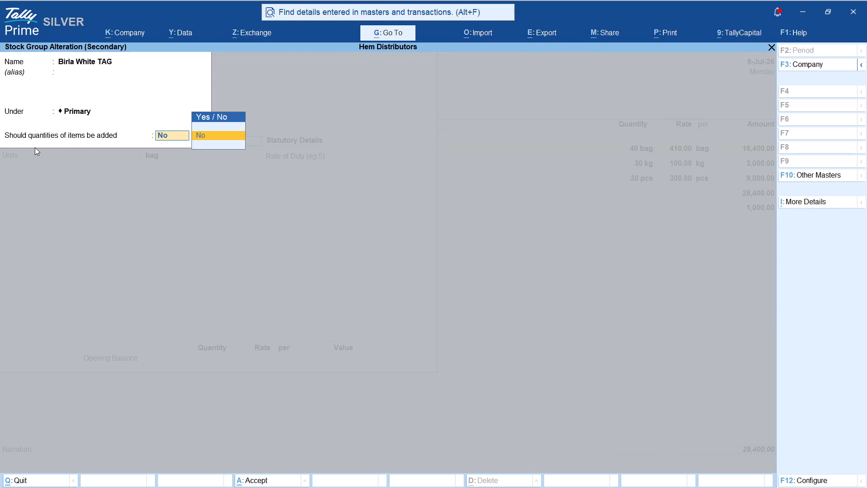
key("y")
key("BackSpace")
key("BackSpace")
key("BackSpace")
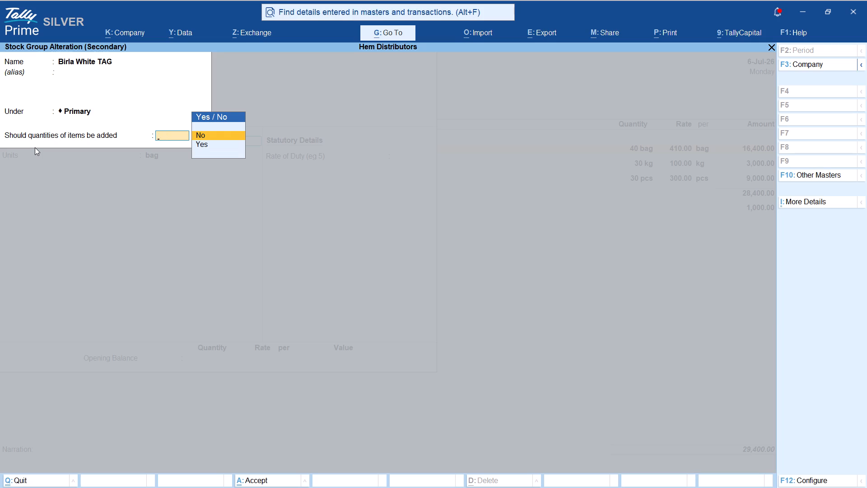
key("Down")
key("Return")
key("Return")
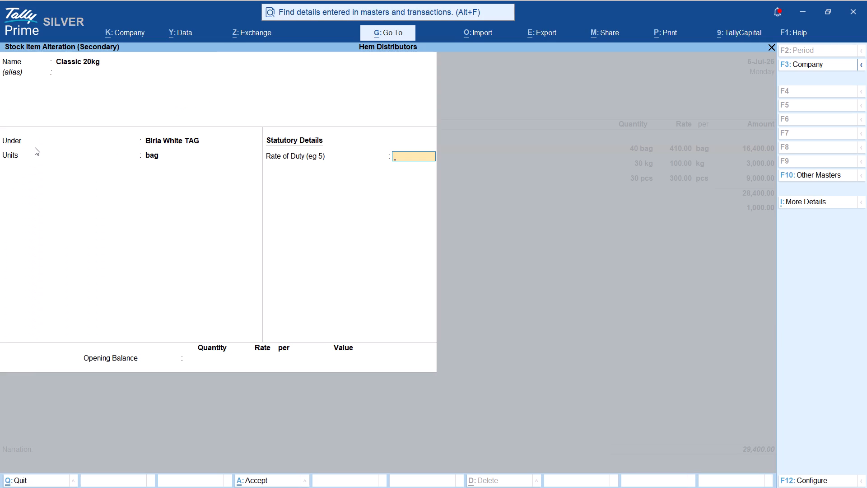
Assign Classic 20kg to the Redwop group, save the item master, and accept the sales voucher.
key("BackSpace")
key("Down")
key("Down")
key("Down")
key("Return")
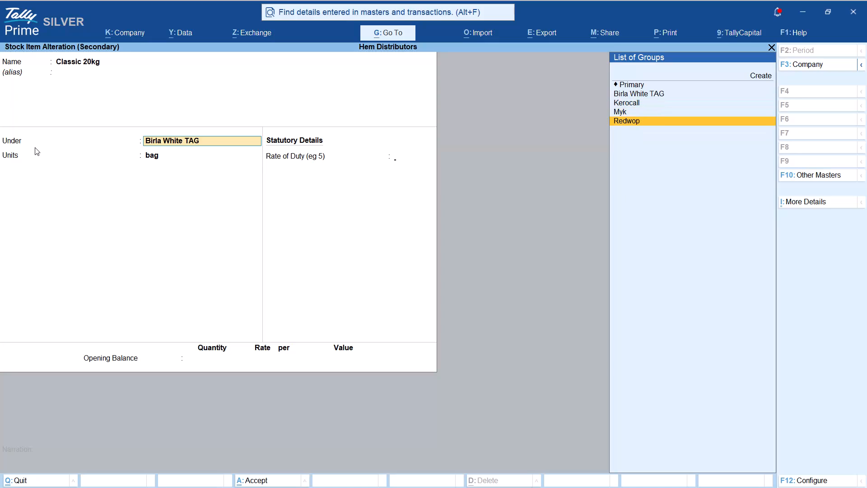
key("Return")
key("Return")
key("Return")
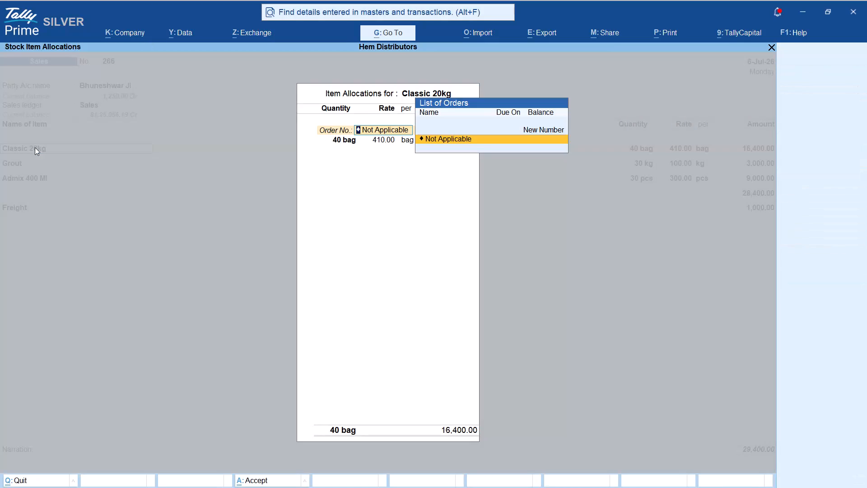
key("ctrl+a")
key("ctrl+a")
Return to the Stock Summary and check the Birla White TAG group's items and quantities.
key("Escape")
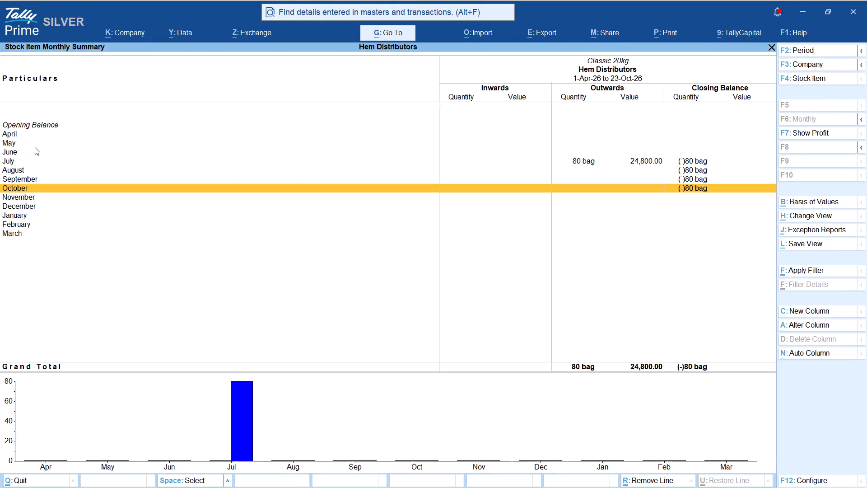
key("Escape")
key("Escape")
key("Up")
key("Up")
key("Up")
key("Return")
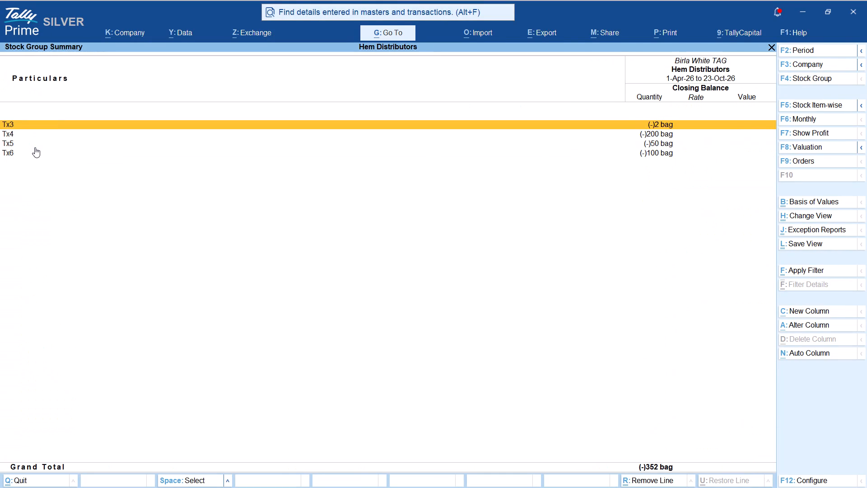
key("Escape")
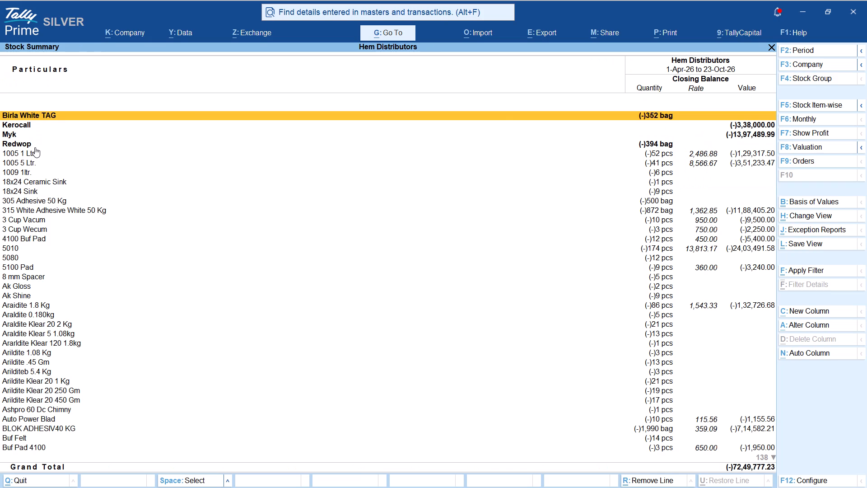
Open the Balance Sheet and drill through Current Assets to the list of Sundry Debtors.
key("Escape")
key("Escape")
key("Escape")
key("b")
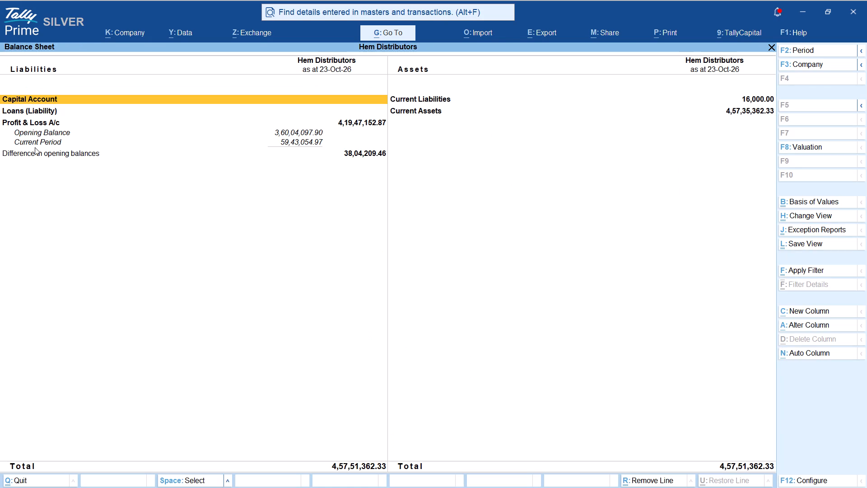
key("Right")
key("Down")
key("Return")
key("Down")
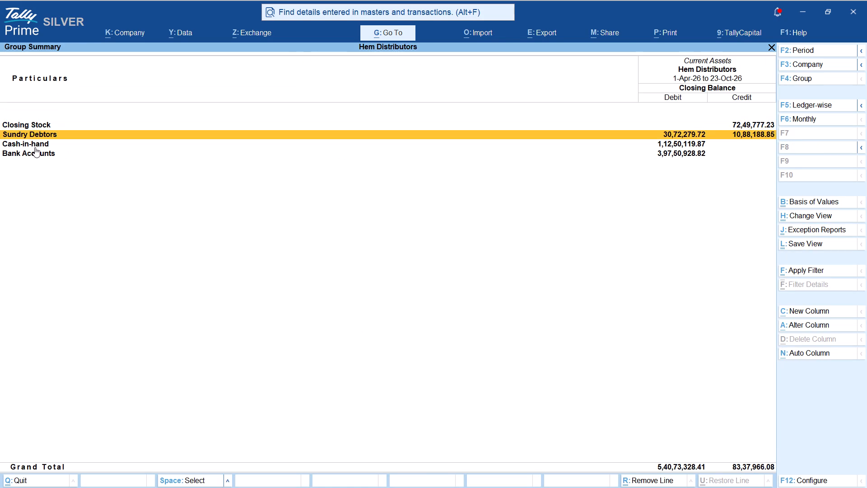
key("Return")
key("Down")
key("Down")
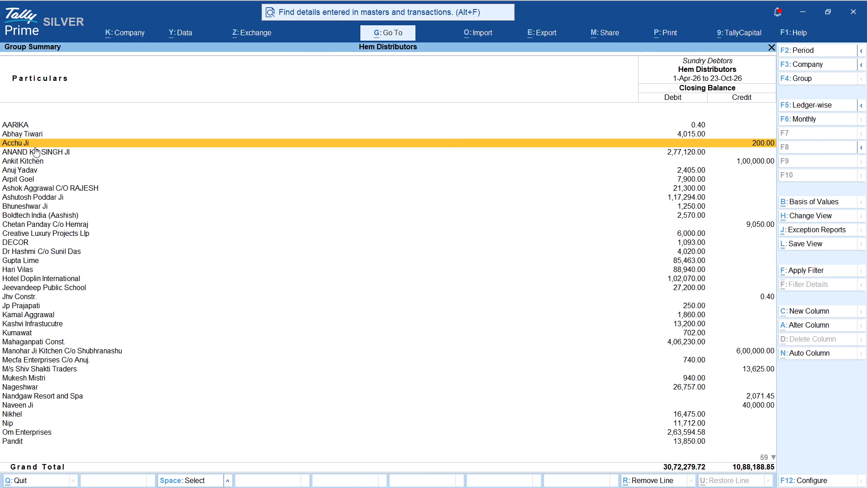
Open Acchu Ji's September 2026 ledger vouchers and view the 11-Sep-26 sales voucher.
key("Return")
key("Up")
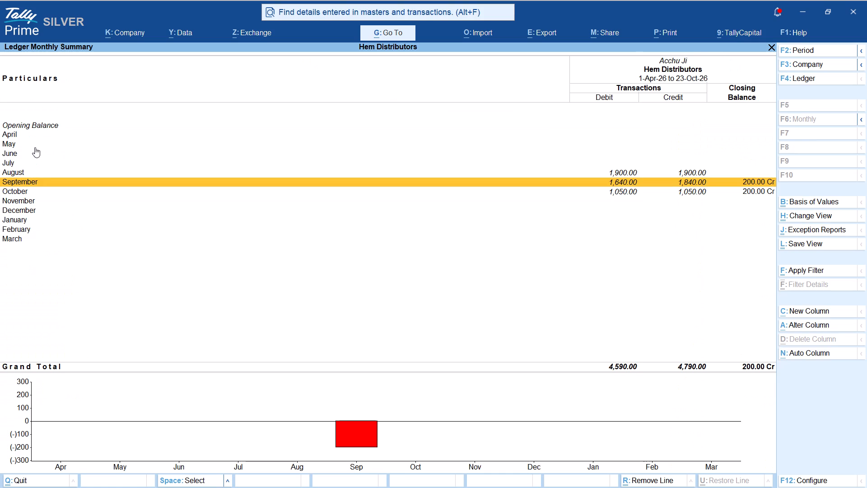
key("Return")
key("Down")
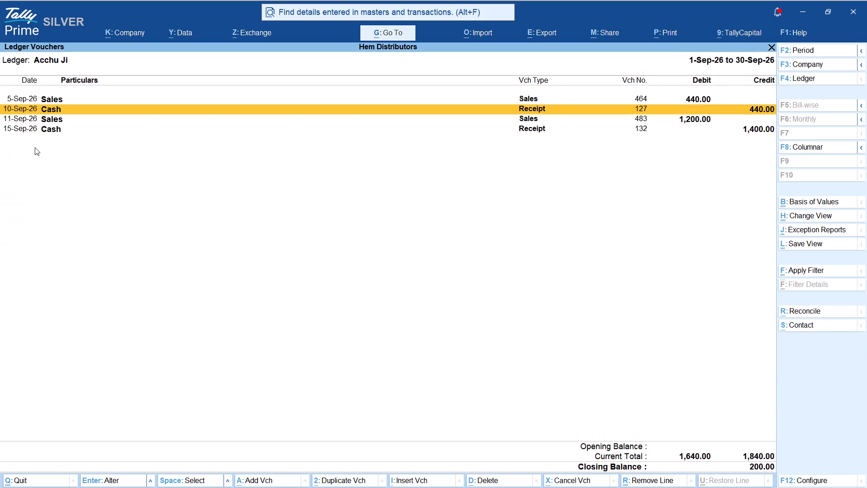
key("Down")
key("Return")
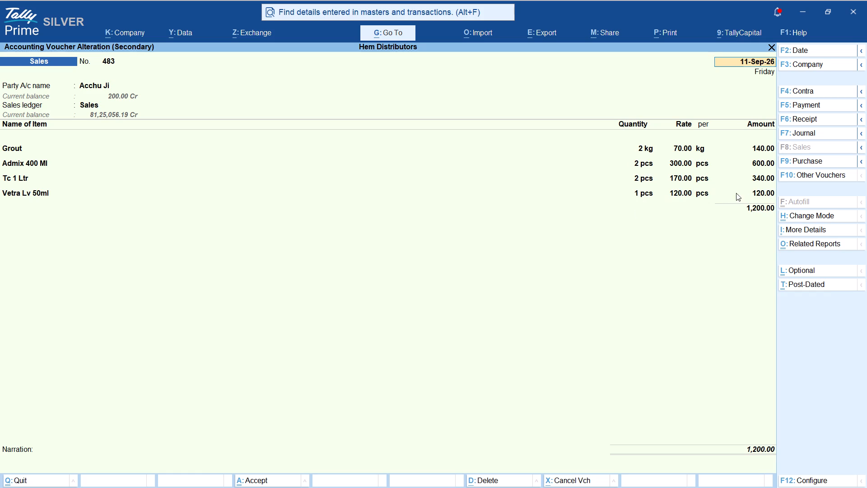
Compare Acchu Ji's 11-Sep-26 sales voucher with the 15-Sep-26 cash receipt that follows it.
key("Escape")
key("Escape")
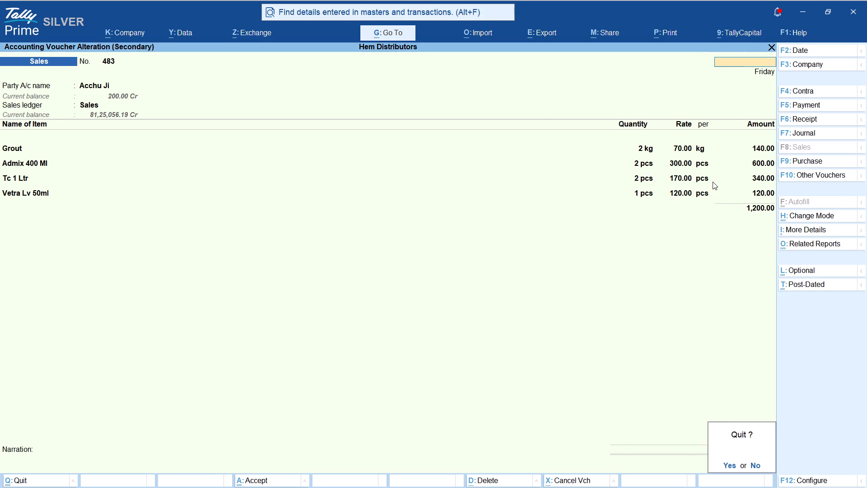
key("Escape")
key("Return")
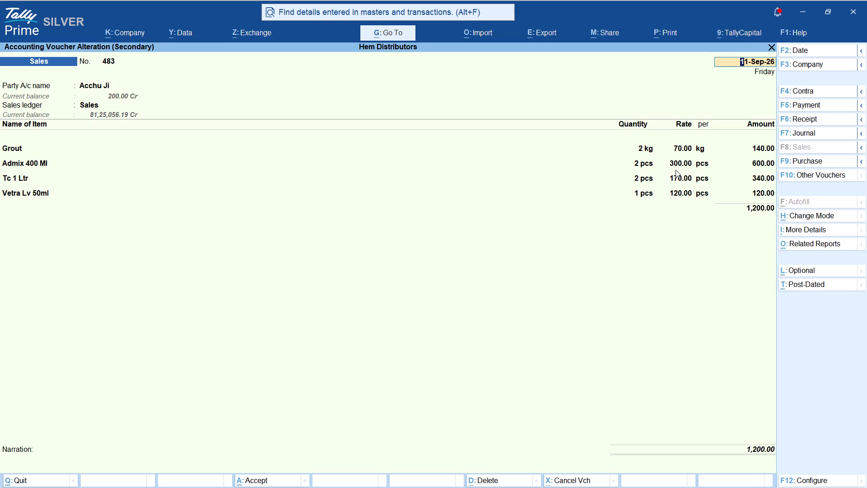
key("Page_Down")
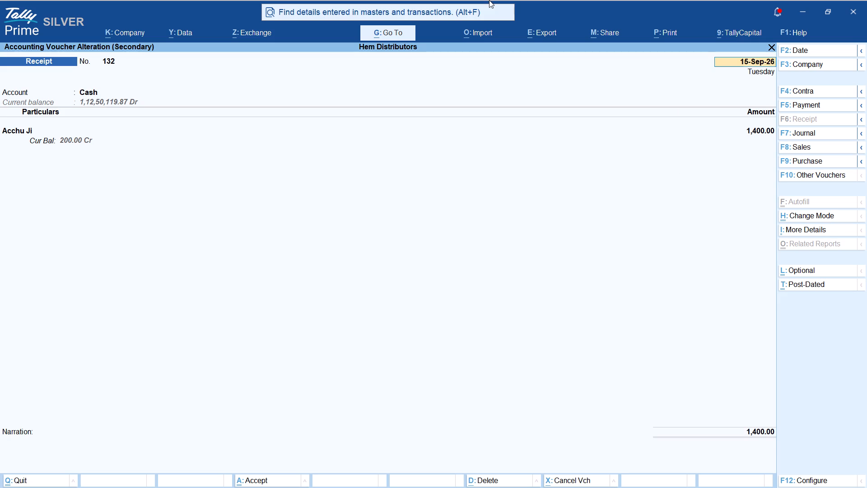
key("Escape")
key("Escape")
key("Escape")
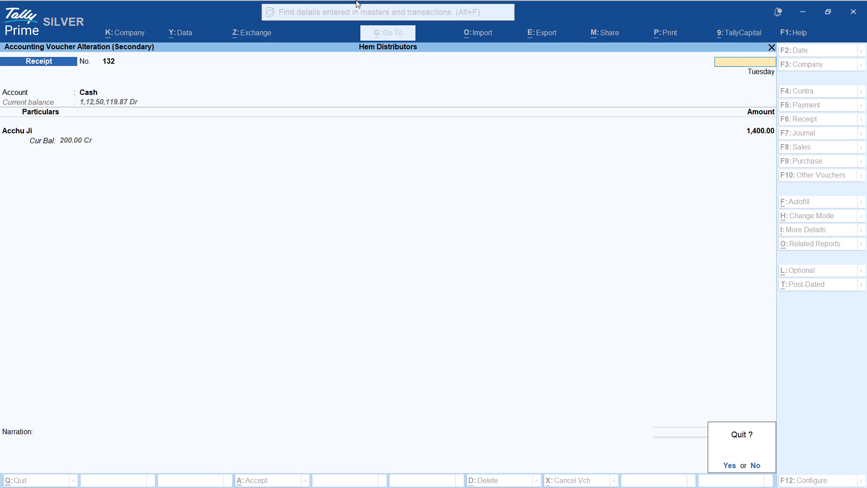
Set the Admix 400 Ml rate to 400 in Acchu Ji's 11-Sep-26 sales voucher, accept it and return to Sundry Debtors.
key("Return")
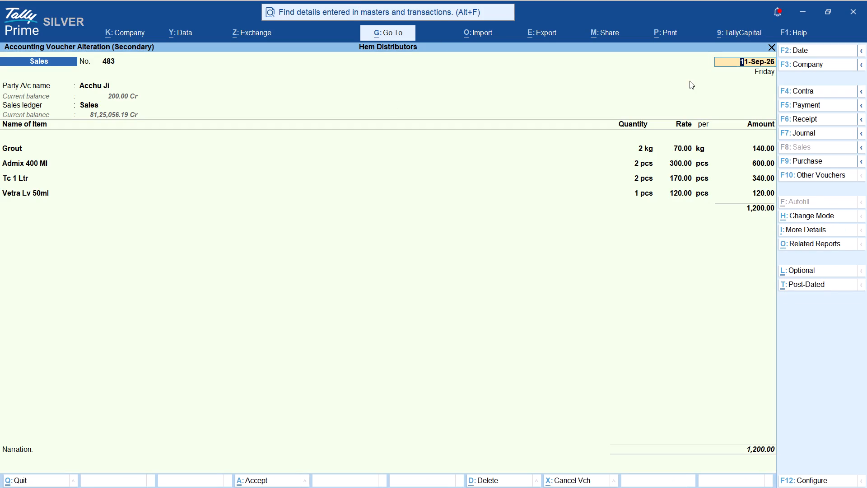
left_click(761, 146)
key("Return")
key("Return")
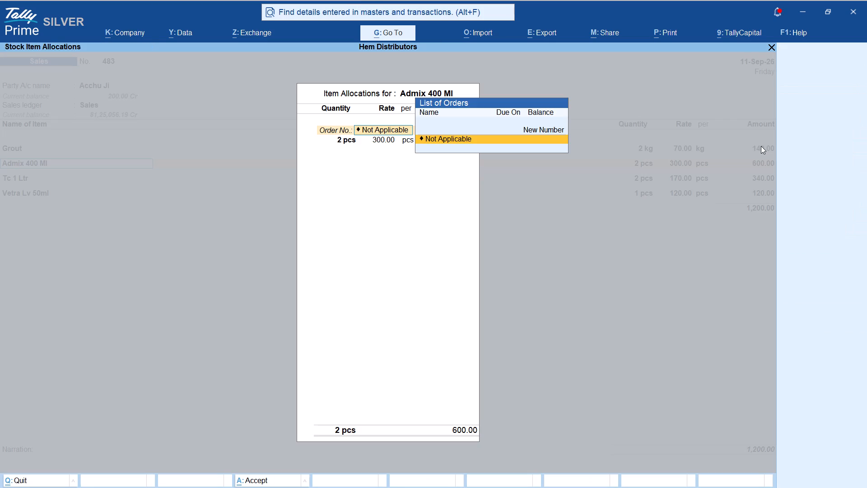
key("Return")
key("Return")
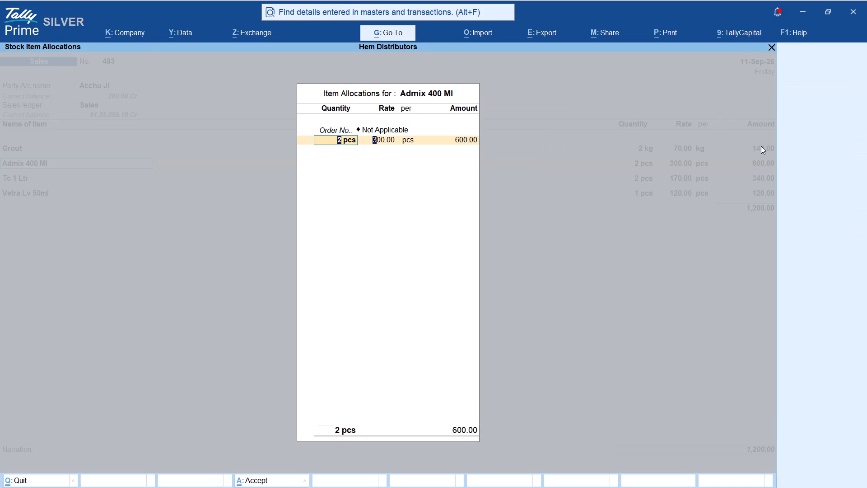
type("400")
key("Return")
key("Return")
key("Return")
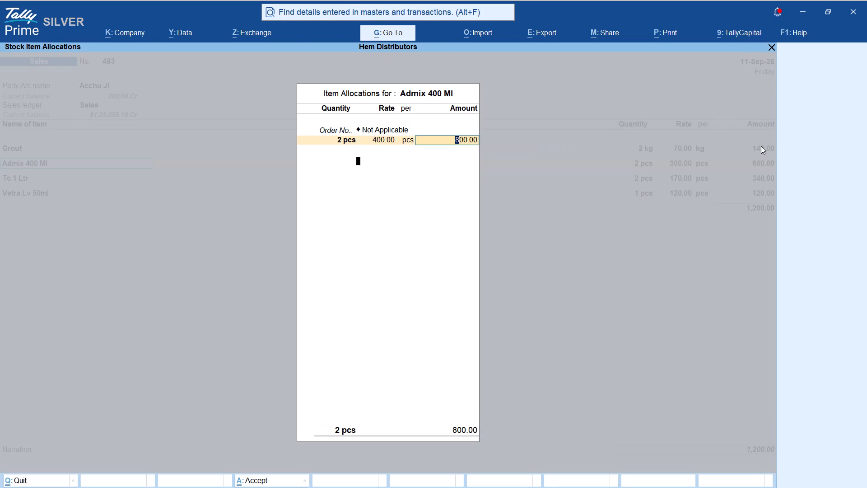
key("Return")
key("Return")
key("Return")
key("Return")
key("Return")
key("ctrl+a")
key("ctrl+a")
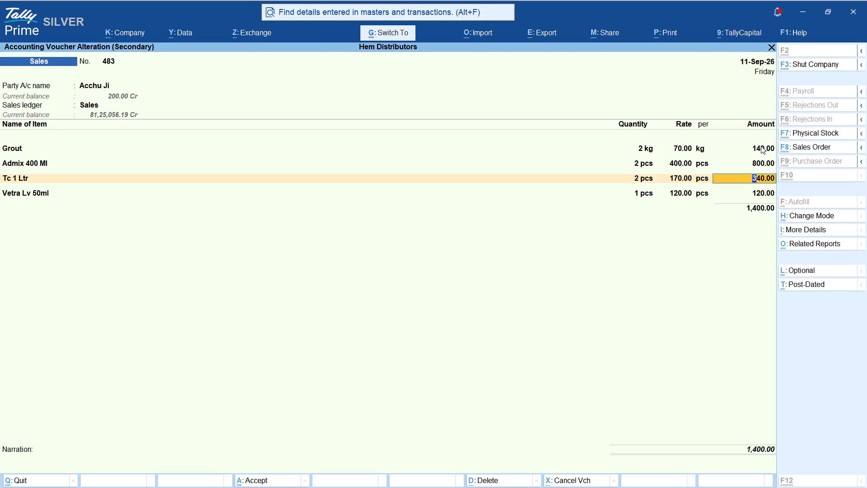
key("Escape")
key("Escape")
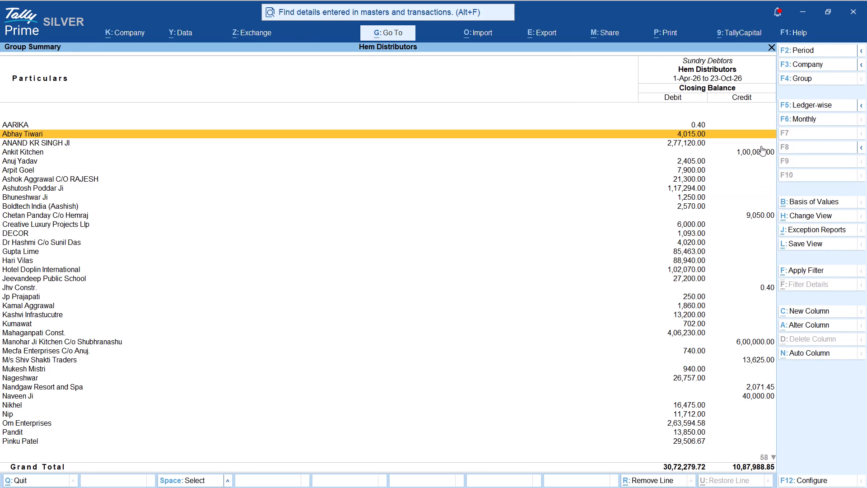
Mark the debtor line directly above Ankit Kitchen in the Sundry Debtors list.
key("Down")
key("space")
Open the debtor ledger directly below Ankit Kitchen and check its May 2026 sales vouchers, including voucher 176.
key("Down")
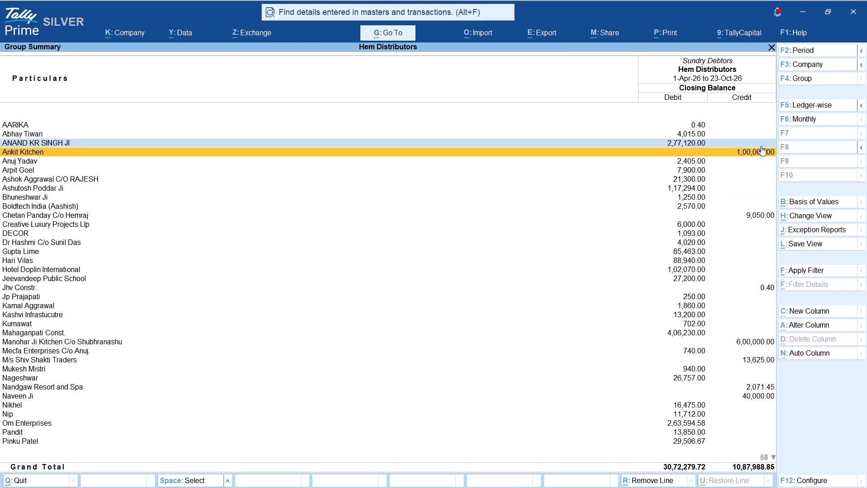
key("Down")
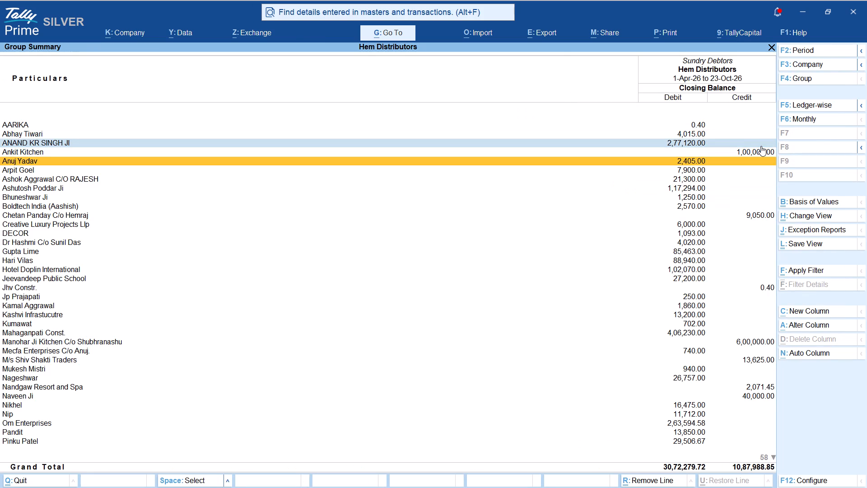
key("Return")
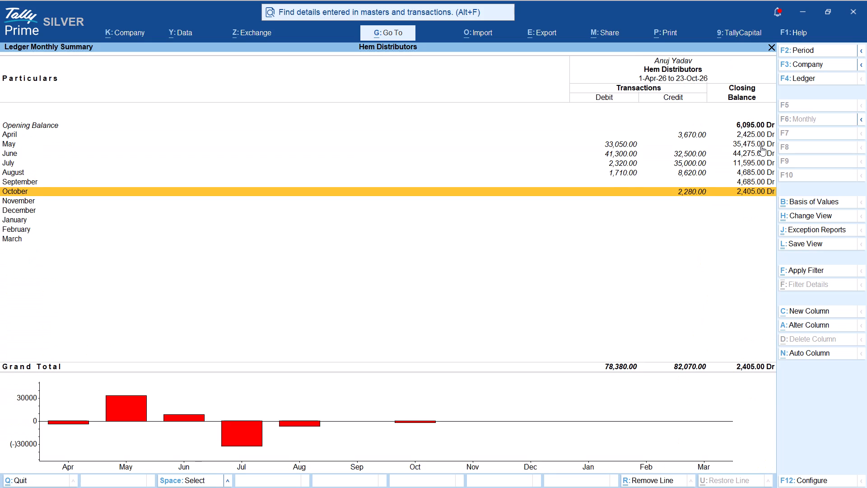
key("Up")
key("Up")
key("Up")
key("Up")
key("Up")
key("Return")
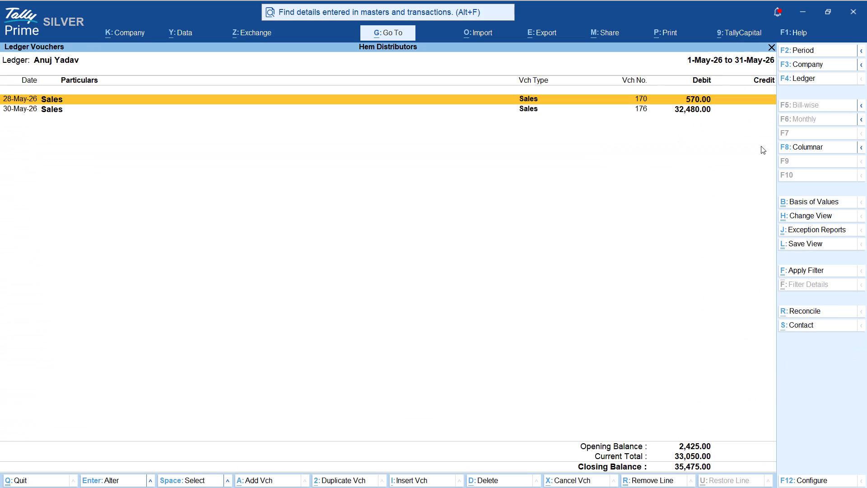
key("Return")
key("Page_Down")
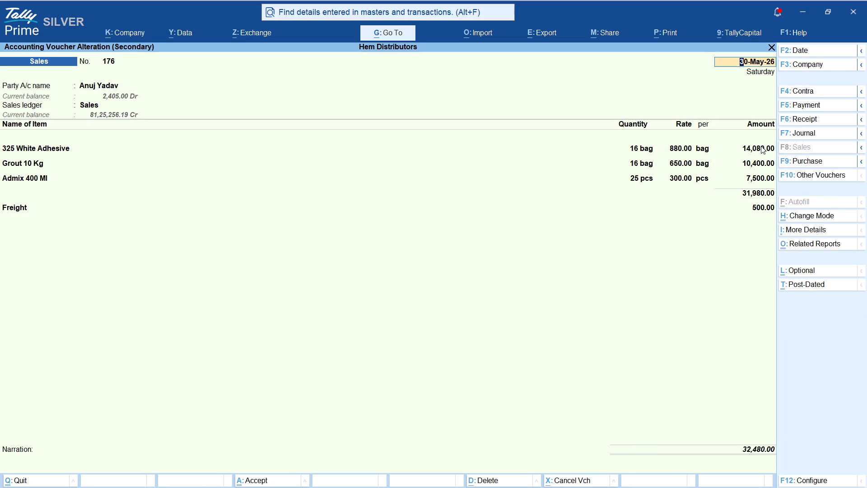
key("Escape")
key("Escape")
key("Escape")
key("Escape")
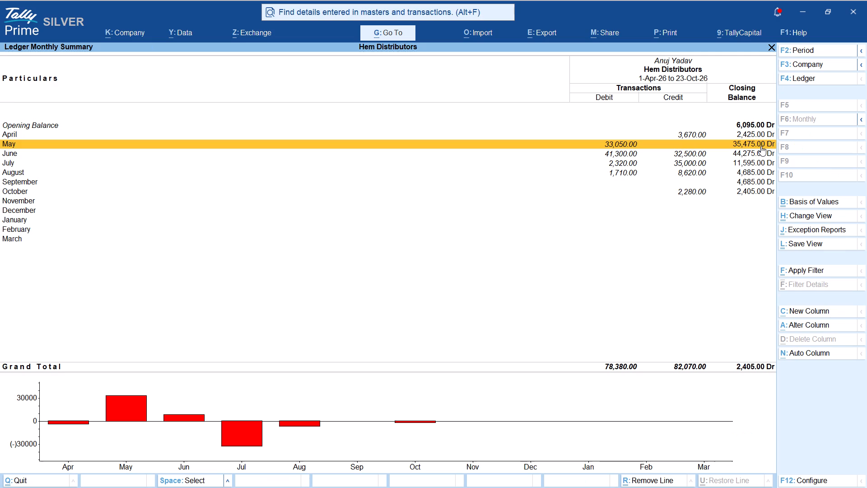
Check the same debtor's August 2026 ledger vouchers.
key("Down")
key("Down")
key("Down")
key("Return")
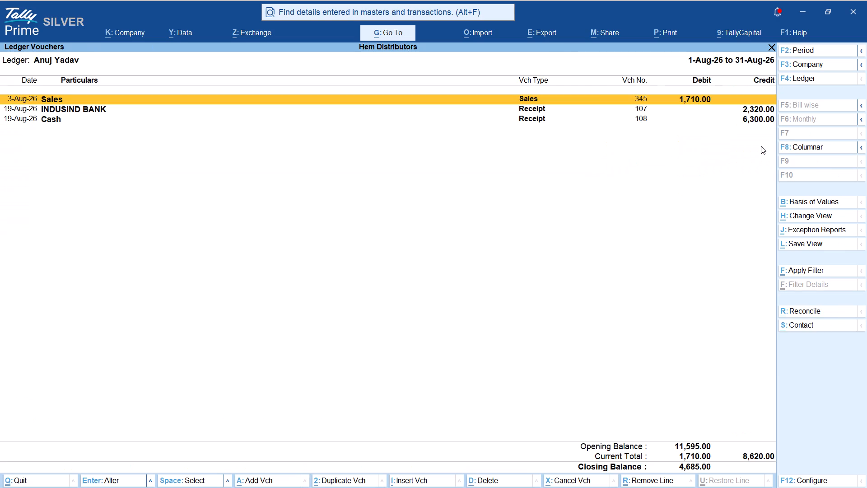
key("Escape")
Open the debtor's 15-Jul-26 sales voucher from the July ledger and preview its printed invoice.
key("Up")
key("Return")
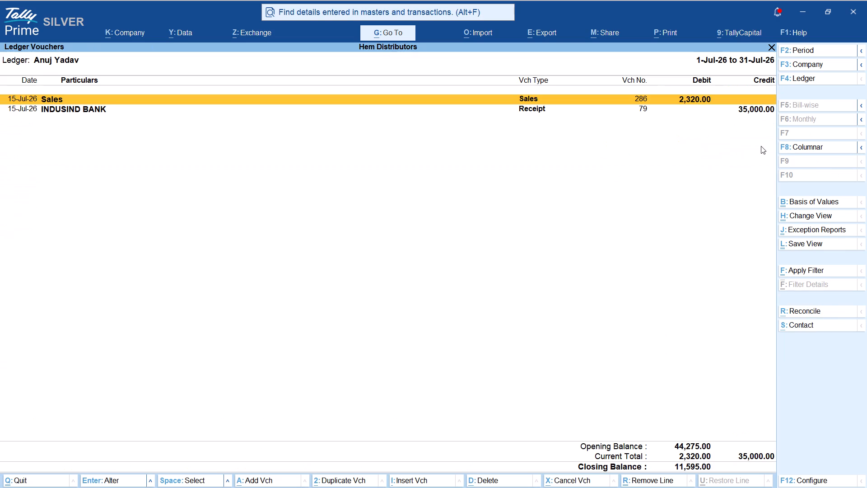
key("Return")
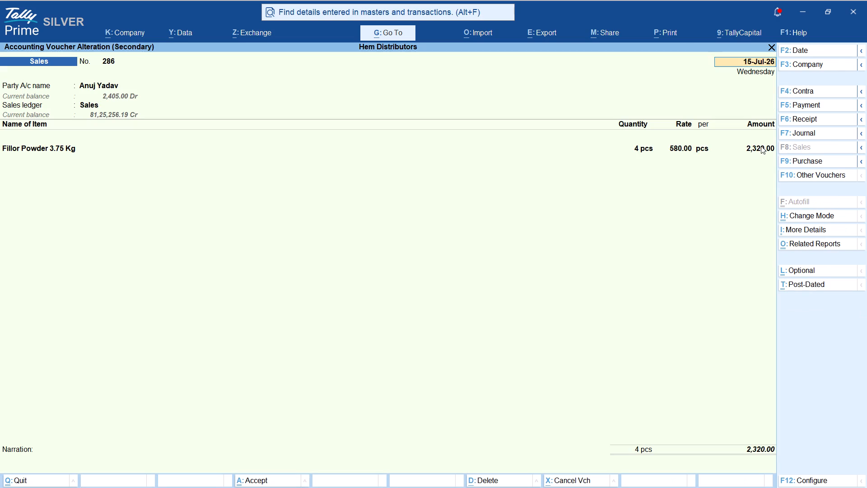
key("ctrl+p")
key("i")
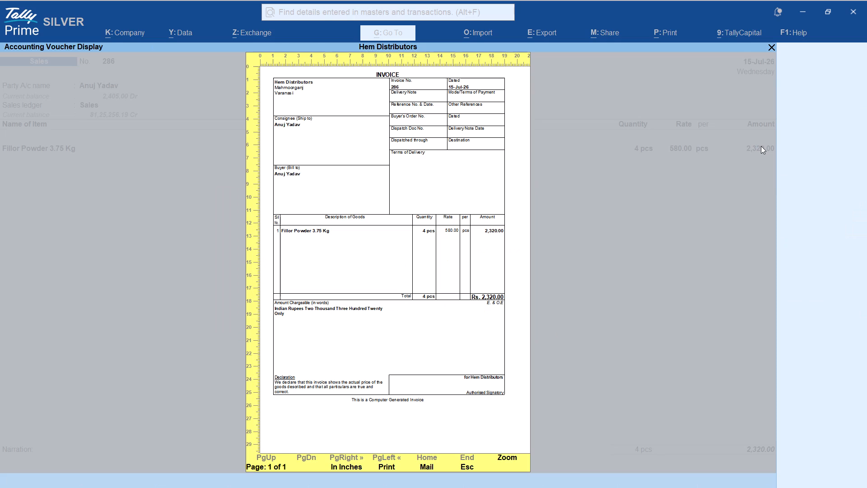
key("Escape")
key("Escape")
key("Escape")
key("Escape")
key("Escape")
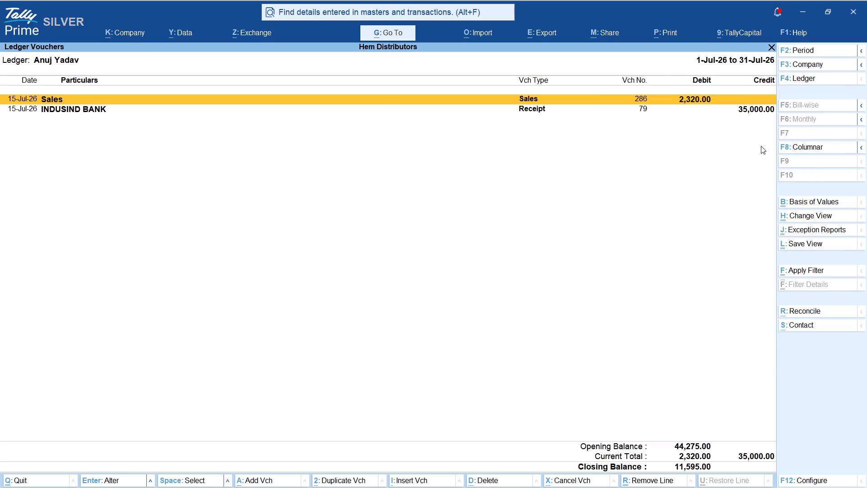
Change the start of the debtor's monthly summary period to 1-4-2025, keeping the existing end date.
key("Escape")
key("F2")
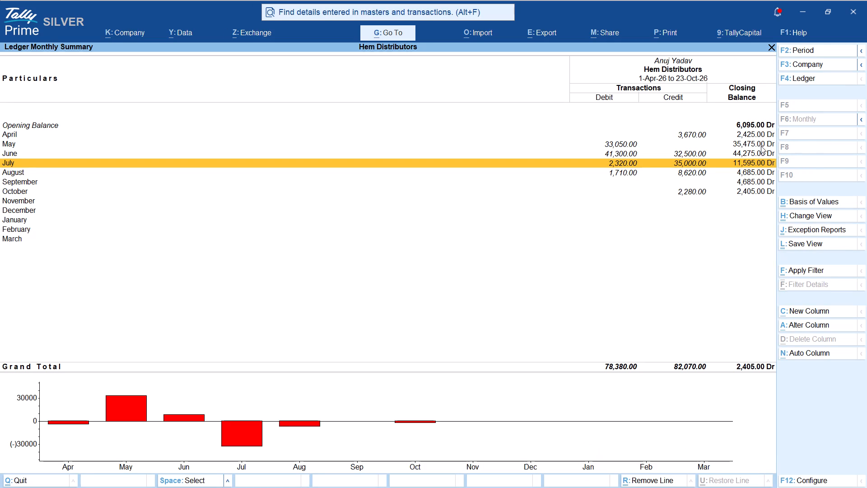
type("1.4.25")
key("Return")
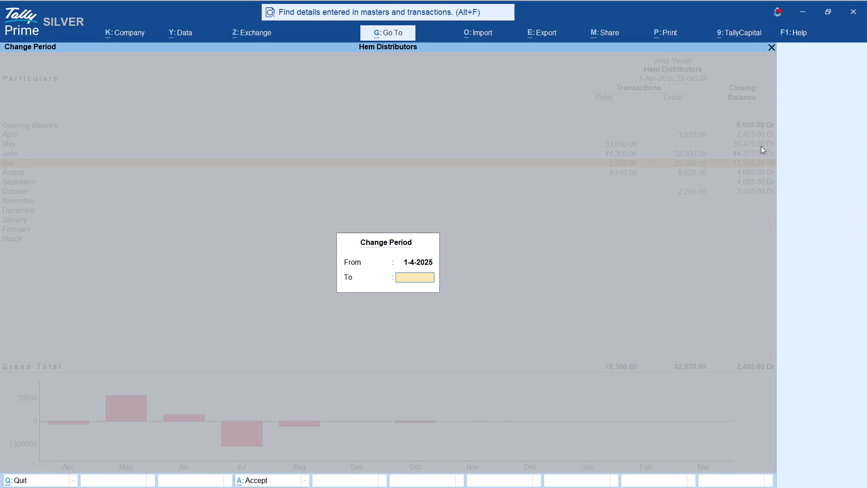
key("Return")
View the debtor's August 2025 sales vouchers 774 and 883, and return to the Sundry Debtors list.
key("Up")
key("Up")
key("Up")
key("Up")
key("Up")
key("Up")
key("Up")
key("Up")
key("Up")
key("Up")
key("Up")
key("Up")
key("Up")
key("Up")
key("Up")
key("Up")
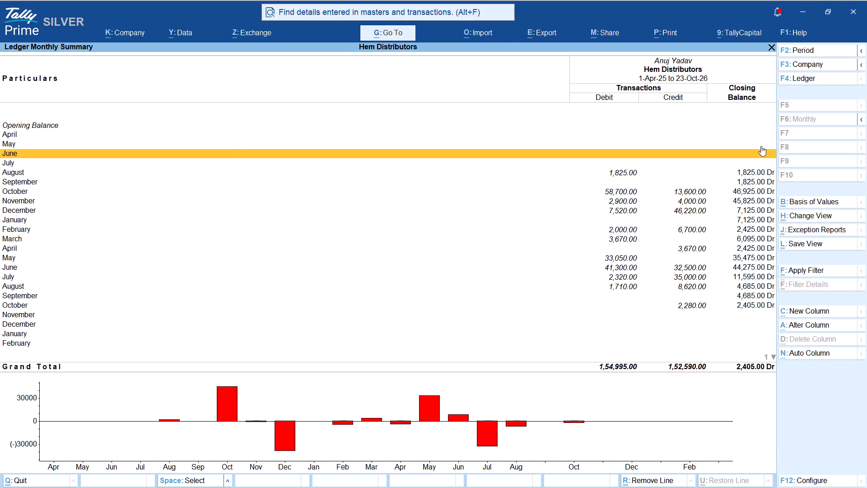
key("Down")
key("Down")
key("Return")
key("Return")
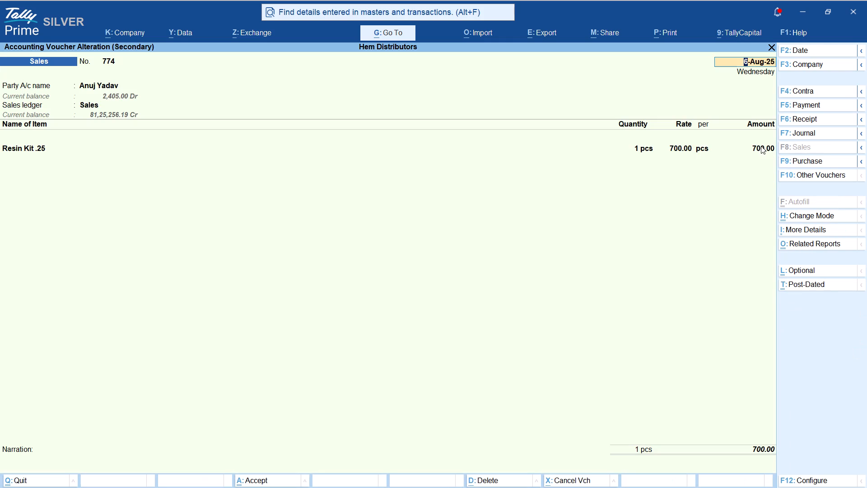
key("Page_Down")
key("Escape")
key("Escape")
key("Escape")
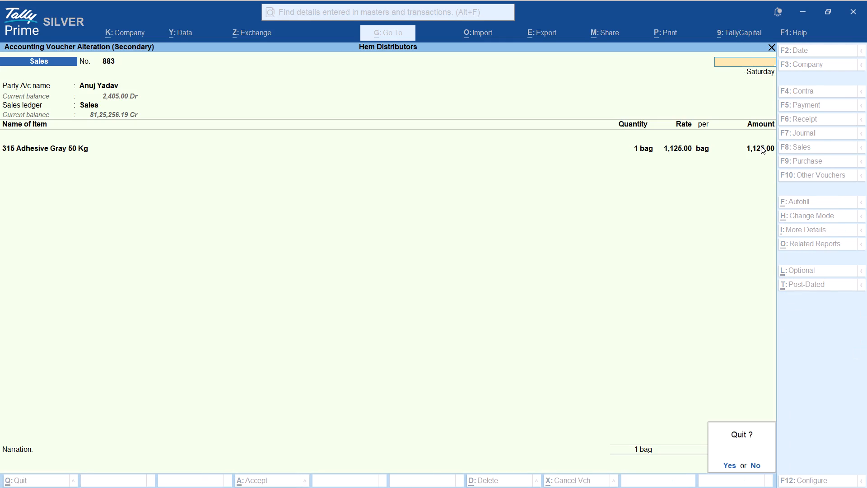
key("Escape")
key("Escape")
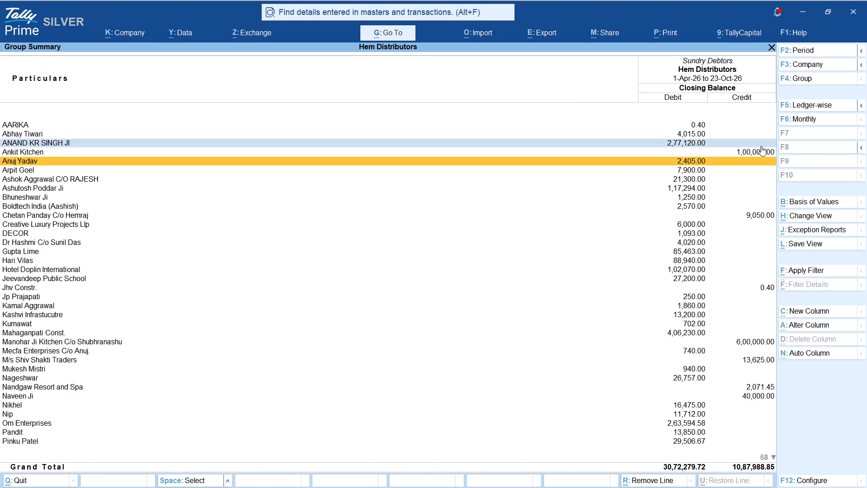
Mark the three consecutive debtor lines between the ledger just reviewed and Bhuneshwar Ji.
key("Down")
key("space")
key("Down")
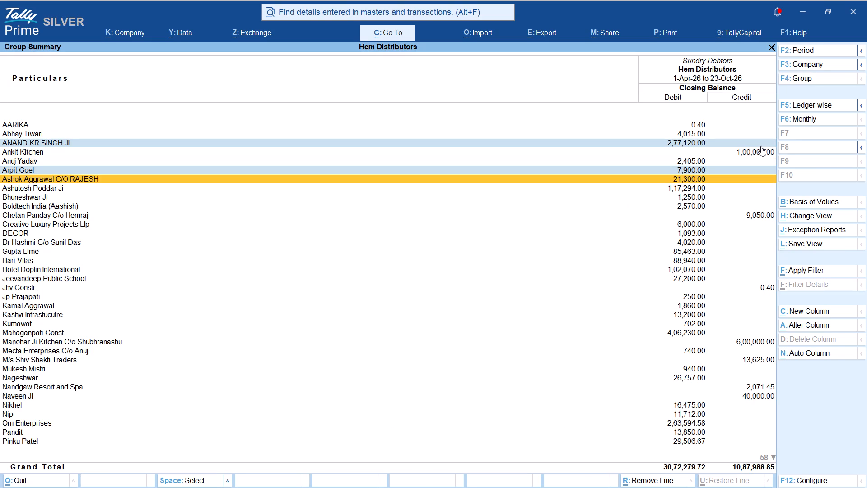
key("Down")
key("Up")
key("space")
key("Down")
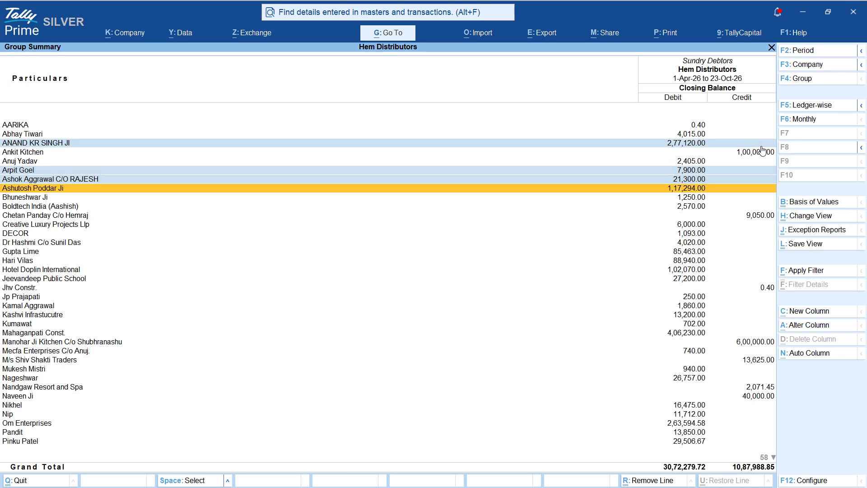
key("space")
Open Creative Luxury Projects Llp's October 2026 ledger vouchers and examine the 17-Oct-26 INDUSIND BANK receipt.
key("Down")
key("Down")
key("Down")
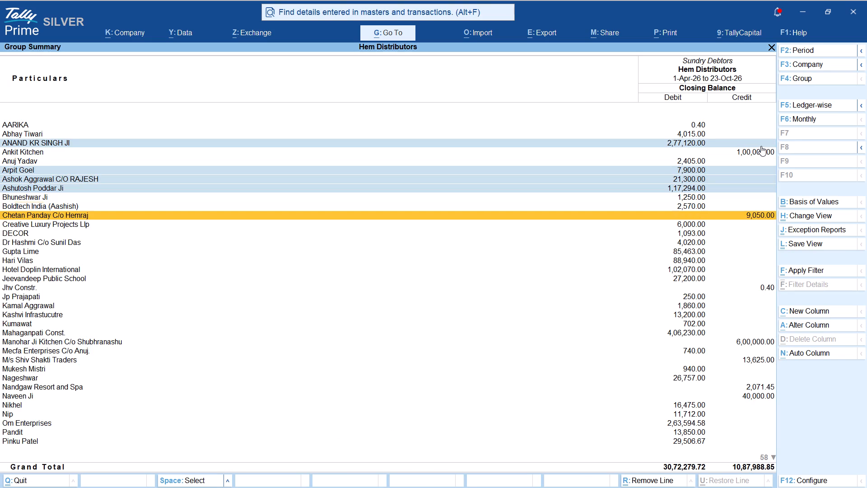
key("Down")
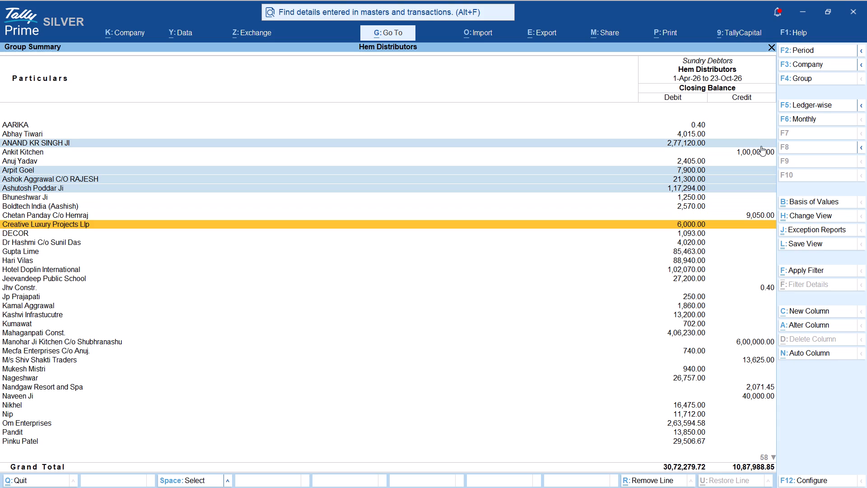
key("Return")
key("Return")
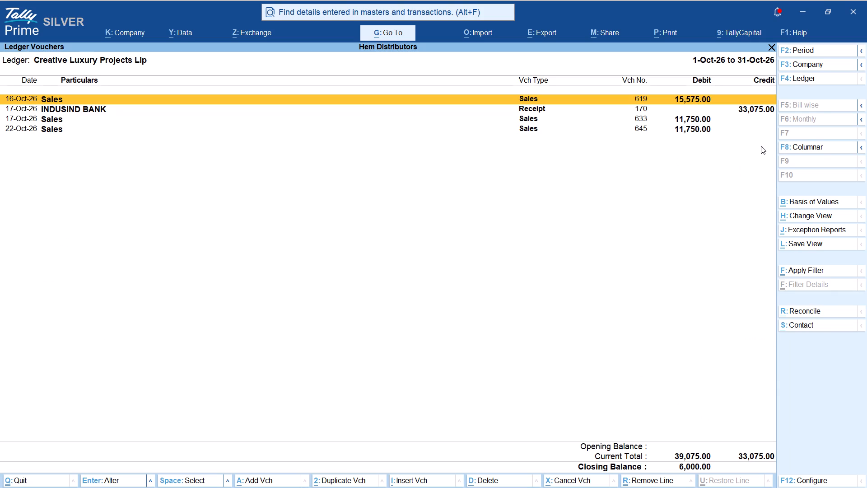
key("Down")
key("Return")
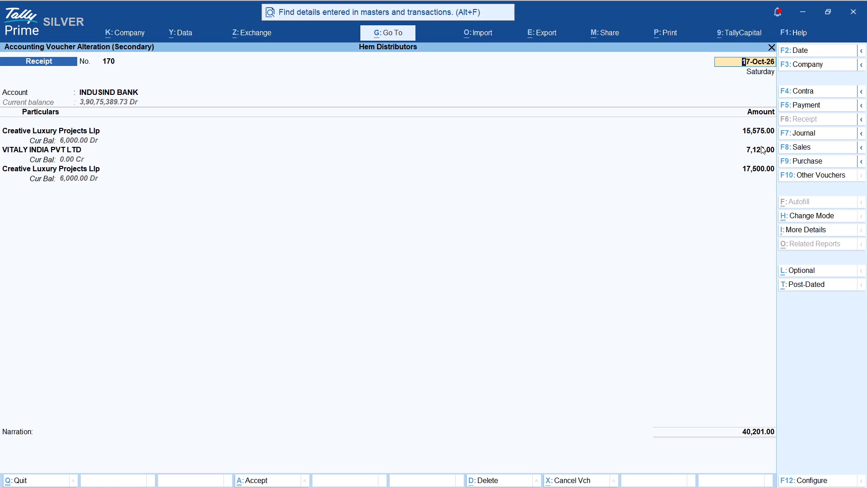
key("Escape")
key("Escape")
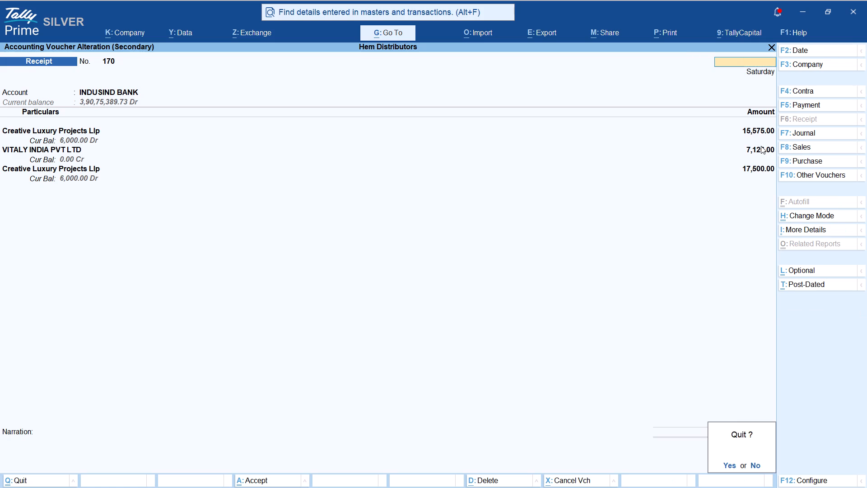
key("Escape")
key("Return")
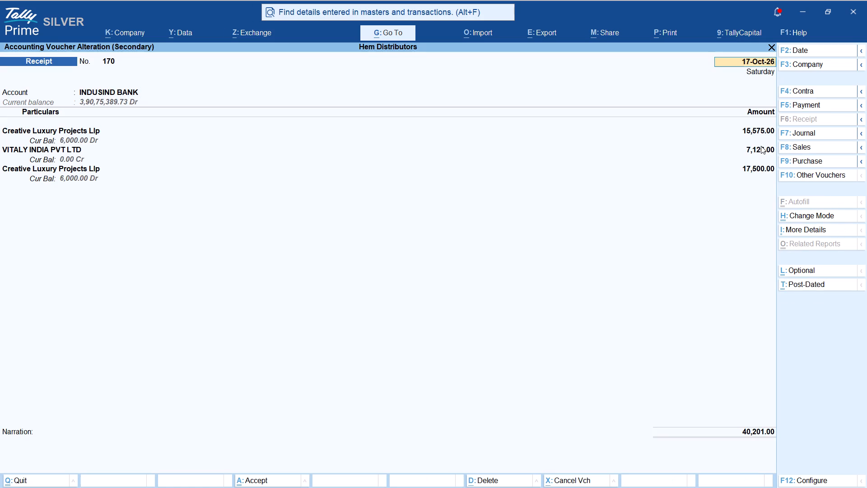
Recheck the 17-Oct-26 INDUSIND BANK receipt against Creative Luxury Projects Llp's October 2026 ledger vouchers.
key("Escape")
key("Escape")
key("Escape")
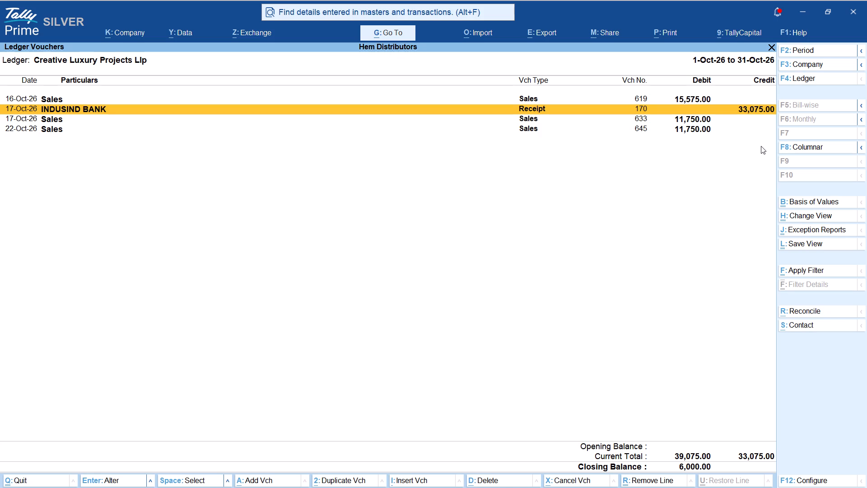
key("Return")
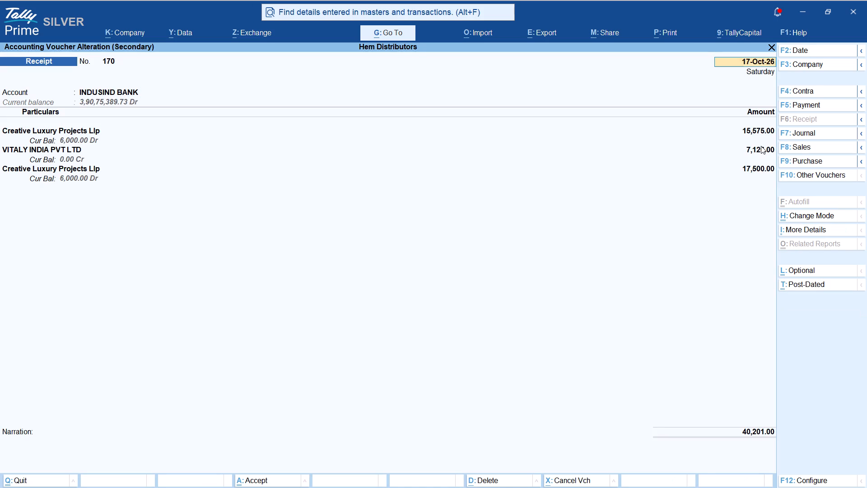
key("Escape")
key("Escape")
key("Escape")
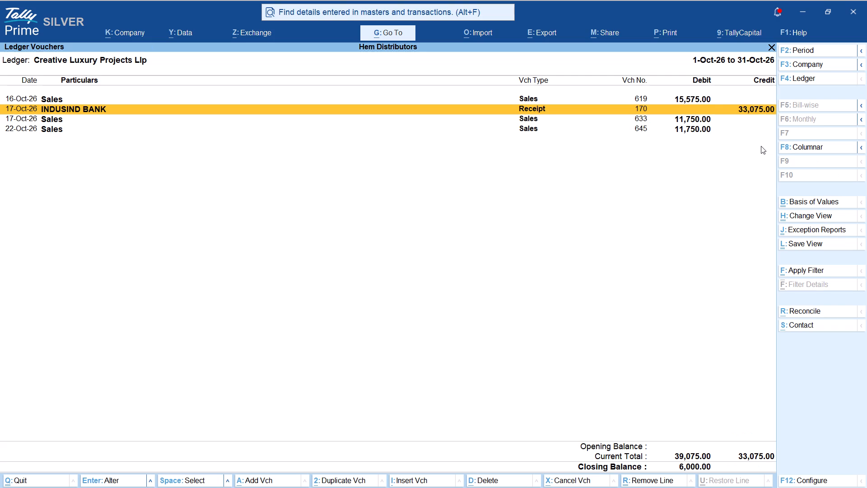
Set the second Creative Luxury Projects Llp amount in receipt 170 to 11750, save it, and return to the Sundry Debtors list.
key("Return")
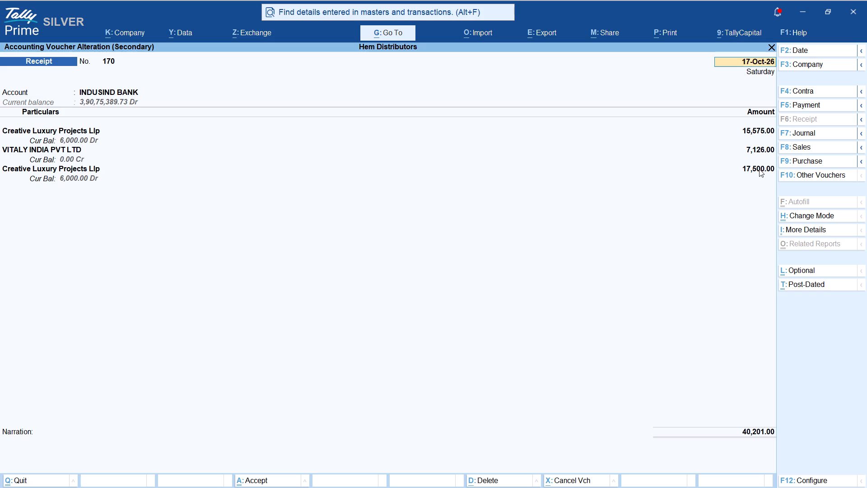
key("Return")
key("Return")
key("Return")
key("Return")
key("Return")
key("Return")
key("Return")
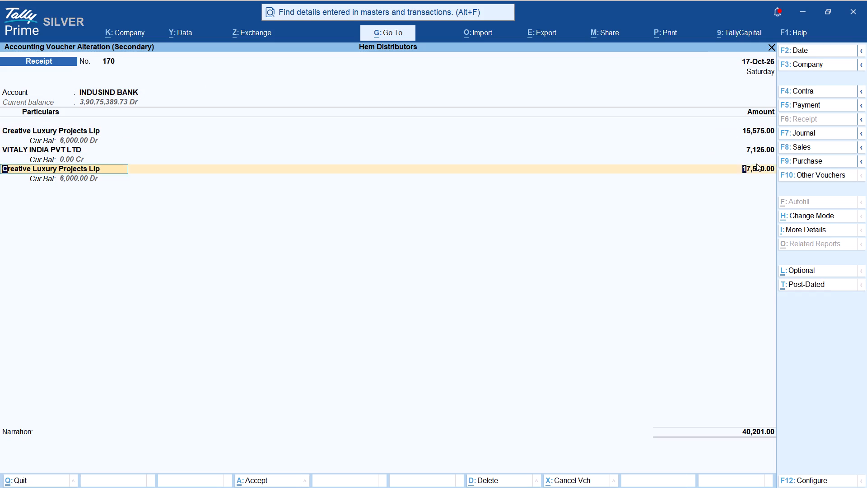
type("11750")
key("Return")
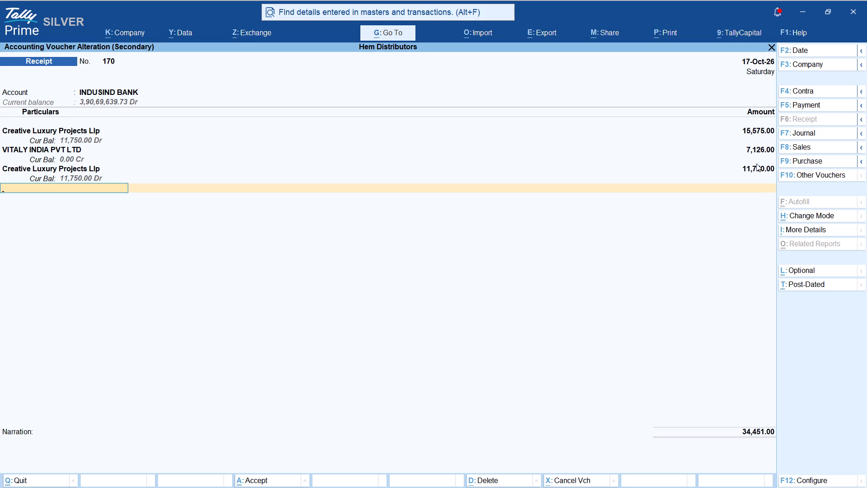
key("ctrl+a")
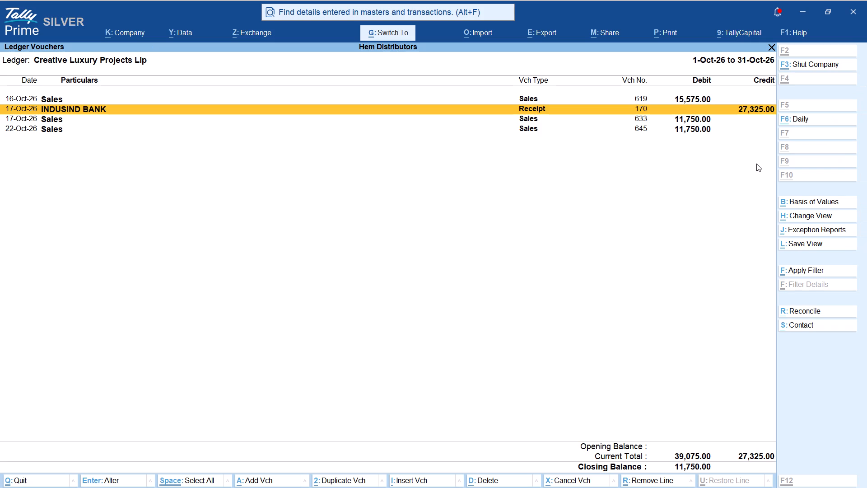
key("Escape")
key("Escape")
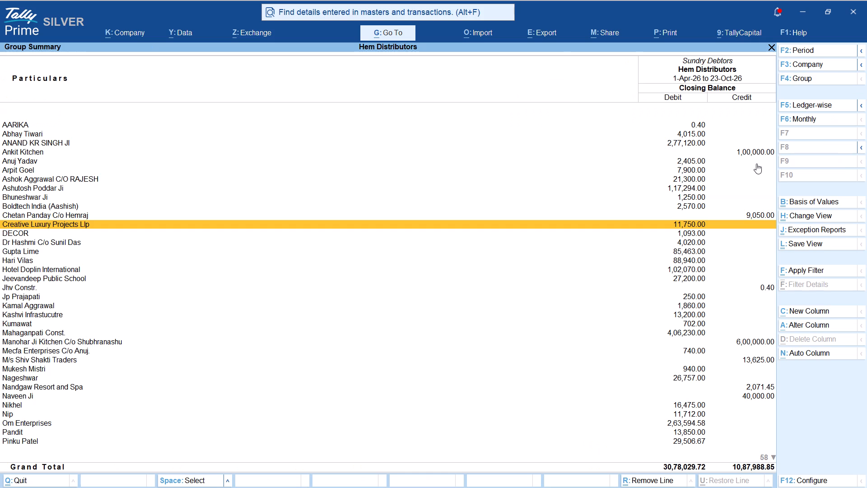
Mark the debtor line directly above Ankit Kitchen and the three consecutive lines directly above Bhuneshwar Ji.
key("Up")
key("Up")
key("Up")
key("Up")
key("Up")
key("Up")
key("Up")
key("Up")
key("Up")
key("Up")
key("Up")
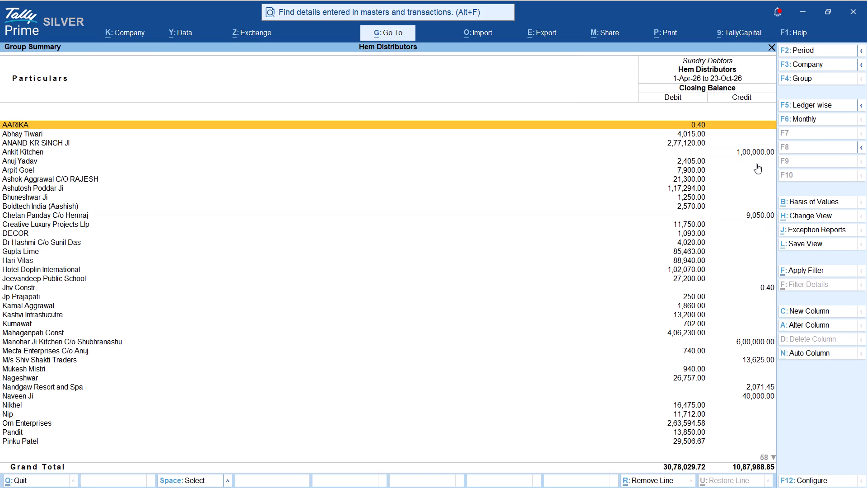
key("Down")
key("Down")
key("space")
key("Down")
key("Down")
key("Down")
key("space")
key("Down")
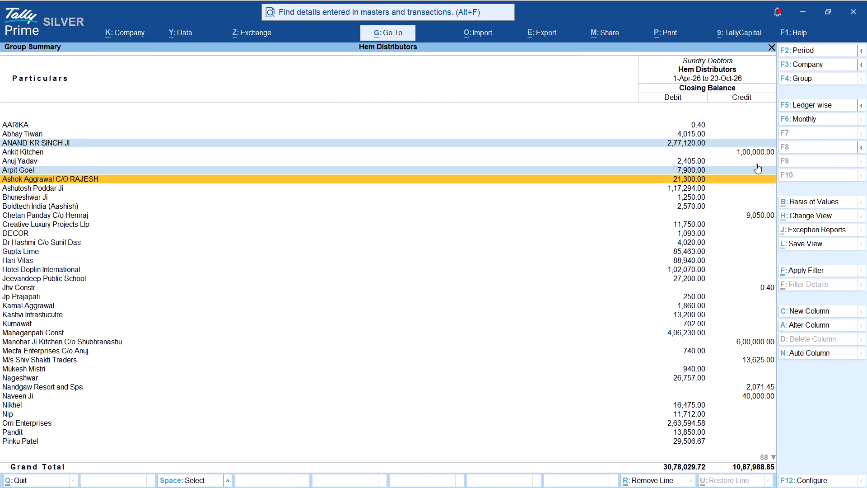
key("Down")
key("space")
key("Down")
key("Up")
key("Up")
key("space")
key("Down")
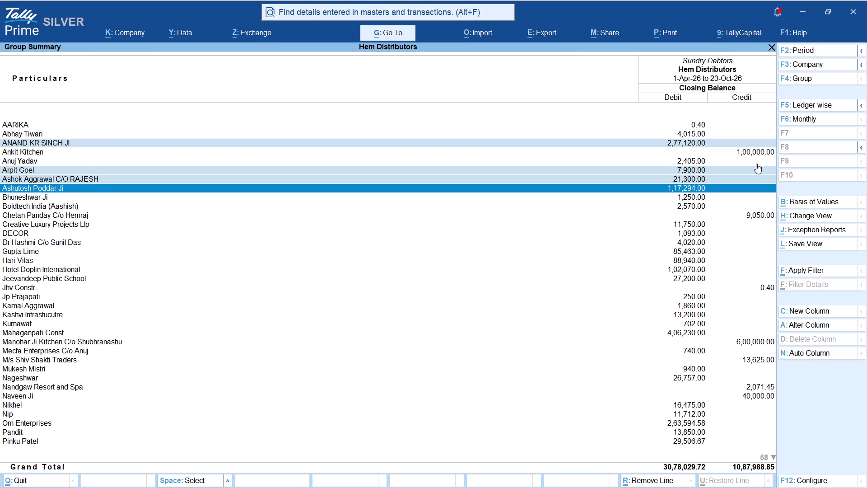
View the monthly summary of the debtor directly above Creative Luxury Projects Llp and return to the list.
key("Down")
key("Down")
key("Down")
key("Down")
key("Up")
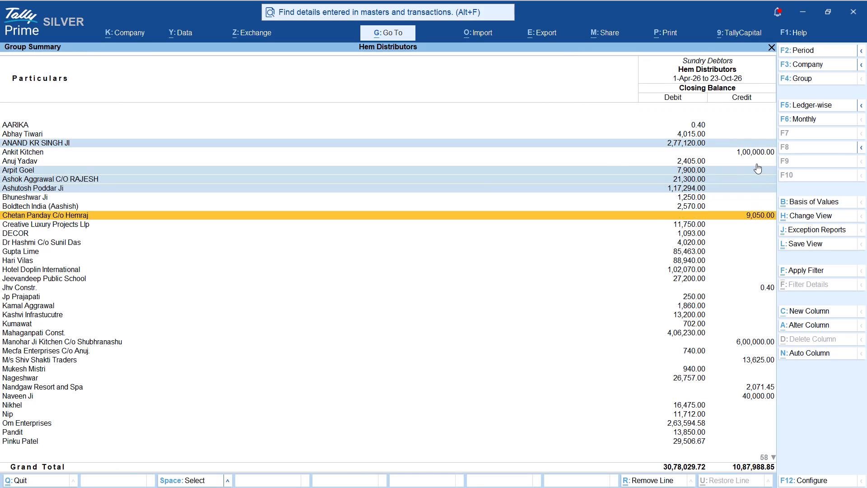
key("Return")
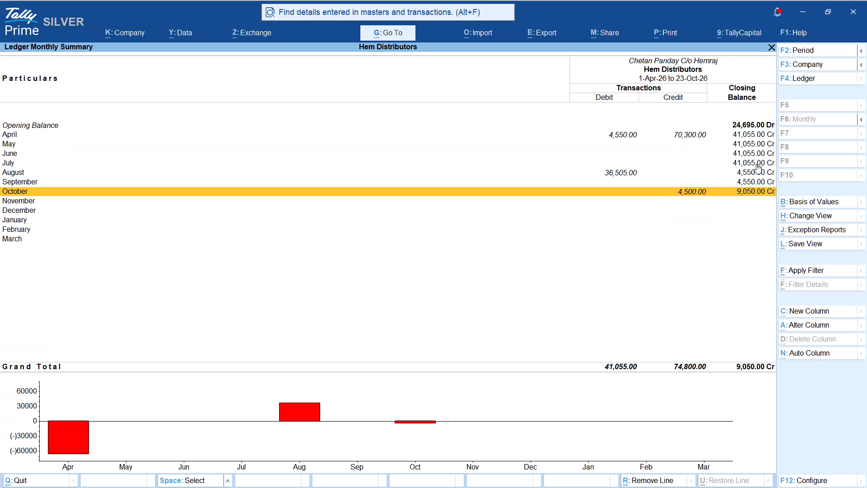
key("Escape")
Mark Creative Luxury Projects Llp, DECOR and the debtor line directly above Gupta Lime.
key("Down")
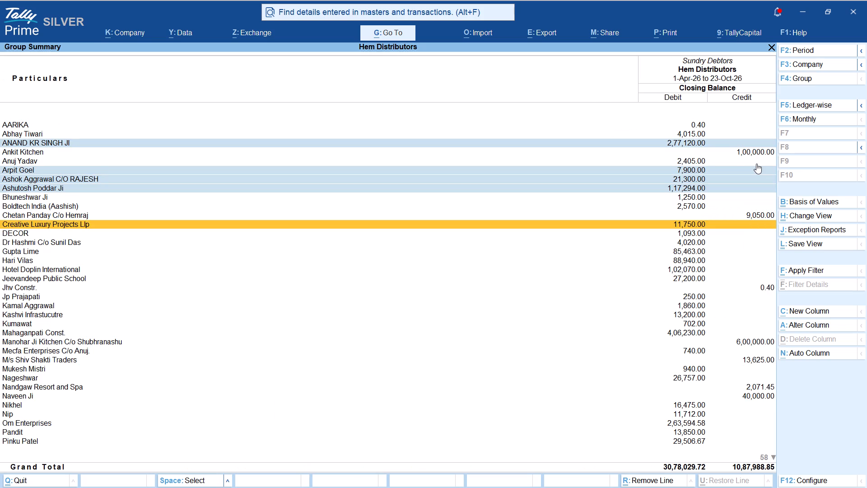
key("space")
key("Down")
key("space")
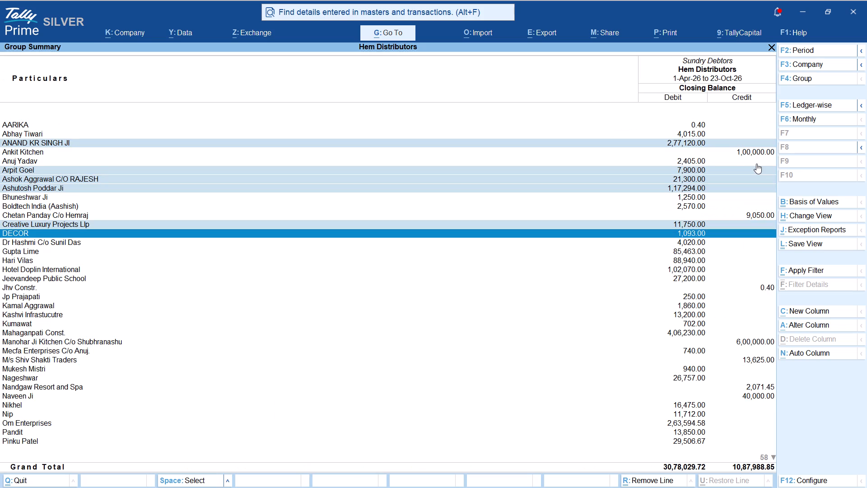
key("Down")
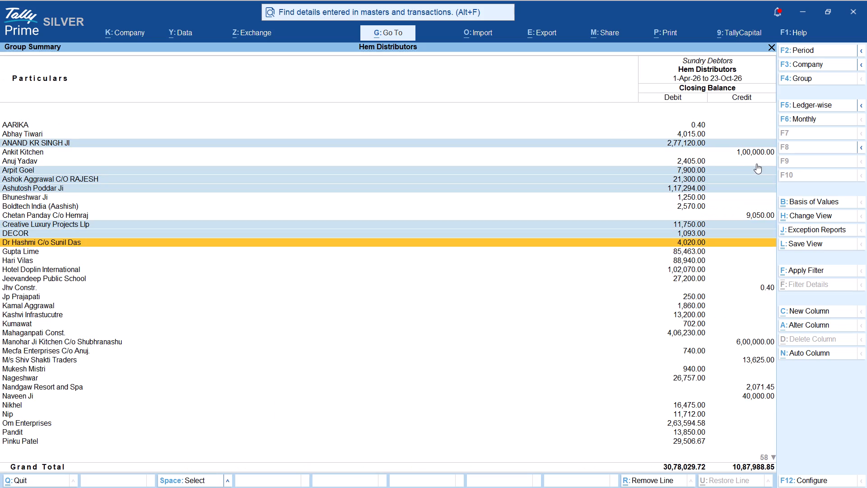
key("space")
key("Down")
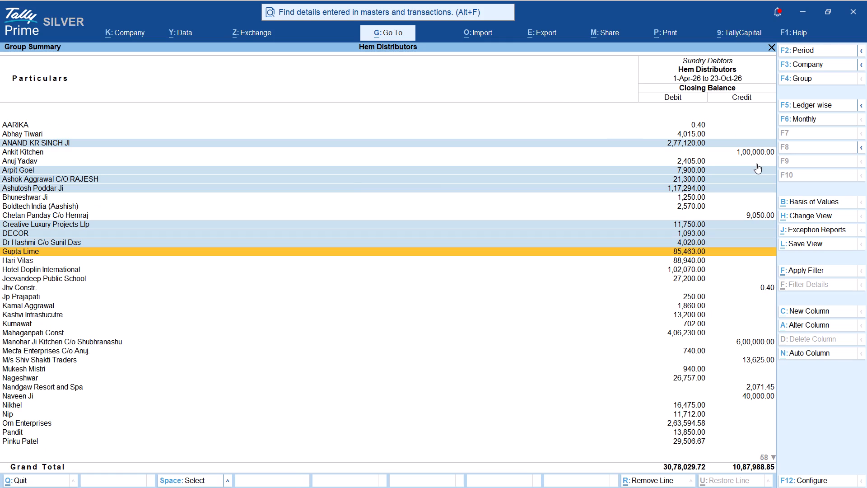
Mark the Hari Vilas, Hotel Doplin International and Jeevandeep Public School debtor lines.
key("Down")
key("space")
key("Down")
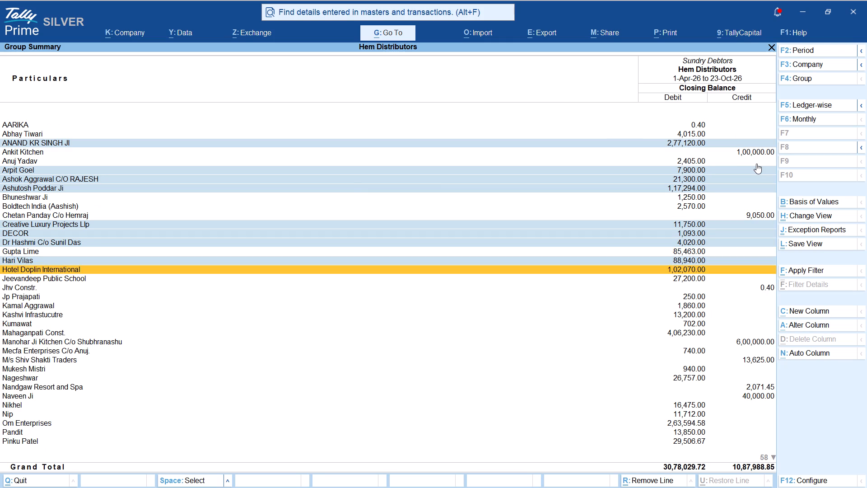
key("space")
key("Down")
key("space")
key("Down")
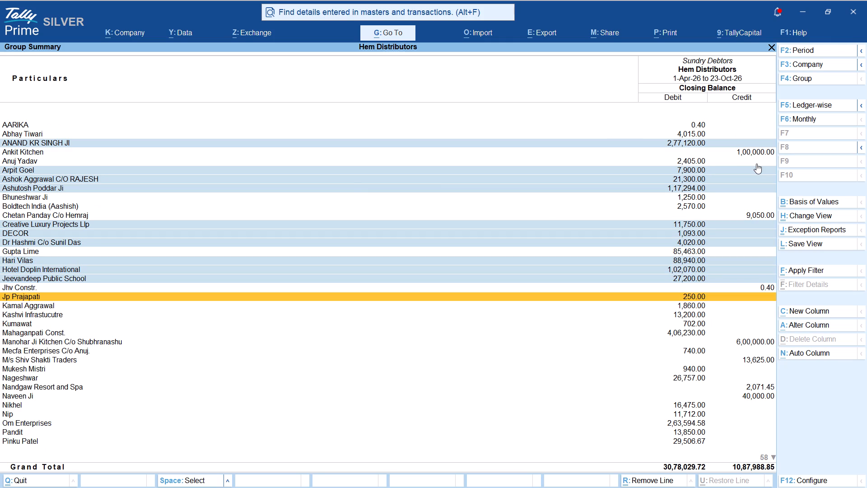
Mark Kashvi Infrastucutre, the debtor line directly above it, and Mahaganpati Const.
key("Down")
key("Down")
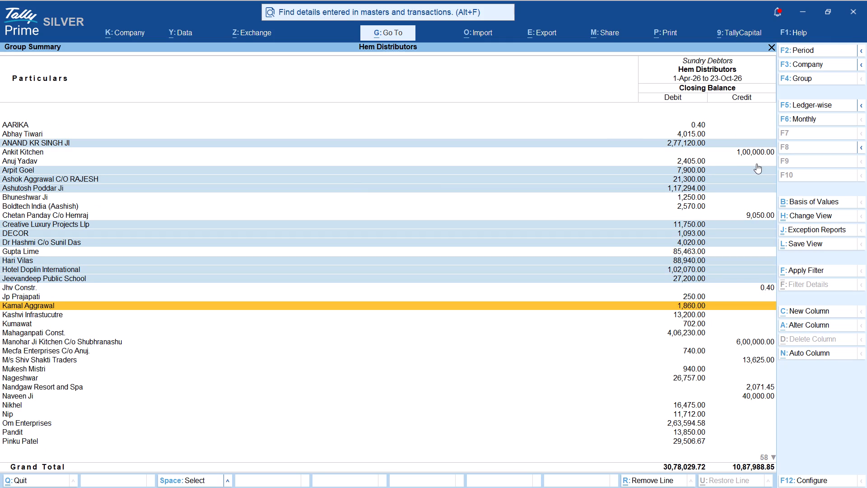
key("space")
key("Down")
key("space")
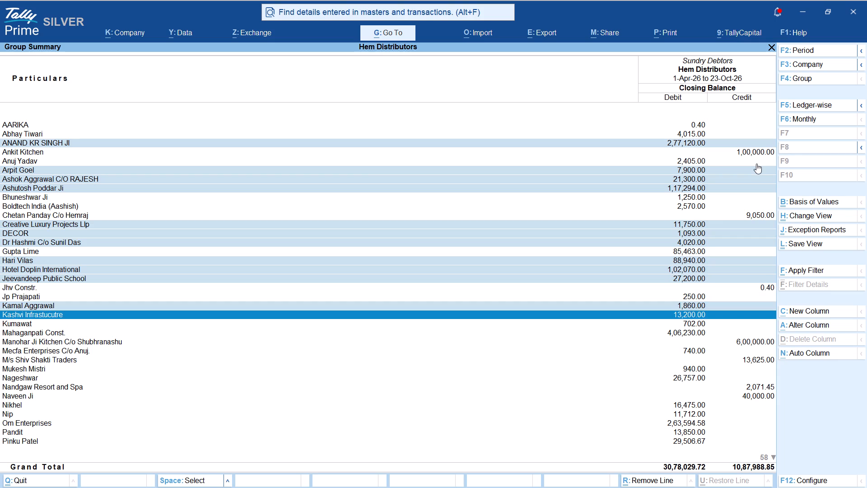
key("Down")
key("Down")
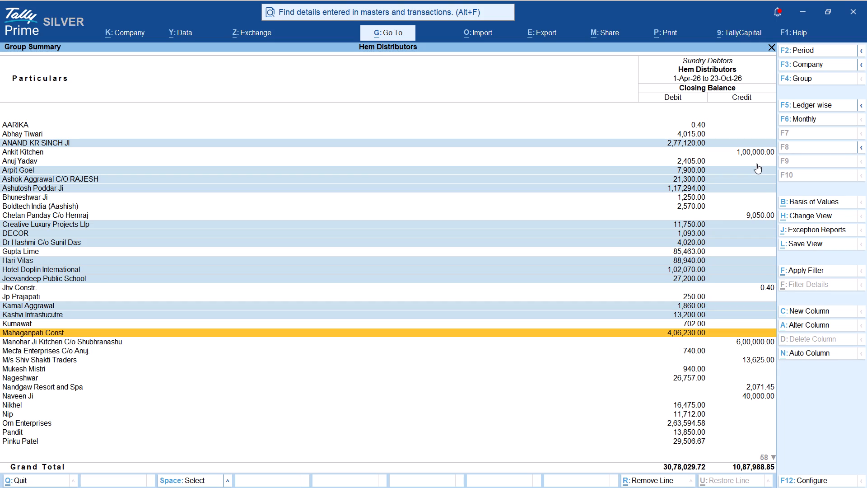
key("space")
Mark the debtor line with the 22,600.00 debit balance further down the Sundry Debtors list.
key("Down")
key("Down")
key("Down")
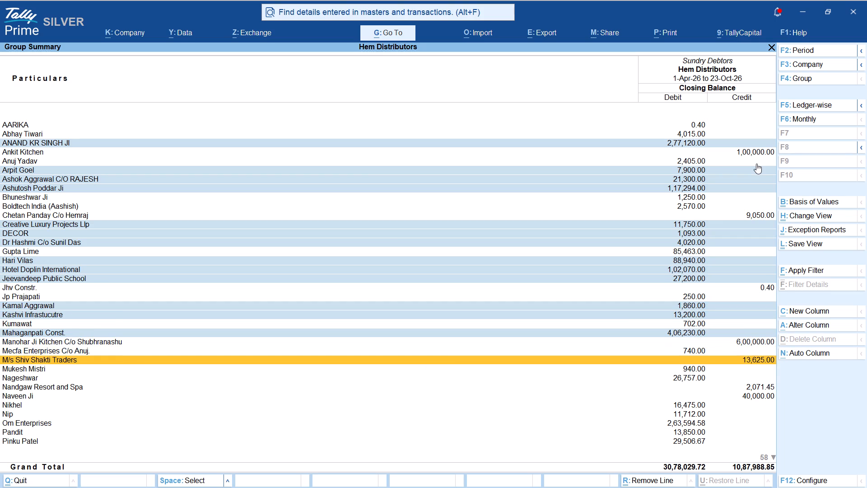
key("Down")
key("Down")
key("Down")
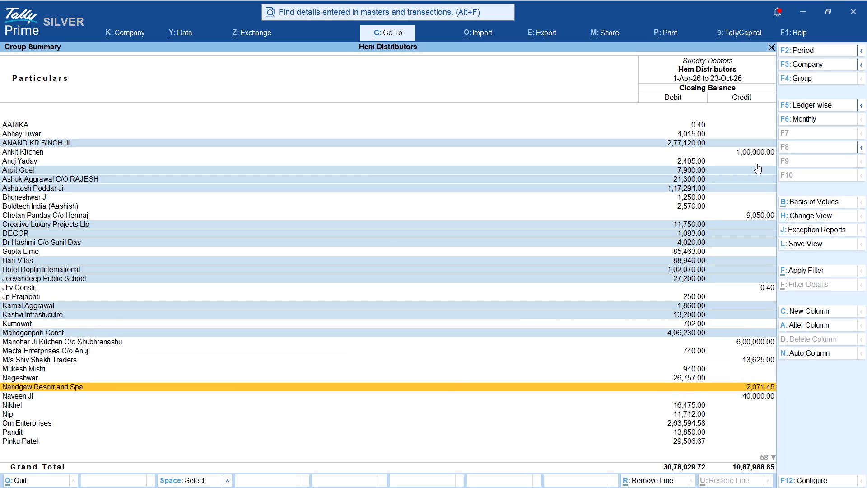
key("Down")
key("Down")
key("Down")
key("Down")
key("Down")
key("Down")
key("Down")
key("Down")
key("Down")
key("Up")
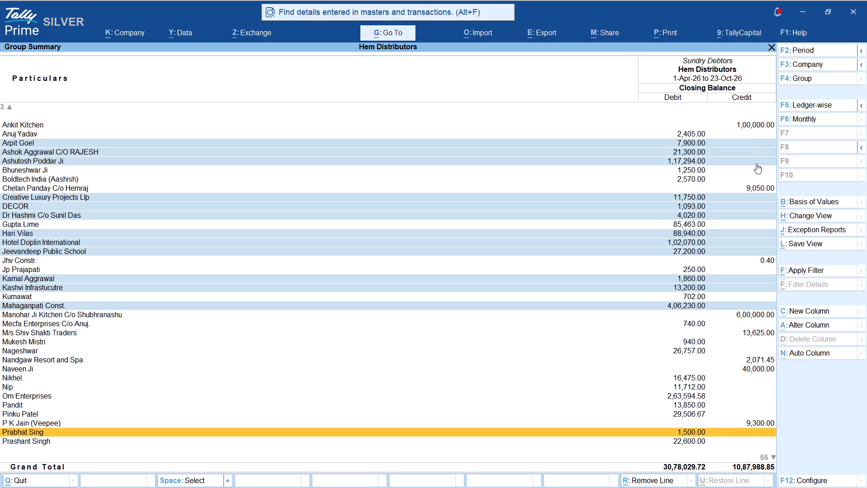
key("Down")
key("space")
key("Down")
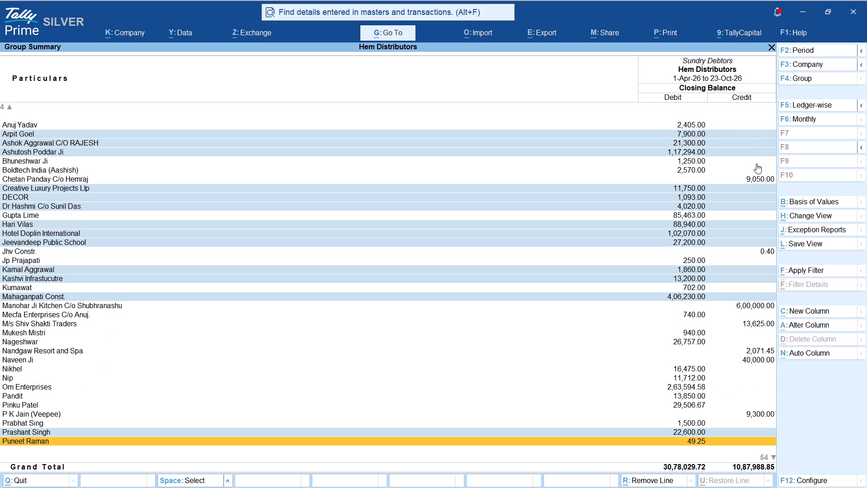
View the July 2026 ledger vouchers of the debtor with the 3,310.00 balance and return to the Sundry Debtors list.
key("Down")
key("Down")
key("Down")
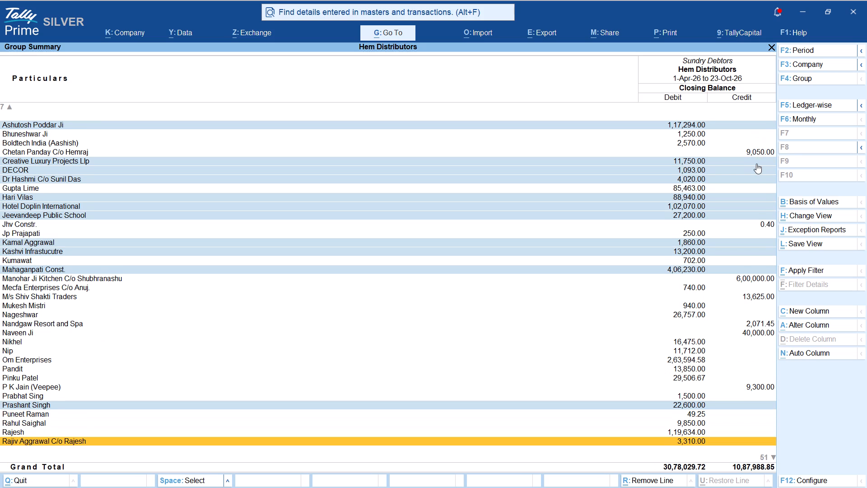
key("Down")
key("Up")
key("Down")
key("Up")
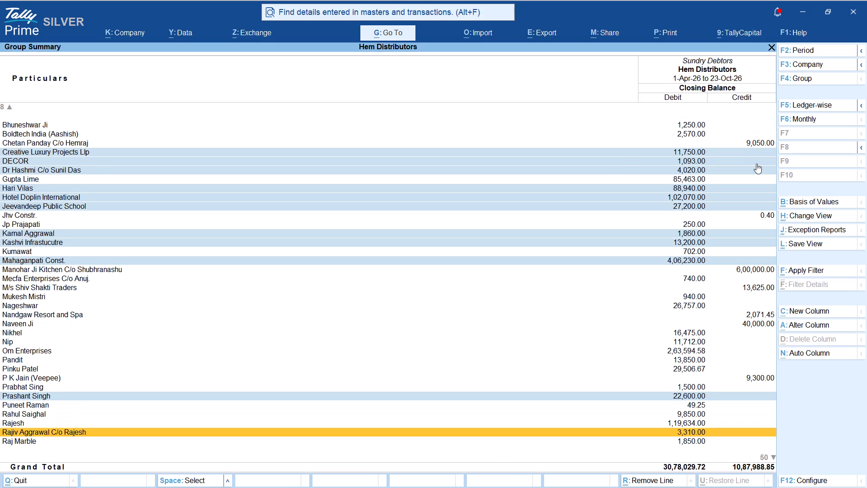
key("Return")
key("Up")
key("Up")
key("Up")
key("Return")
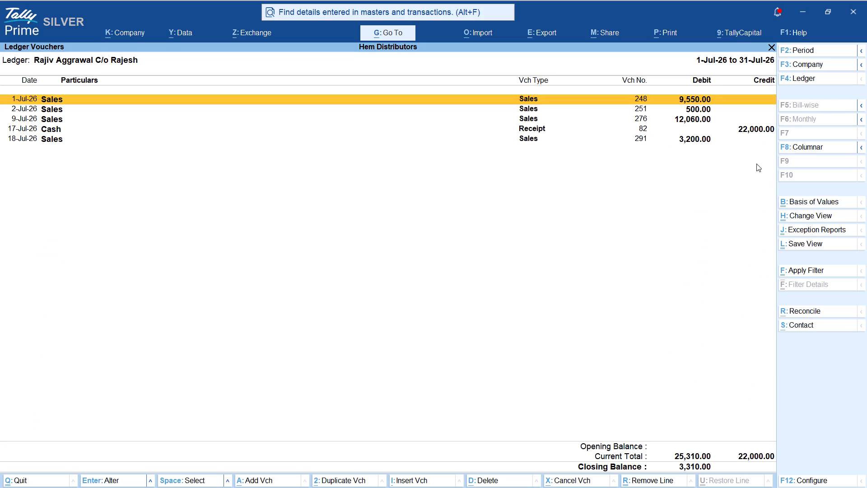
key("Escape")
key("Escape")
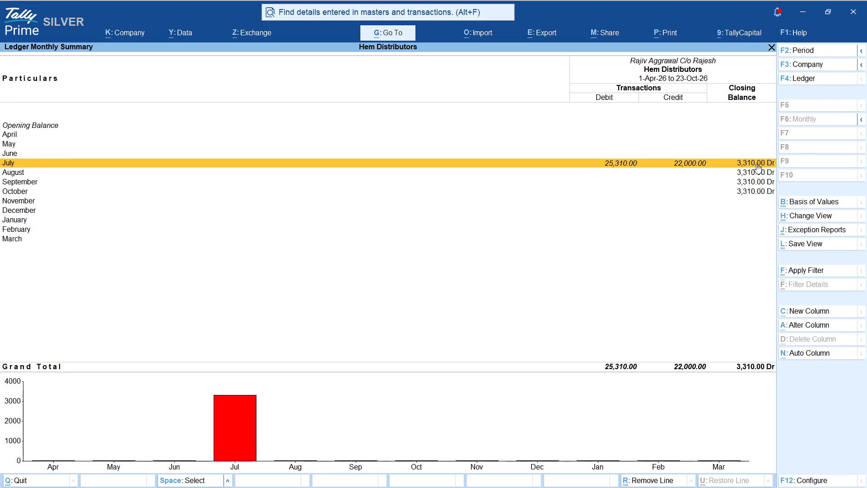
Review the remaining debtor balances down to Yathart Traders at the end of the Sundry Debtors list.
key("Down")
key("Down")
key("Down")
key("Down")
key("Down")
key("Down")
key("Down")
key("Down")
key("Down")
key("Down")
key("Down")
key("Down")
key("Down")
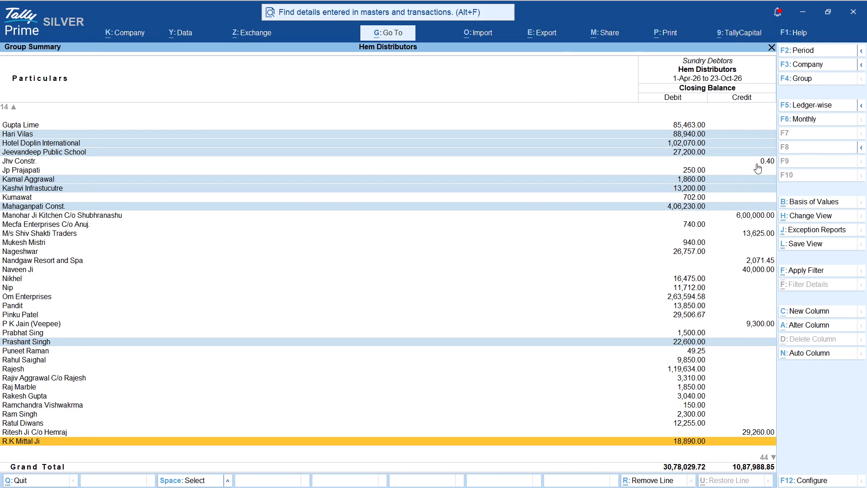
key("Up")
key("Up")
key("Up")
key("Up")
key("Up")
key("Up")
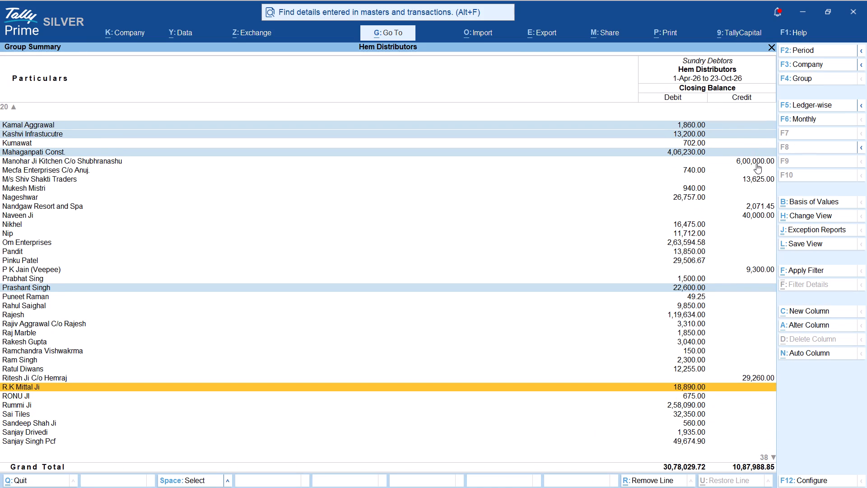
key("Down")
key("Down")
key("Down")
key("Down")
key("Down")
key("Down")
key("Down")
key("Down")
key("Down")
key("Down")
key("Down")
key("Down")
key("Down")
key("Down")
key("Down")
key("Down")
key("Down")
key("Down")
key("Down")
key("Down")
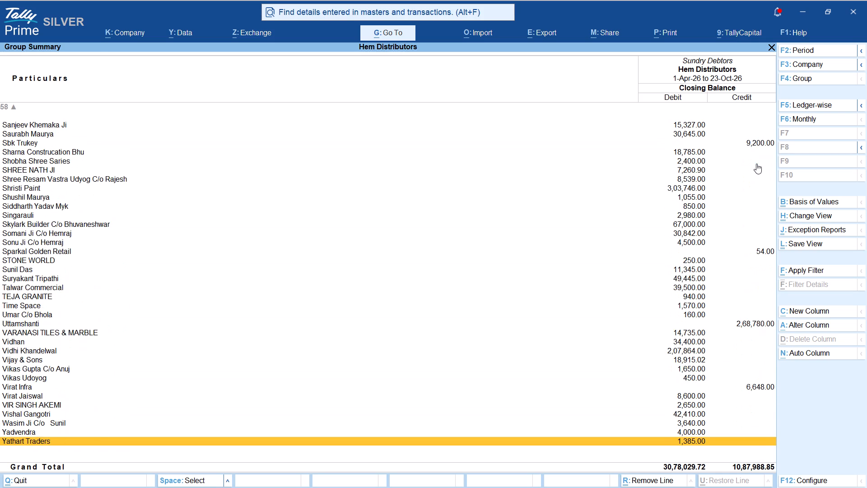
Open the monthly summary of the debtor with the 42,410.00 debit balance and set its period to start from 1.4.24.
key("Up")
key("Up")
key("Up")
key("Up")
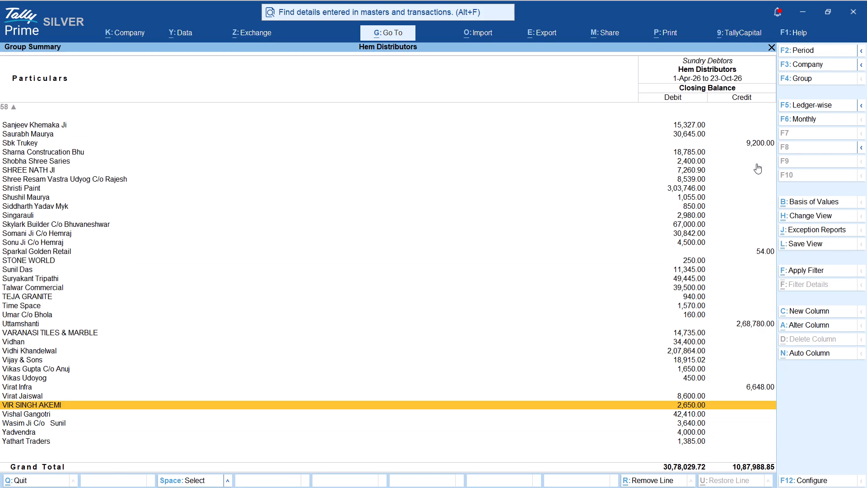
key("Down")
key("Return")
key("F2")
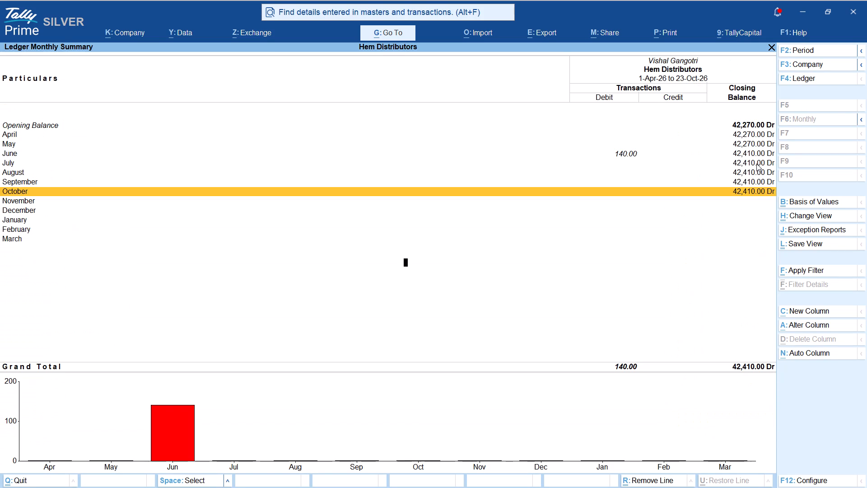
type("1.4.25")
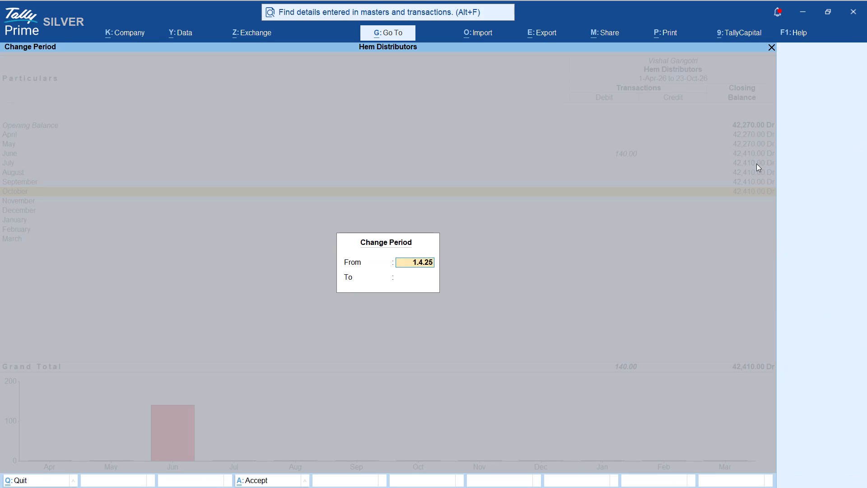
key("BackSpace")
type("54")
key("BackSpace")
key("BackSpace")
key("4")
key("Return")
key("Return")
Examine this debtor's month-by-month transactions from the start of the period and return to the Sundry Debtors list.
key("Up")
key("Up")
key("Up")
key("Up")
key("Up")
key("Up")
key("Up")
key("Up")
key("Up")
key("Up")
key("Up")
key("Up")
key("Up")
key("Up")
key("Up")
key("Up")
key("Up")
key("Up")
key("Up")
key("Up")
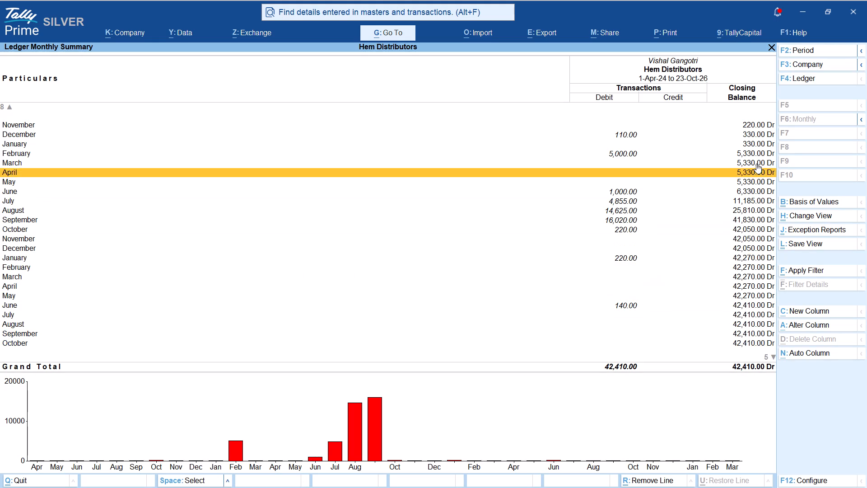
key("Down")
key("Down")
key("Down")
key("Down")
key("Down")
key("Down")
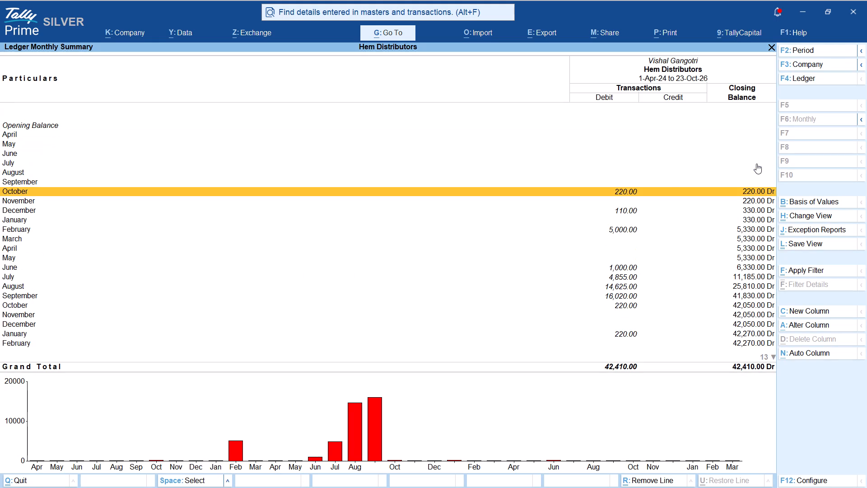
key("Escape")
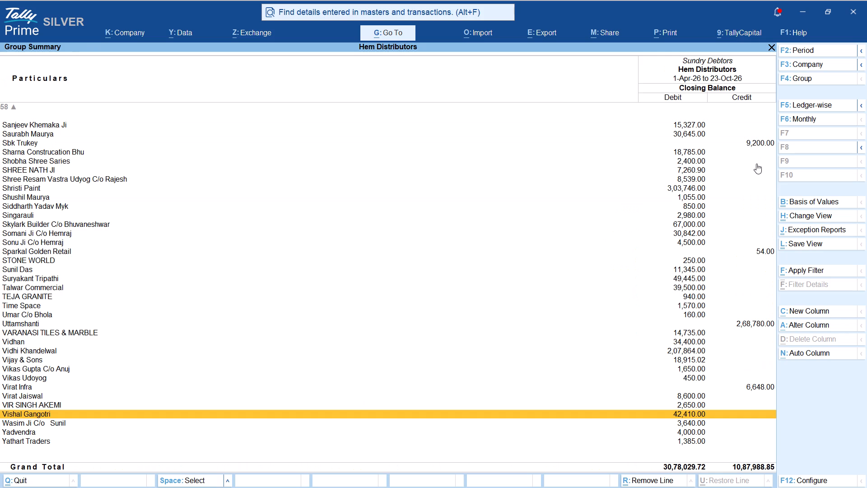
Open the July 2026 ledger vouchers of TEJA GRANITE from its monthly summary.
key("Down")
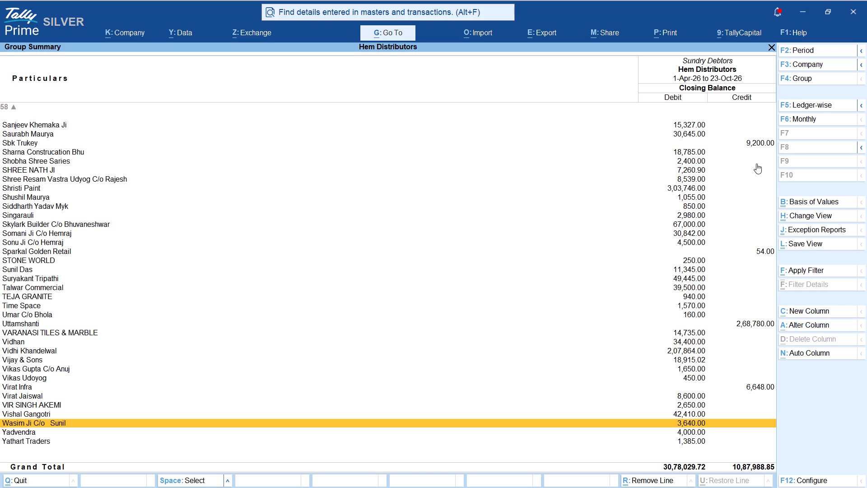
key("Up")
key("Up")
key("Up")
key("Up")
key("Up")
key("Up")
key("Up")
key("Up")
key("Up")
key("Up")
key("Up")
key("Up")
key("Up")
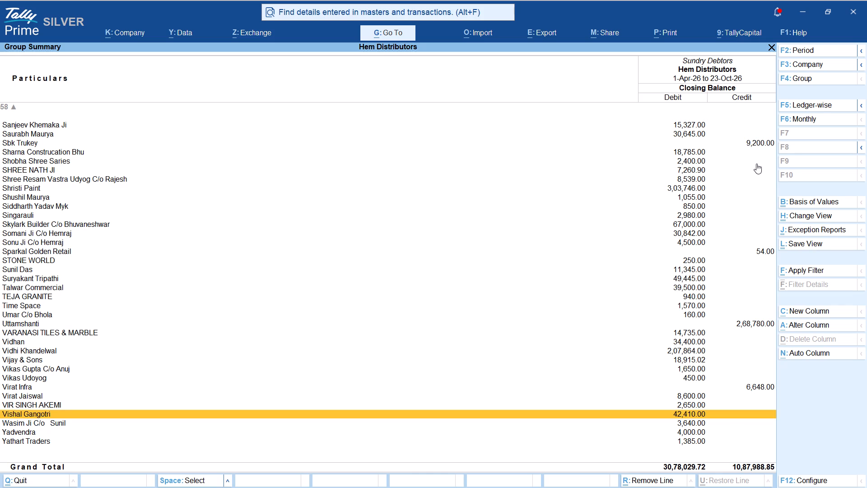
key("Up")
key("Return")
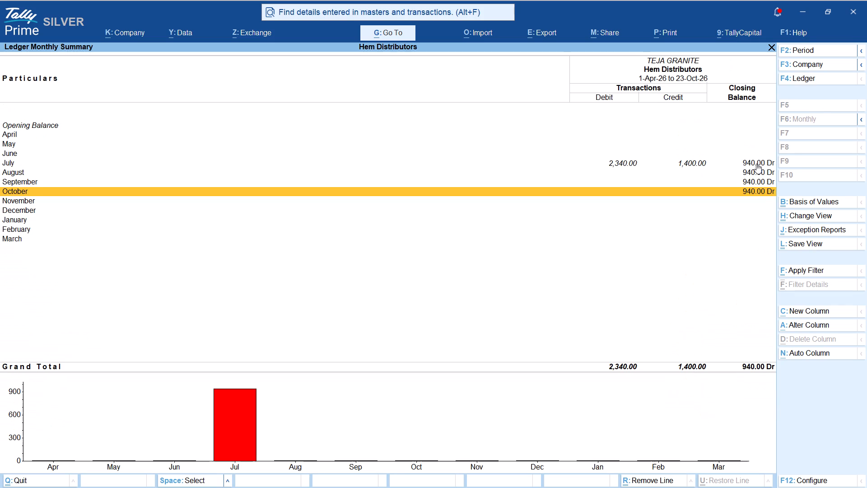
key("Up")
key("Up")
key("Up")
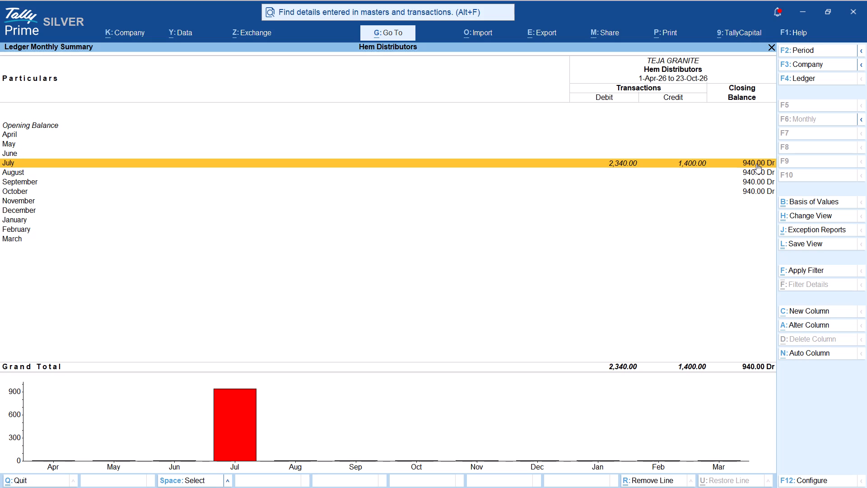
key("Return")
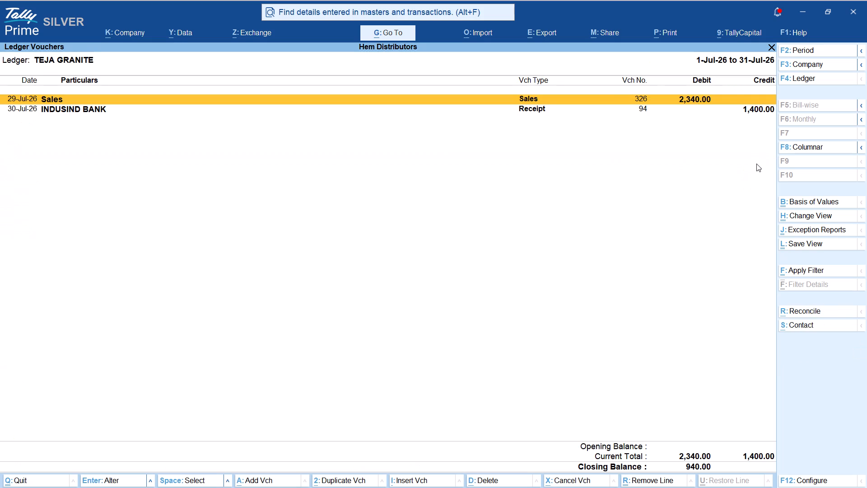
key("Escape")
key("Down")
key("Down")
key("Down")
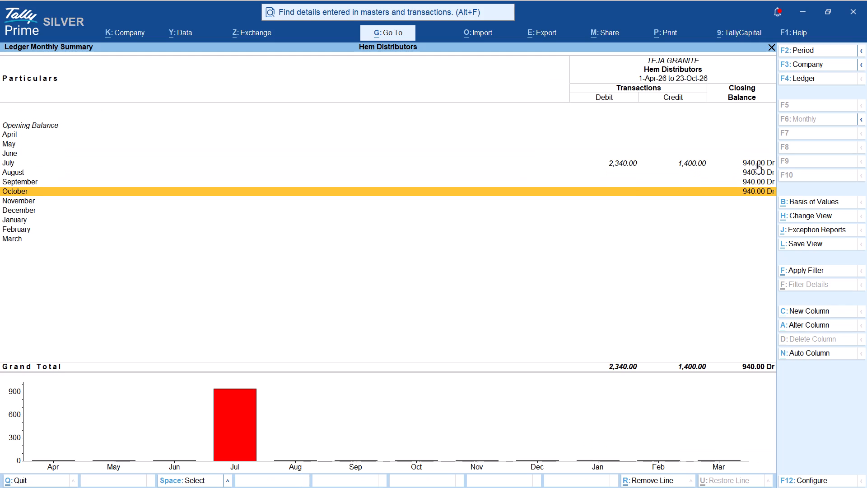
key("Up")
key("Up")
key("Up")
key("Return")
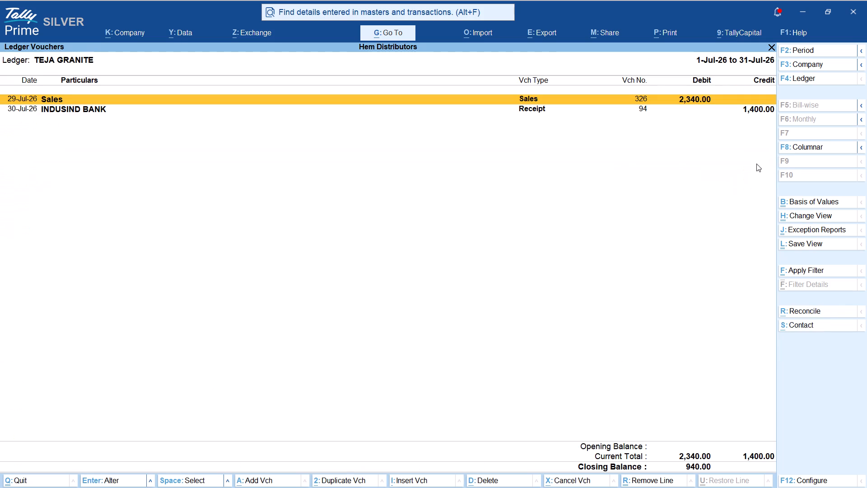
Inspect TEJA GRANITE's sales voucher 326 and INDUSIND BANK receipt voucher 94 without altering either one.
key("Return")
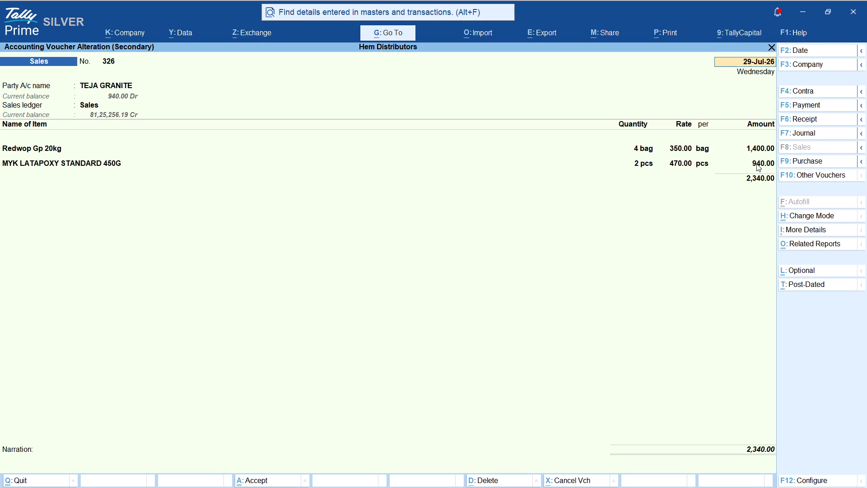
key("Escape")
key("Escape")
key("Escape")
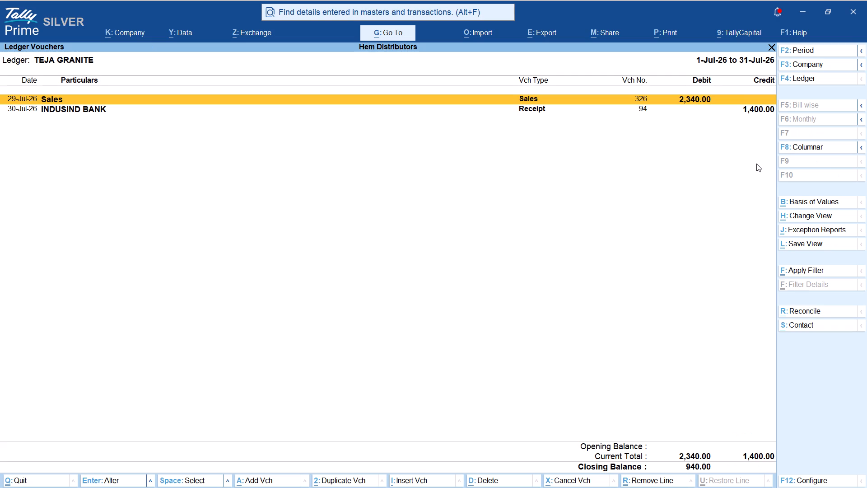
key("Down")
key("Return")
key("Escape")
key("Escape")
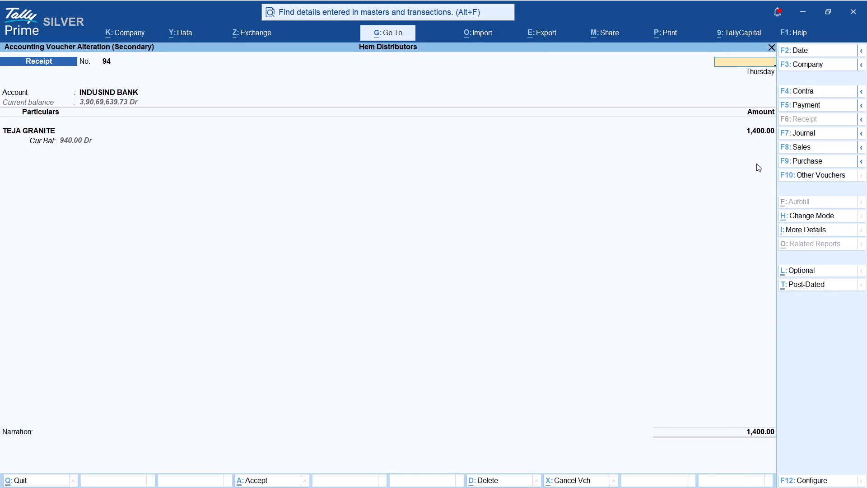
key("Escape")
key("Up")
key("Return")
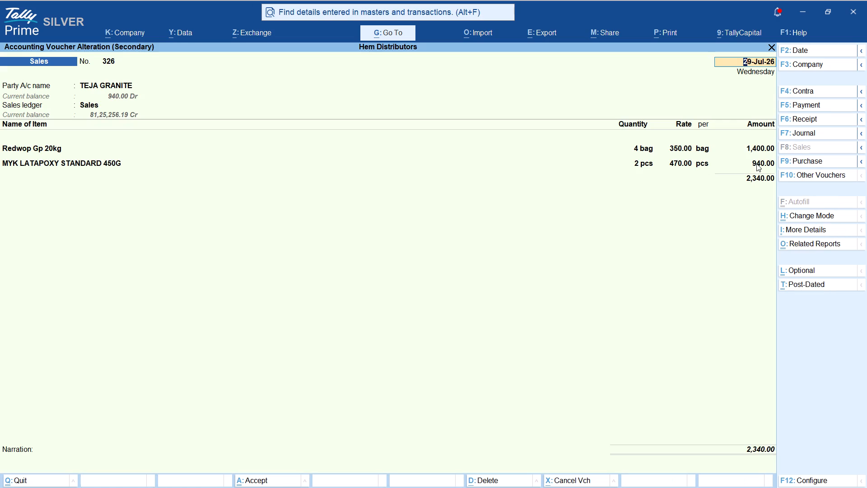
key("Escape")
key("Escape")
key("Escape")
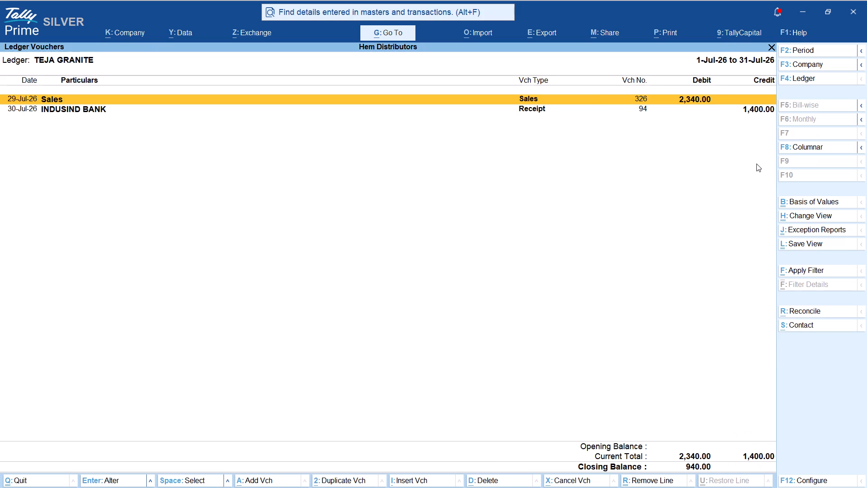
Recheck TEJA GRANITE's July 2026 voucher list and return to the Sundry Debtors list.
key("Escape")
key("Down")
key("Up")
key("Return")
key("Escape")
key("Escape")
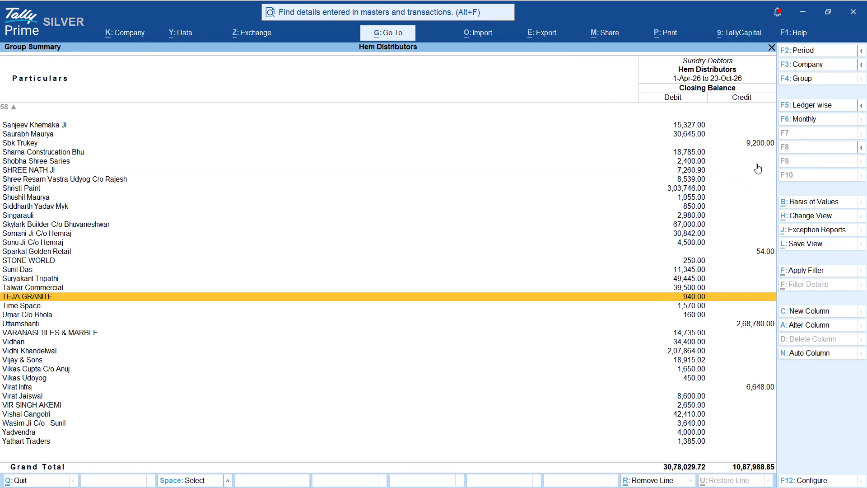
Review the debtor balances from TEJA GRANITE down to the end of the Sundry Debtors list and back up.
key("Down")
key("Down")
key("Down")
key("Down")
key("Down")
key("Down")
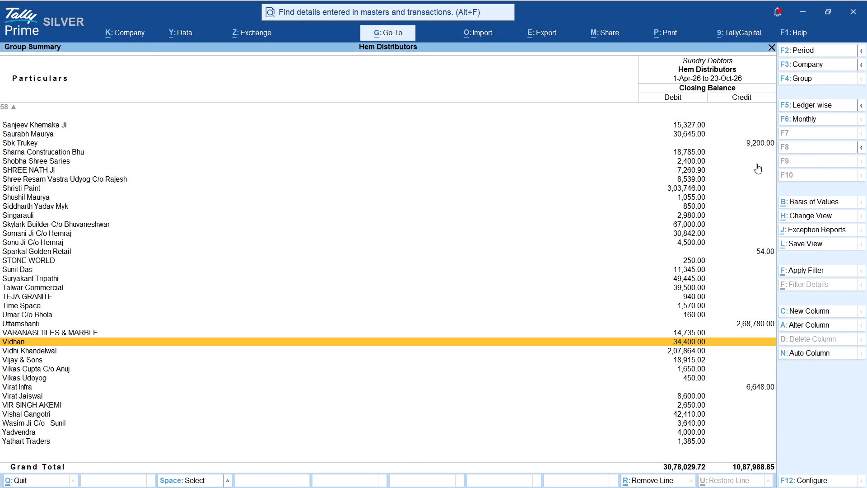
key("Down")
key("Down")
key("Down")
key("Down")
key("Down")
key("Down")
key("Down")
key("Down")
key("Down")
key("Down")
key("Down")
key("Down")
key("Down")
key("Down")
key("Down")
key("Down")
key("Down")
key("Down")
key("Down")
key("Down")
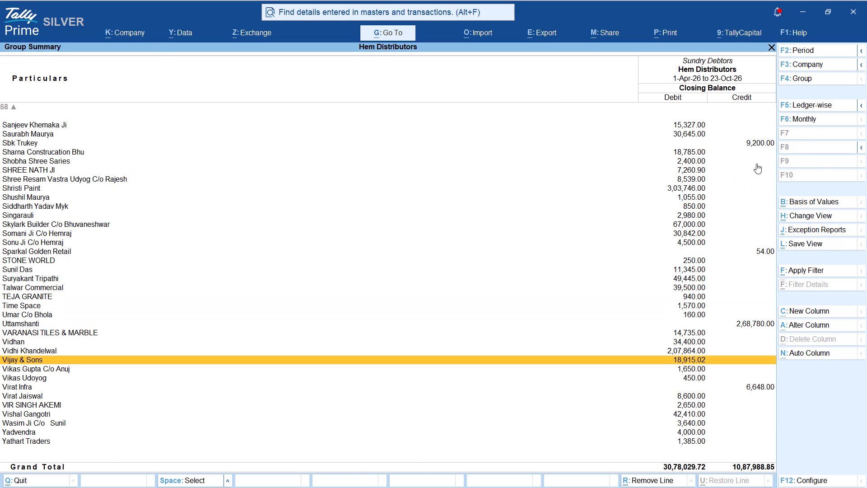
key("Up")
key("Up")
key("Up")
key("Up")
key("Up")
key("Up")
key("Up")
key("Up")
key("Up")
key("Up")
key("Up")
key("Up")
key("Up")
key("Up")
key("Up")
key("Up")
key("Up")
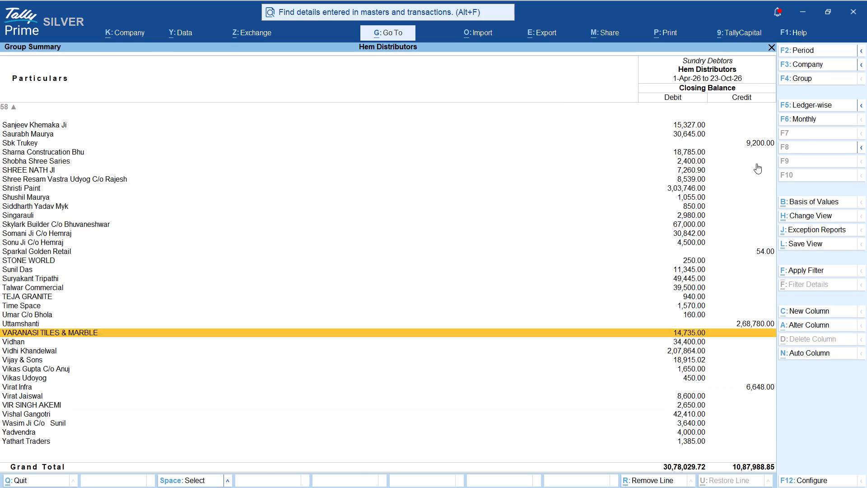
Review the Sundry Debtors balances from VARANASI TILES & MARBLE to the end of the list and back up through the R entries.
key("Down")
key("Down")
key("Down")
key("Down")
key("Down")
key("Down")
key("Down")
key("Down")
key("Down")
key("Down")
key("Down")
key("Down")
key("Down")
key("Down")
key("Down")
key("Down")
key("Down")
key("Down")
key("Down")
key("Down")
key("Up")
key("Up")
key("Up")
key("Up")
key("Up")
key("Up")
key("Up")
key("Up")
key("Up")
key("Up")
key("Up")
key("Up")
key("Up")
key("Up")
key("Up")
key("Up")
key("Up")
key("Up")
key("Up")
key("Up")
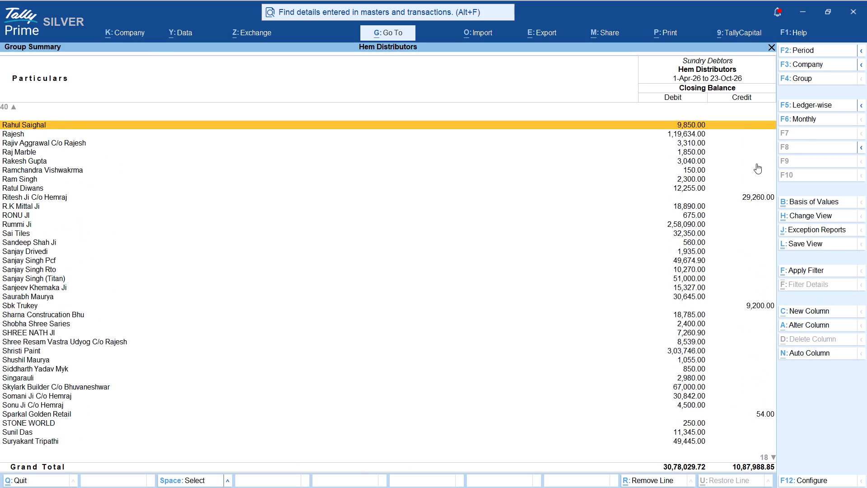
Check the monthly summary of the Sbk Trukey ledger and return to the Sundry Debtors list.
key("Down")
key("Down")
key("Down")
key("Down")
key("Down")
key("Down")
key("Down")
key("Down")
key("Down")
key("Down")
key("Down")
key("Down")
key("Down")
key("Down")
key("Down")
key("Down")
key("Down")
key("Down")
key("Down")
key("Down")
key("Down")
key("Down")
key("Down")
key("Down")
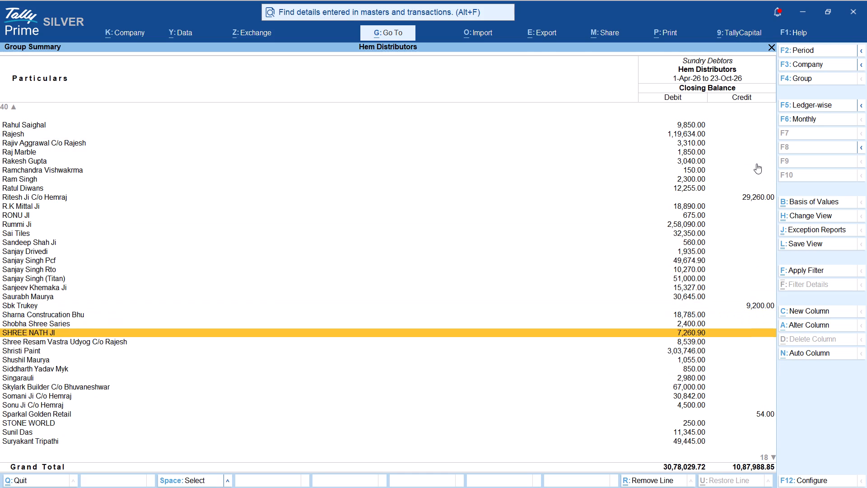
key("Up")
key("Up")
key("Up")
key("Up")
key("Return")
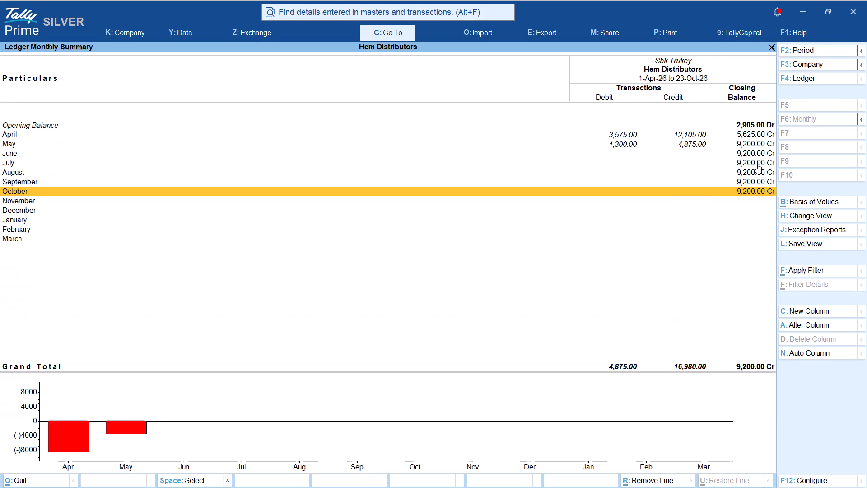
key("Escape")
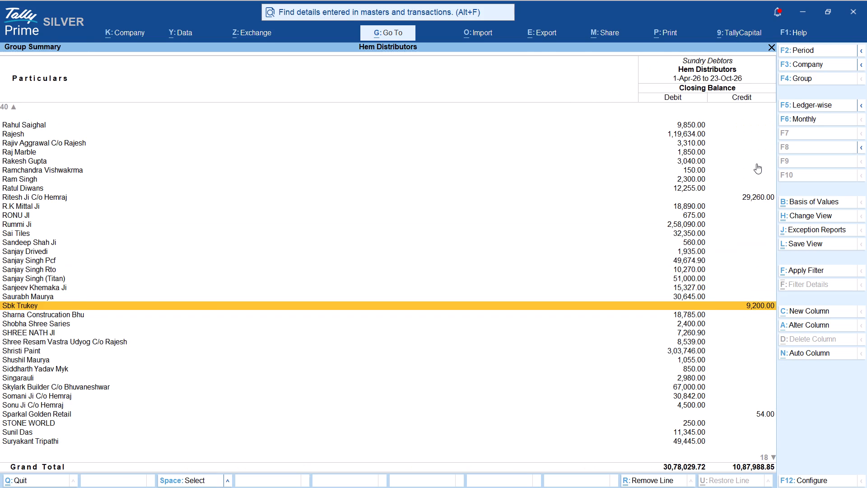
Check the monthly summary of the debtor listed directly below Sai Tiles and return to the Sundry Debtors list.
key("Up")
key("Up")
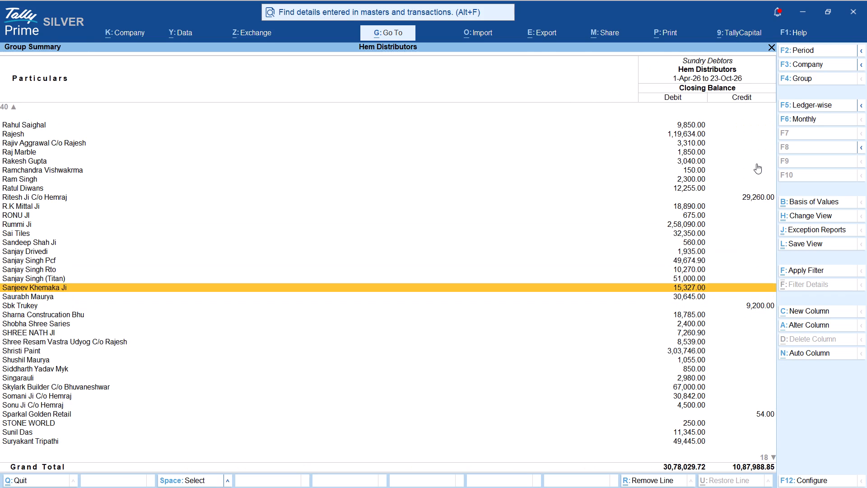
key("Up")
key("Up")
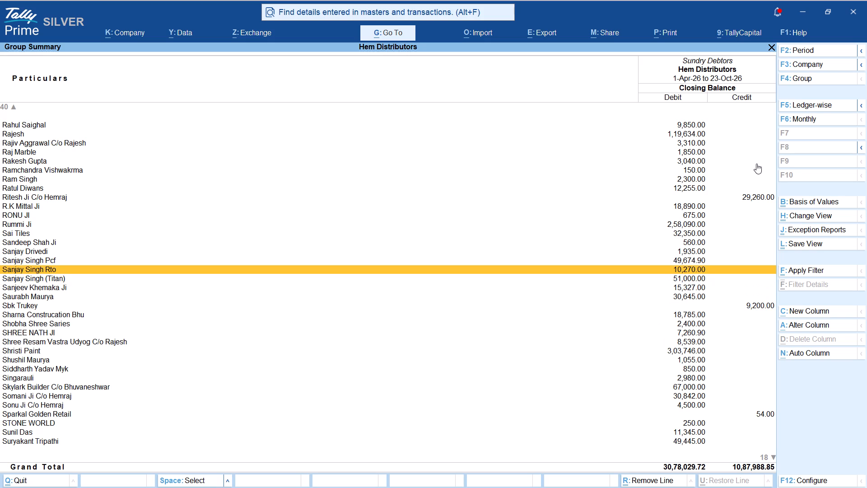
key("Up")
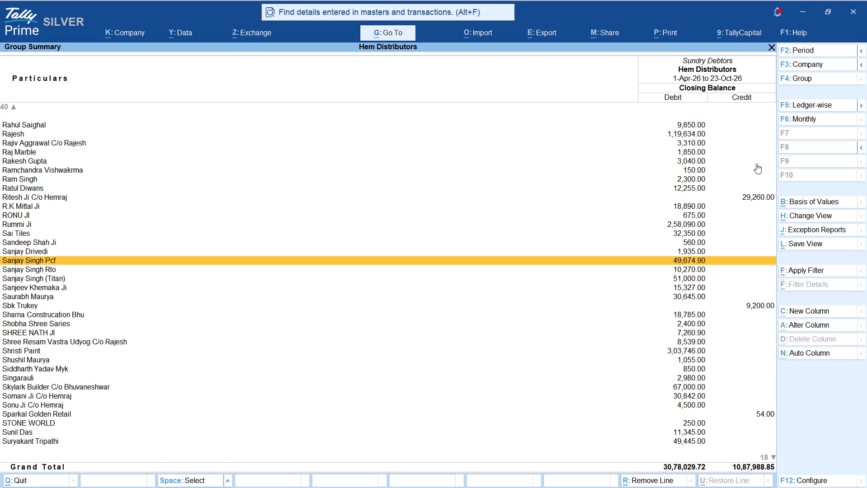
key("Up")
key("Up")
key("Return")
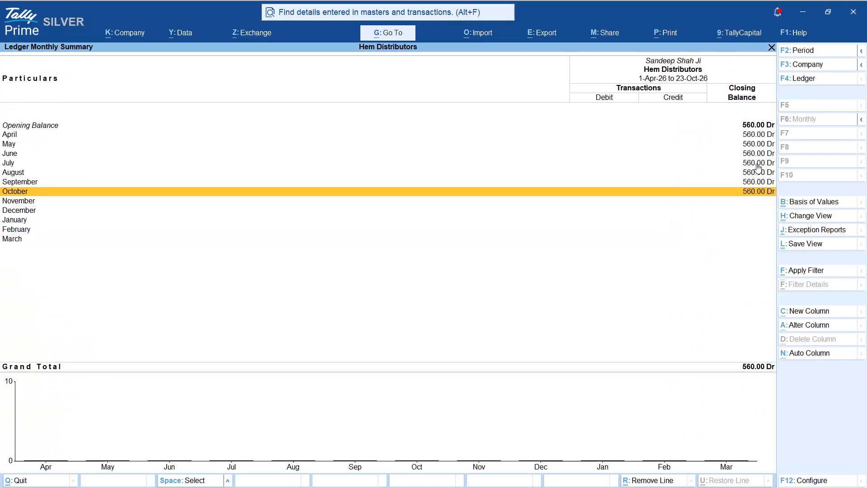
key("Escape")
Check the monthly summary of the Sai Tiles ledger and return to the Sundry Debtors list.
key("Up")
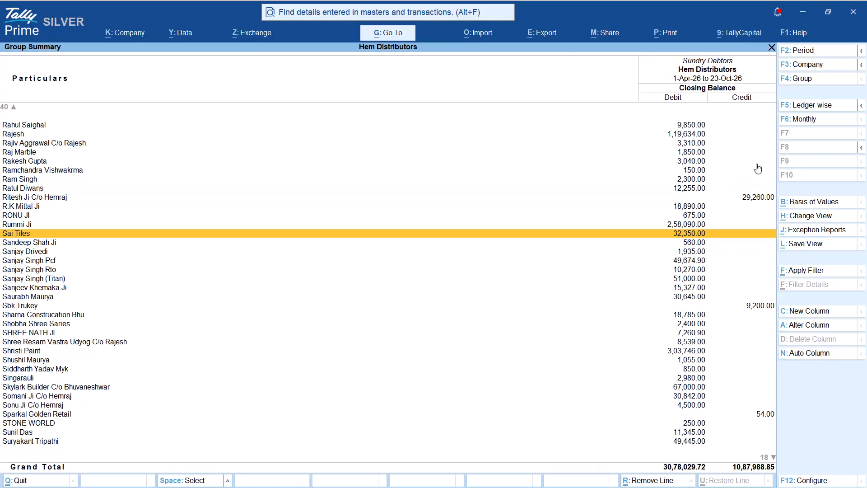
key("Return")
key("Escape")
Review the debtor balances and marked lines from Sai Tiles up to Ankit Kitchen.
key("Up")
key("Up")
key("Up")
key("Up")
key("Up")
key("Up")
key("Up")
key("Up")
key("Up")
key("Up")
key("Up")
key("Up")
key("Up")
key("Up")
key("Up")
key("Up")
key("Up")
key("Up")
key("Up")
key("Up")
key("Up")
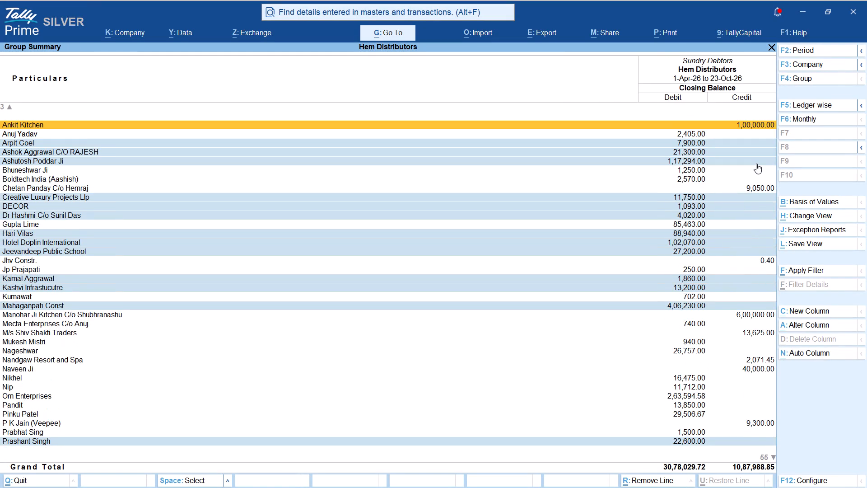
Clear the marks from all marked debtor lines in the Sundry Debtors list.
key("Escape")
Preview the Sundry Debtors group summary with closing balances, close the preview and print one copy on the HP LaserJet M1005.
key("ctrl+p")
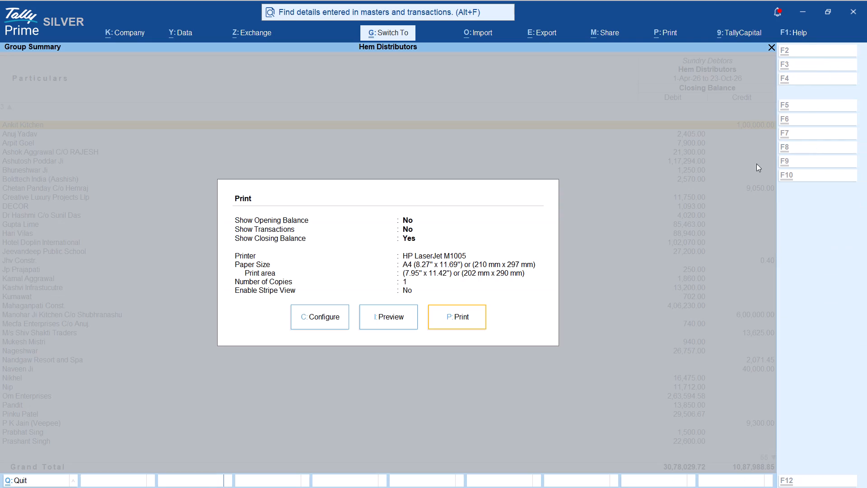
key("i")
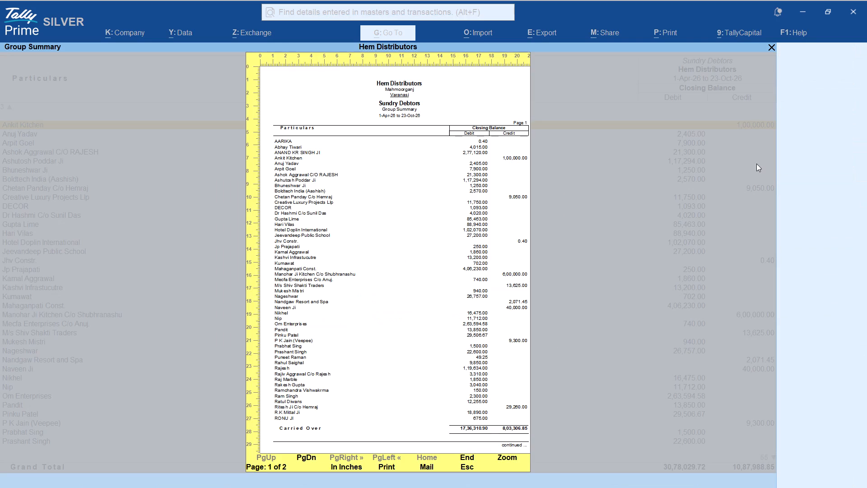
key("Escape")
key("Return")
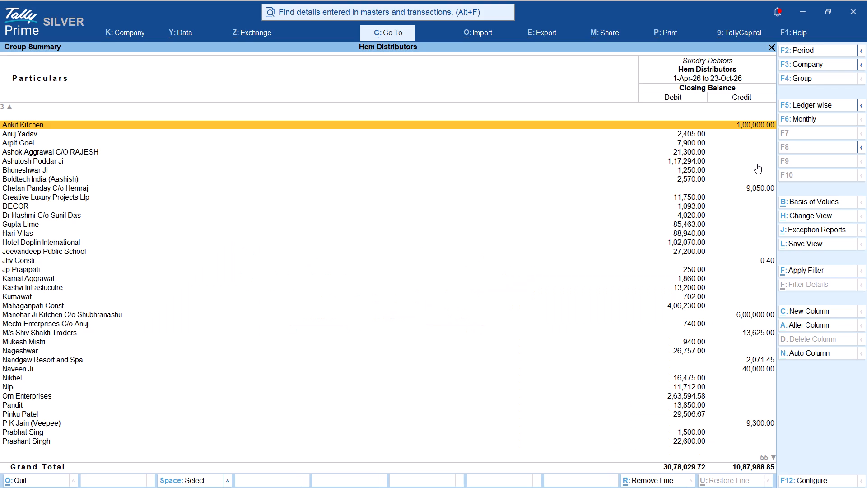